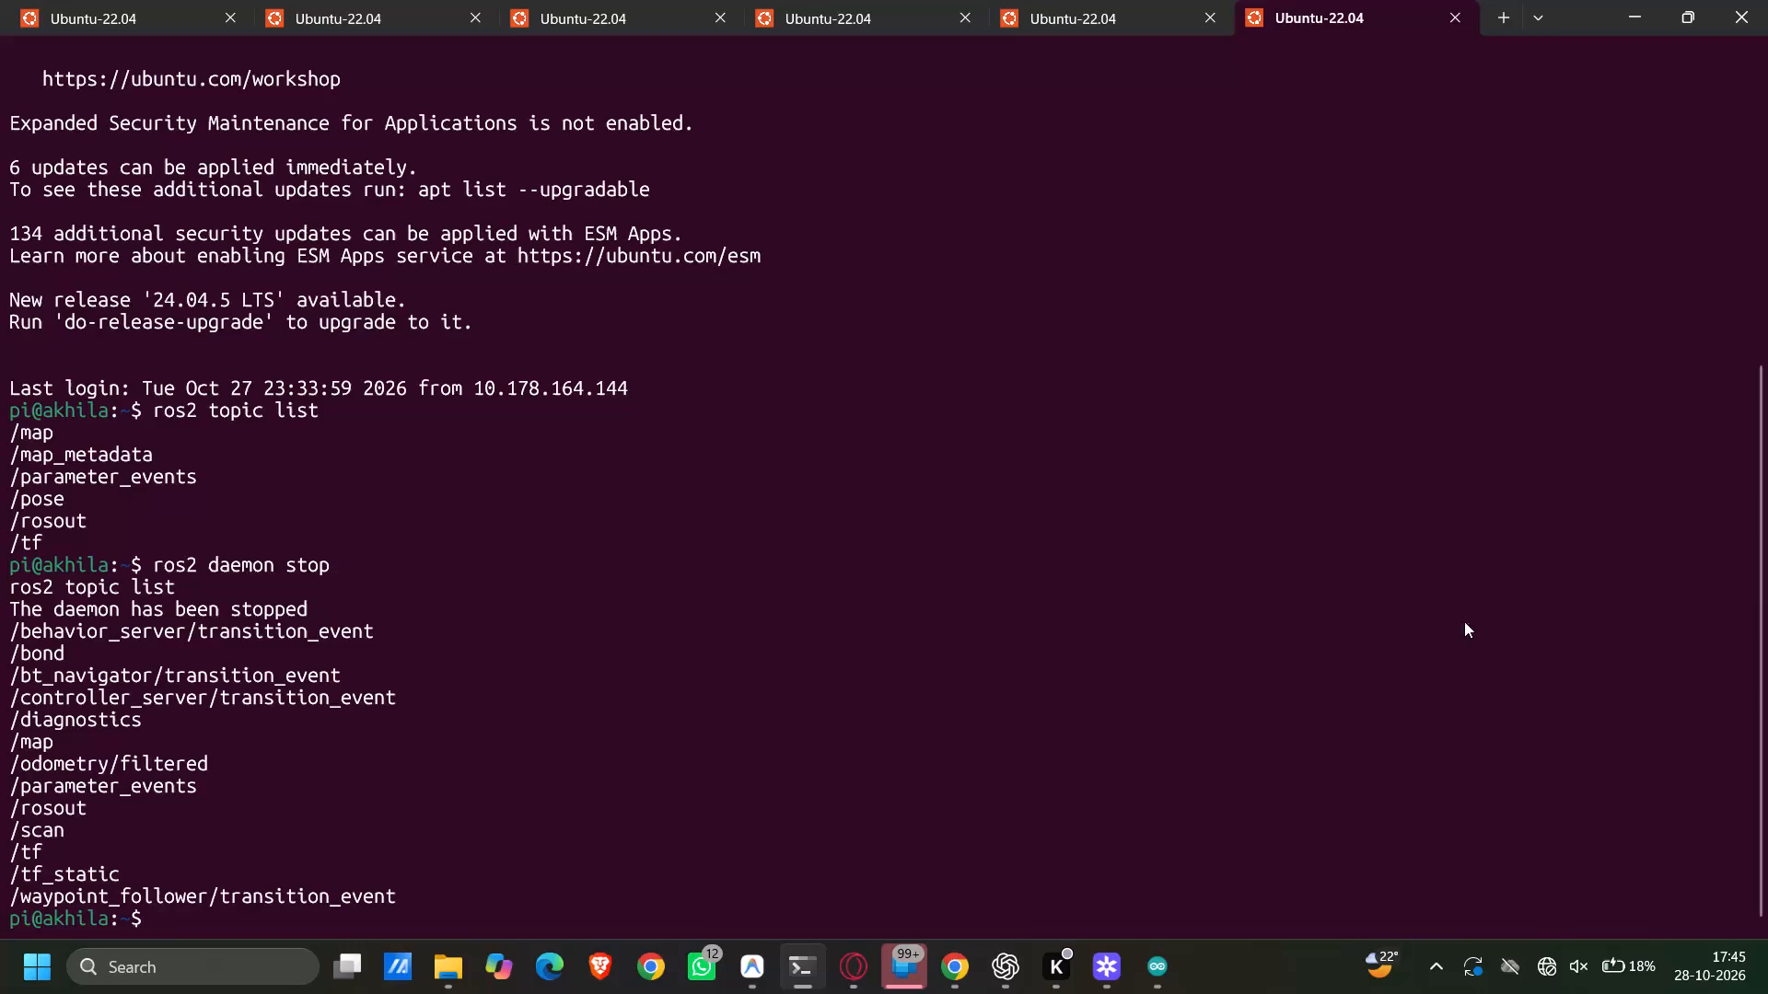
Check the available Wi-Fi networks and the computer's current Wi-Fi connection in the full Wi-Fi settings.
left_click(1563, 984)
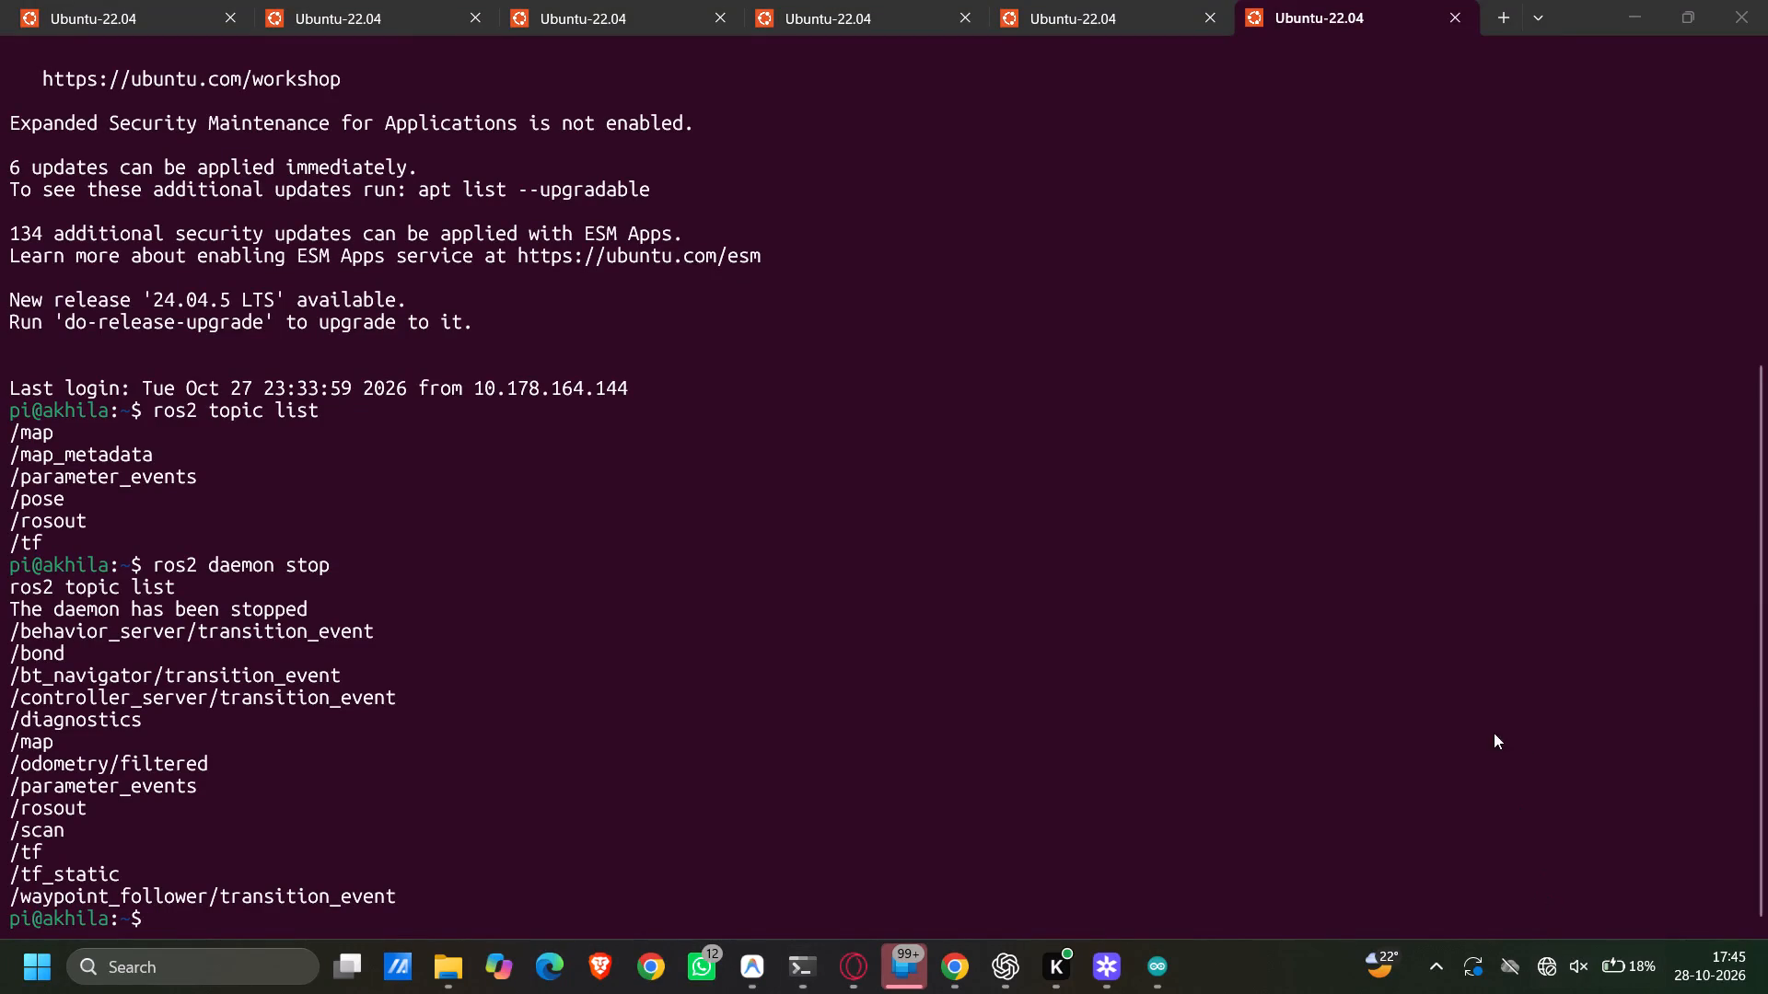
left_click(1545, 964)
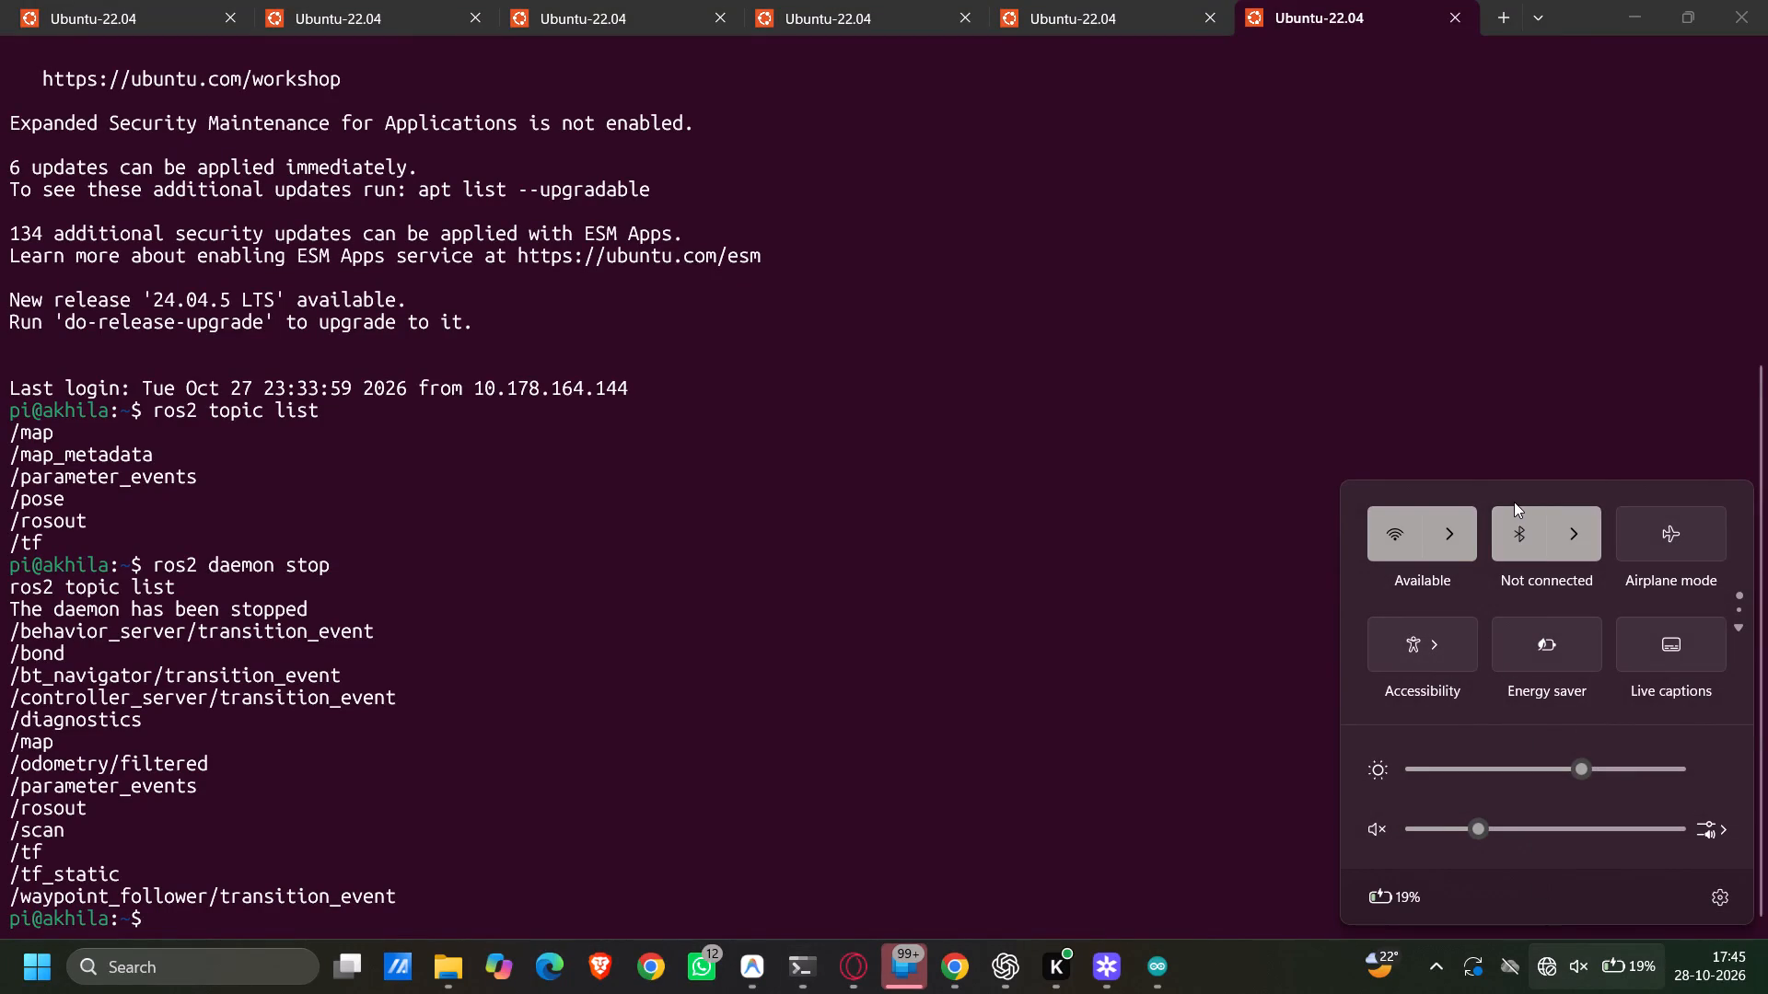
left_click(1426, 526)
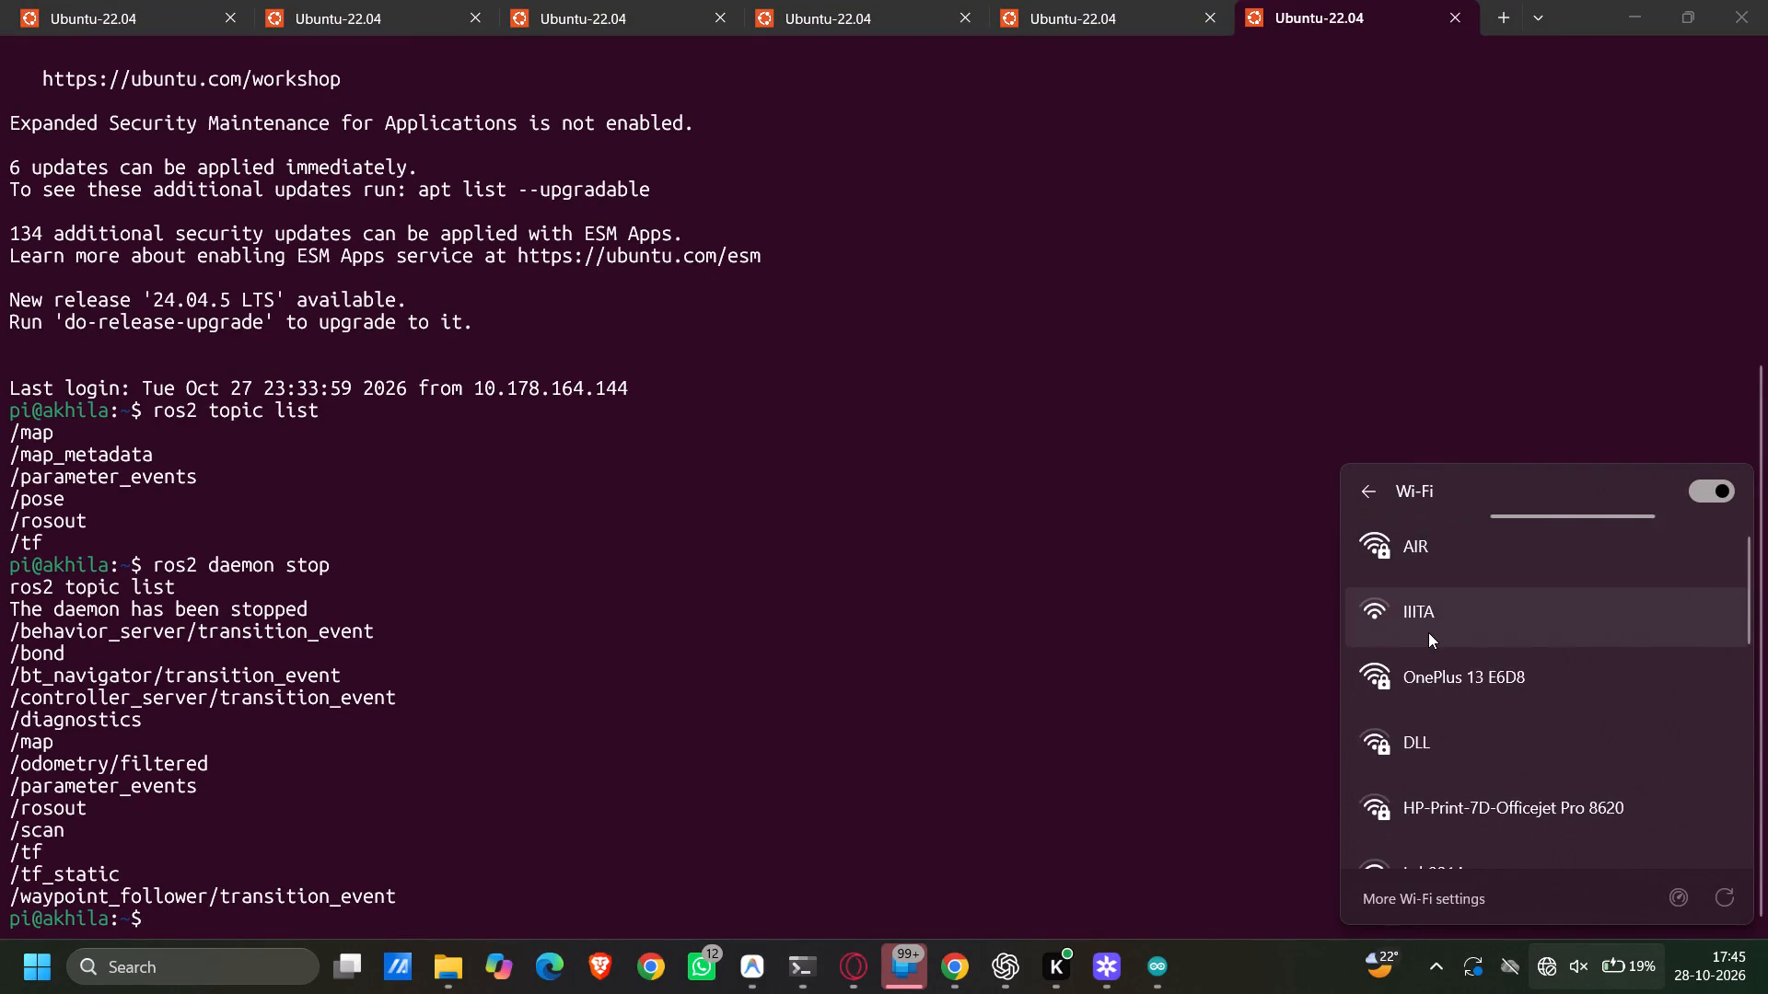
scroll(1460, 749, "down", 4)
scroll(1460, 749, "up", 1)
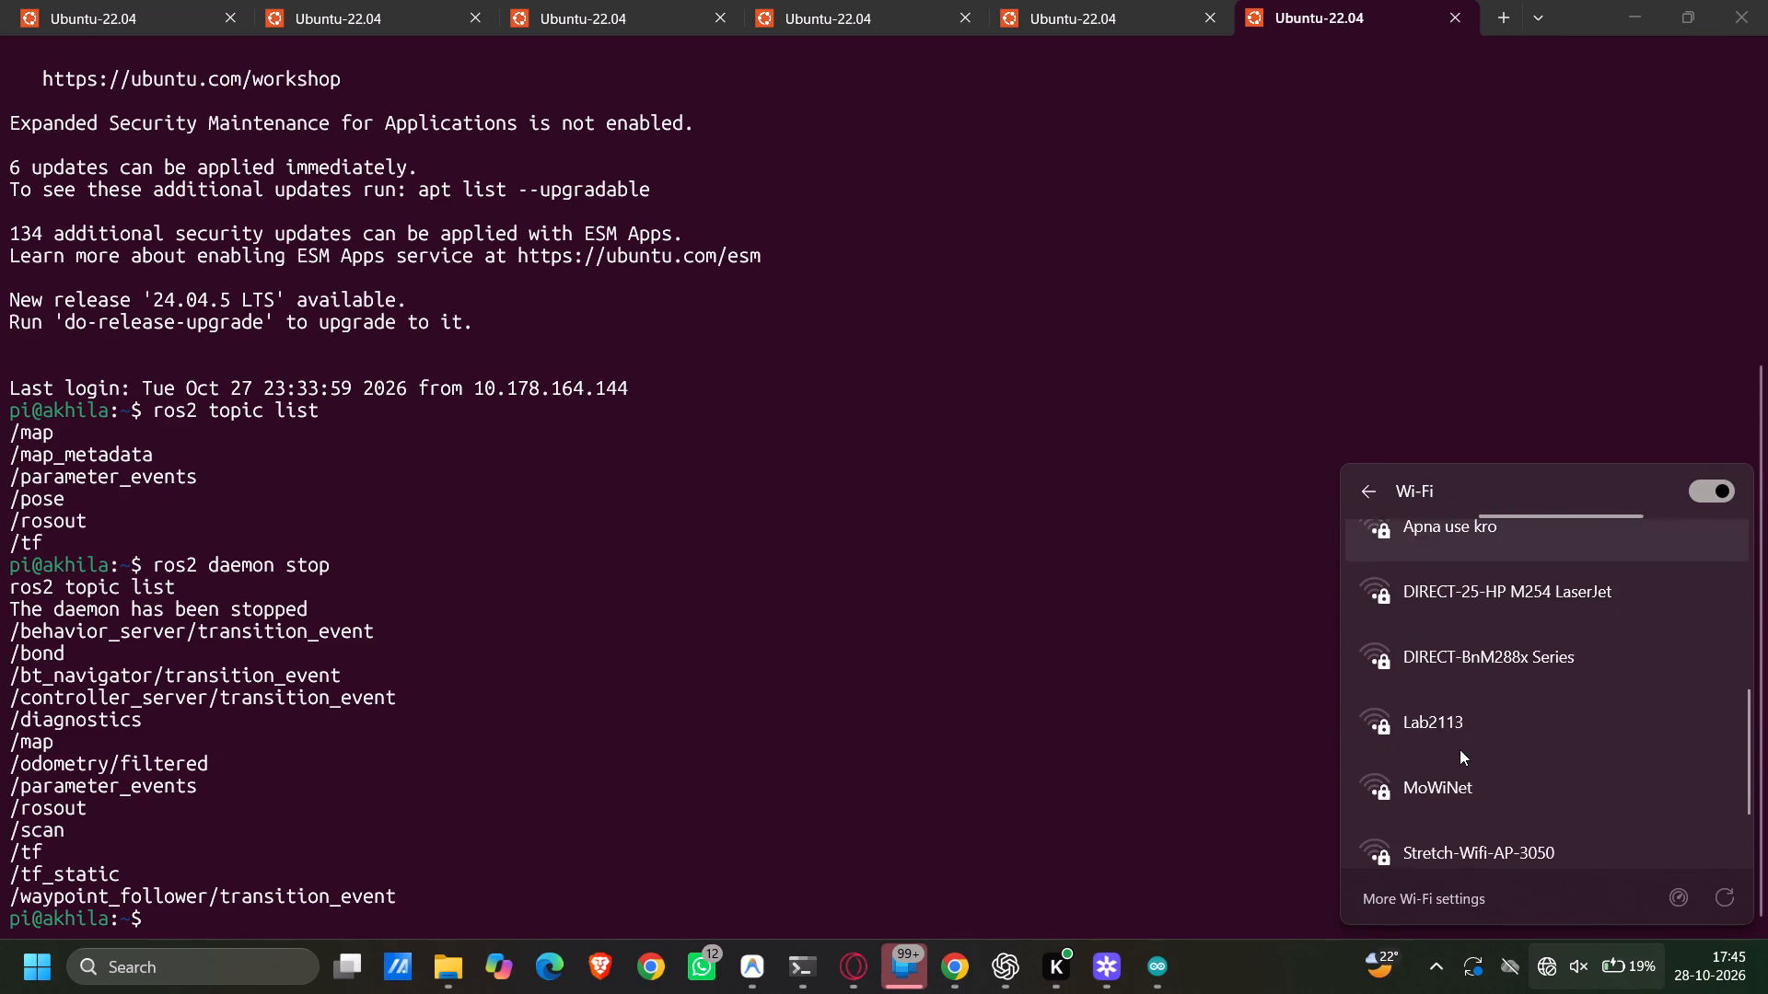
scroll(1460, 749, "up", 1)
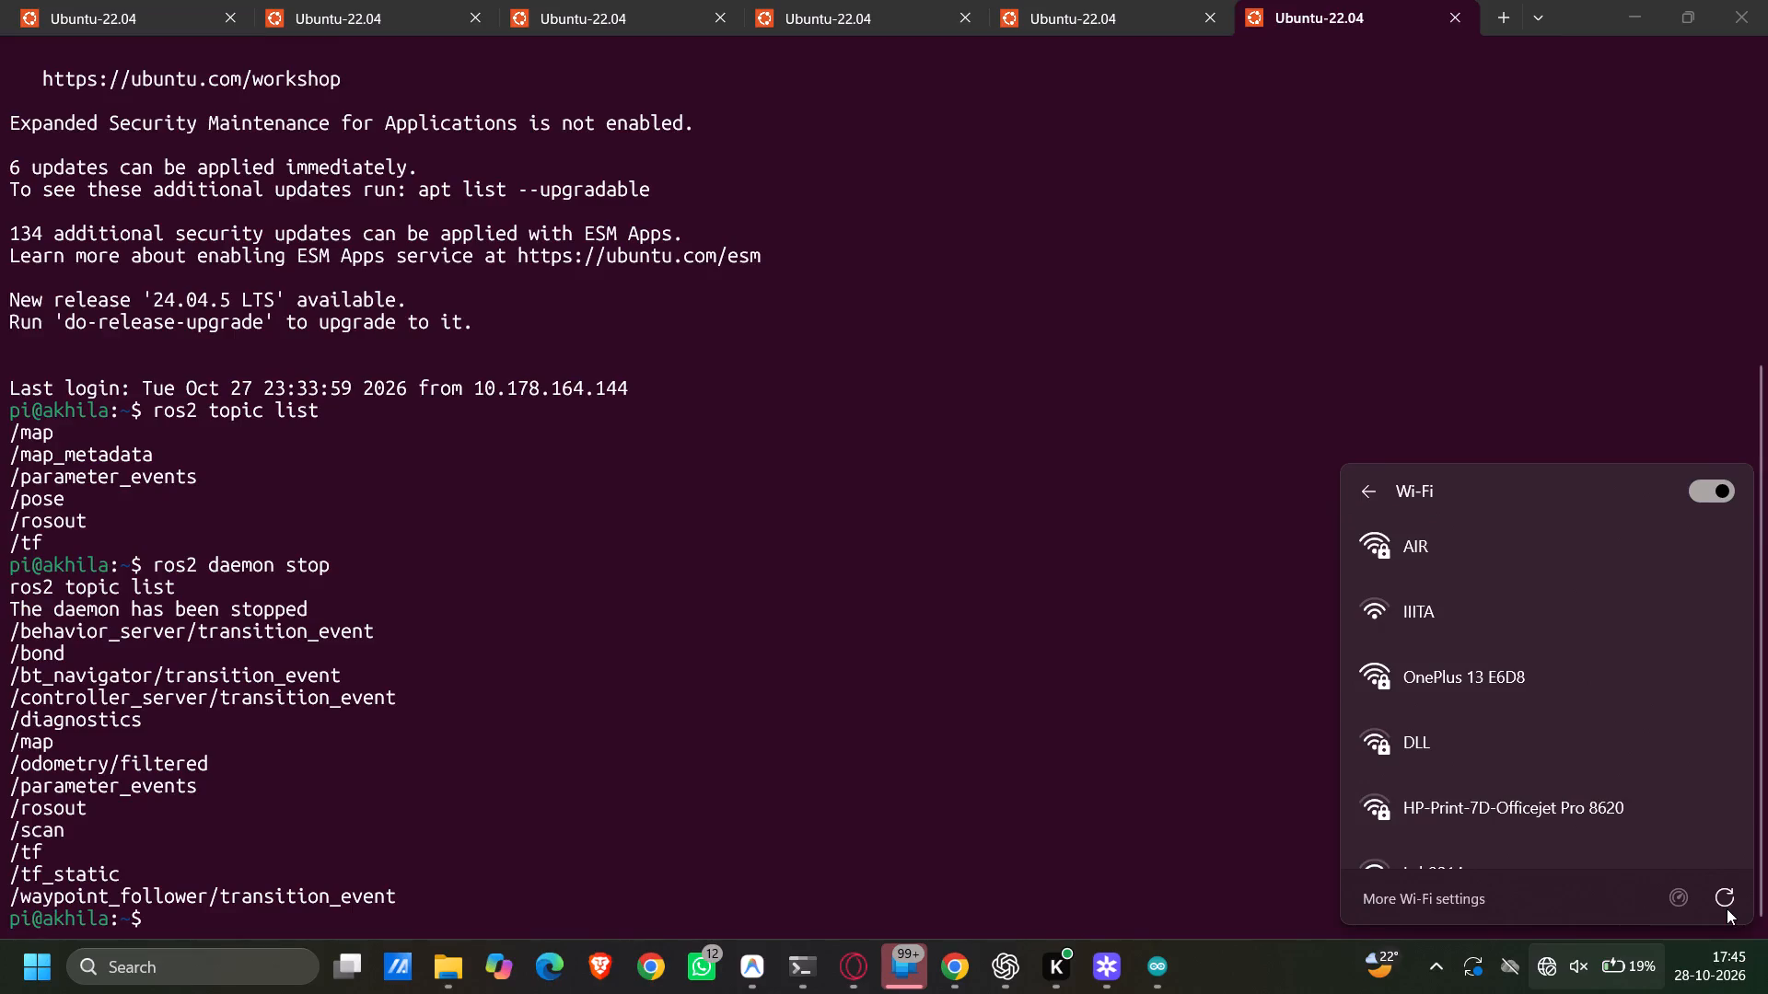
left_click(1445, 896)
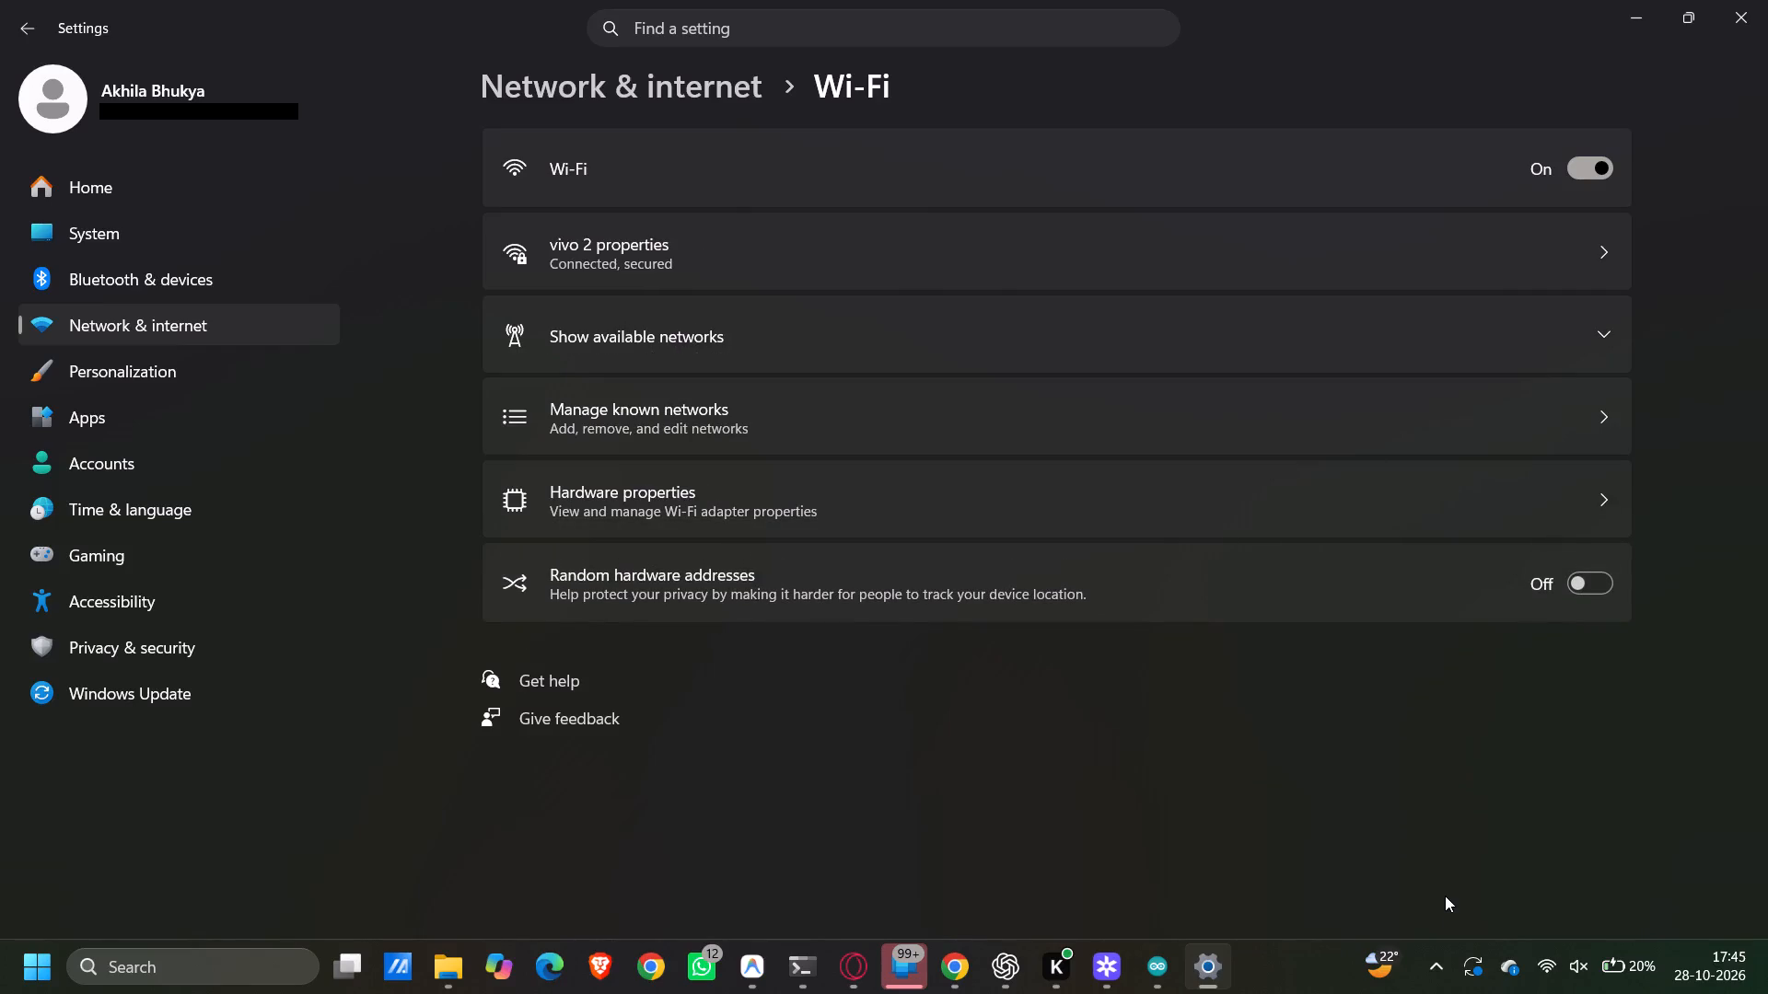
left_click(1592, 364)
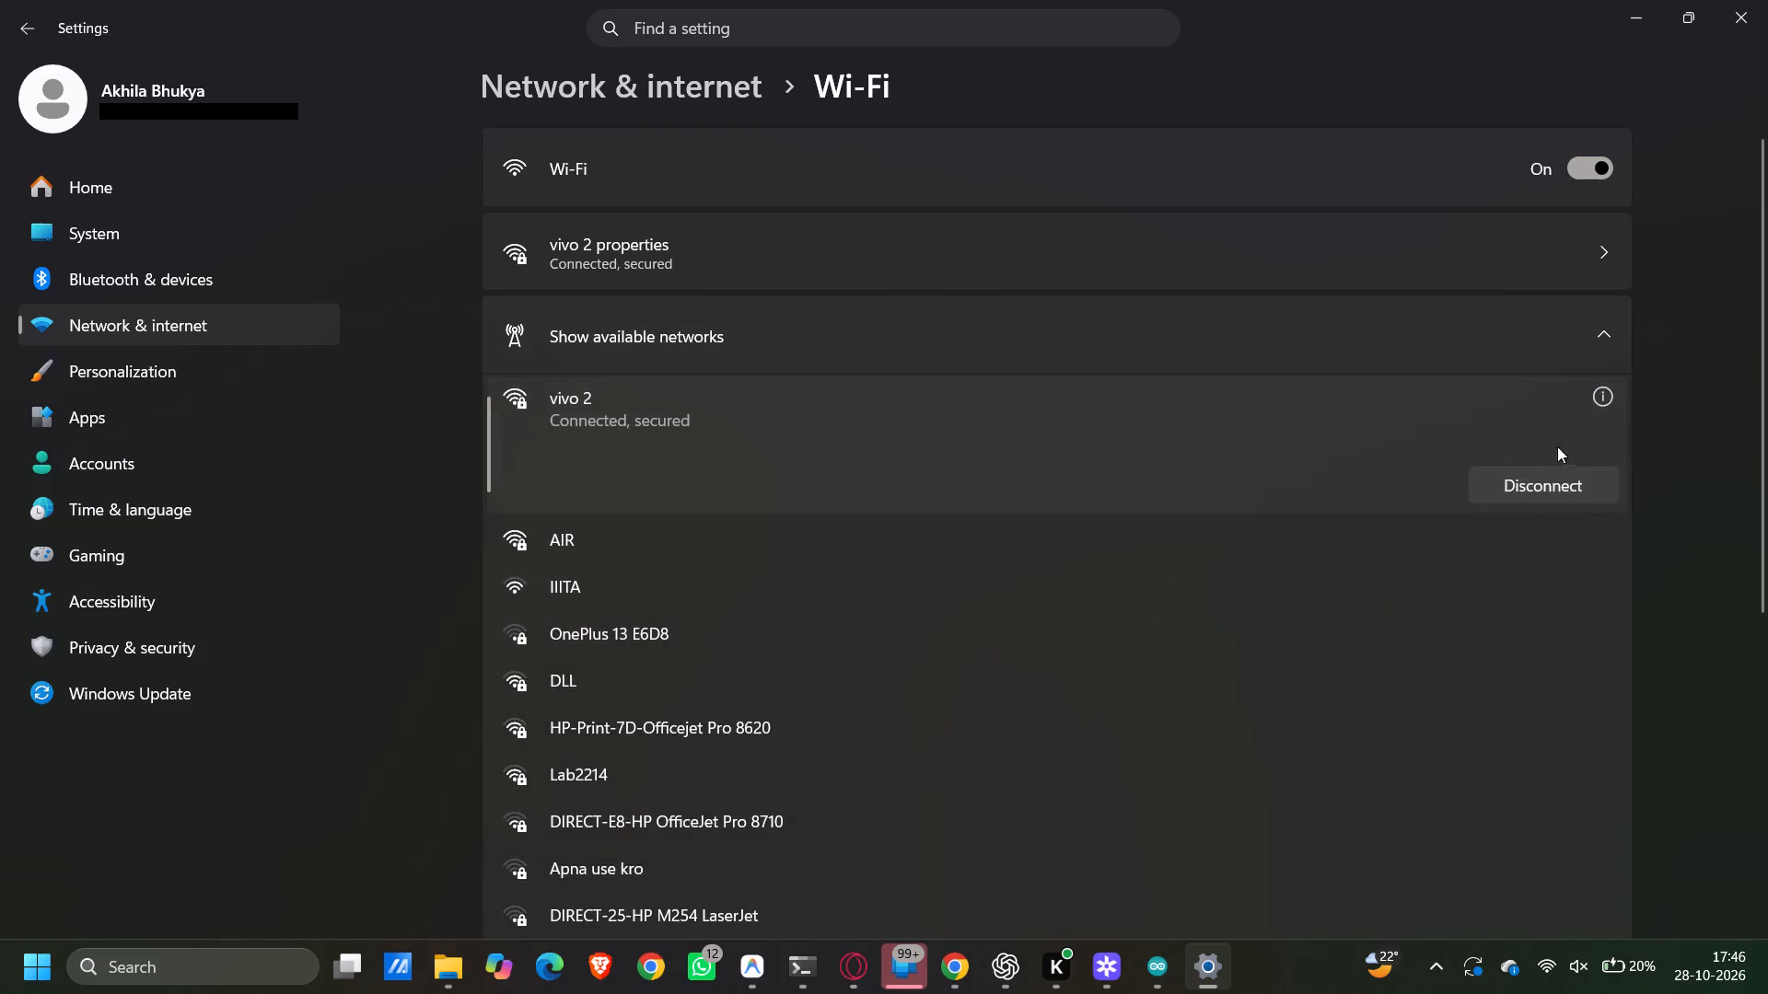
left_click(1736, 677)
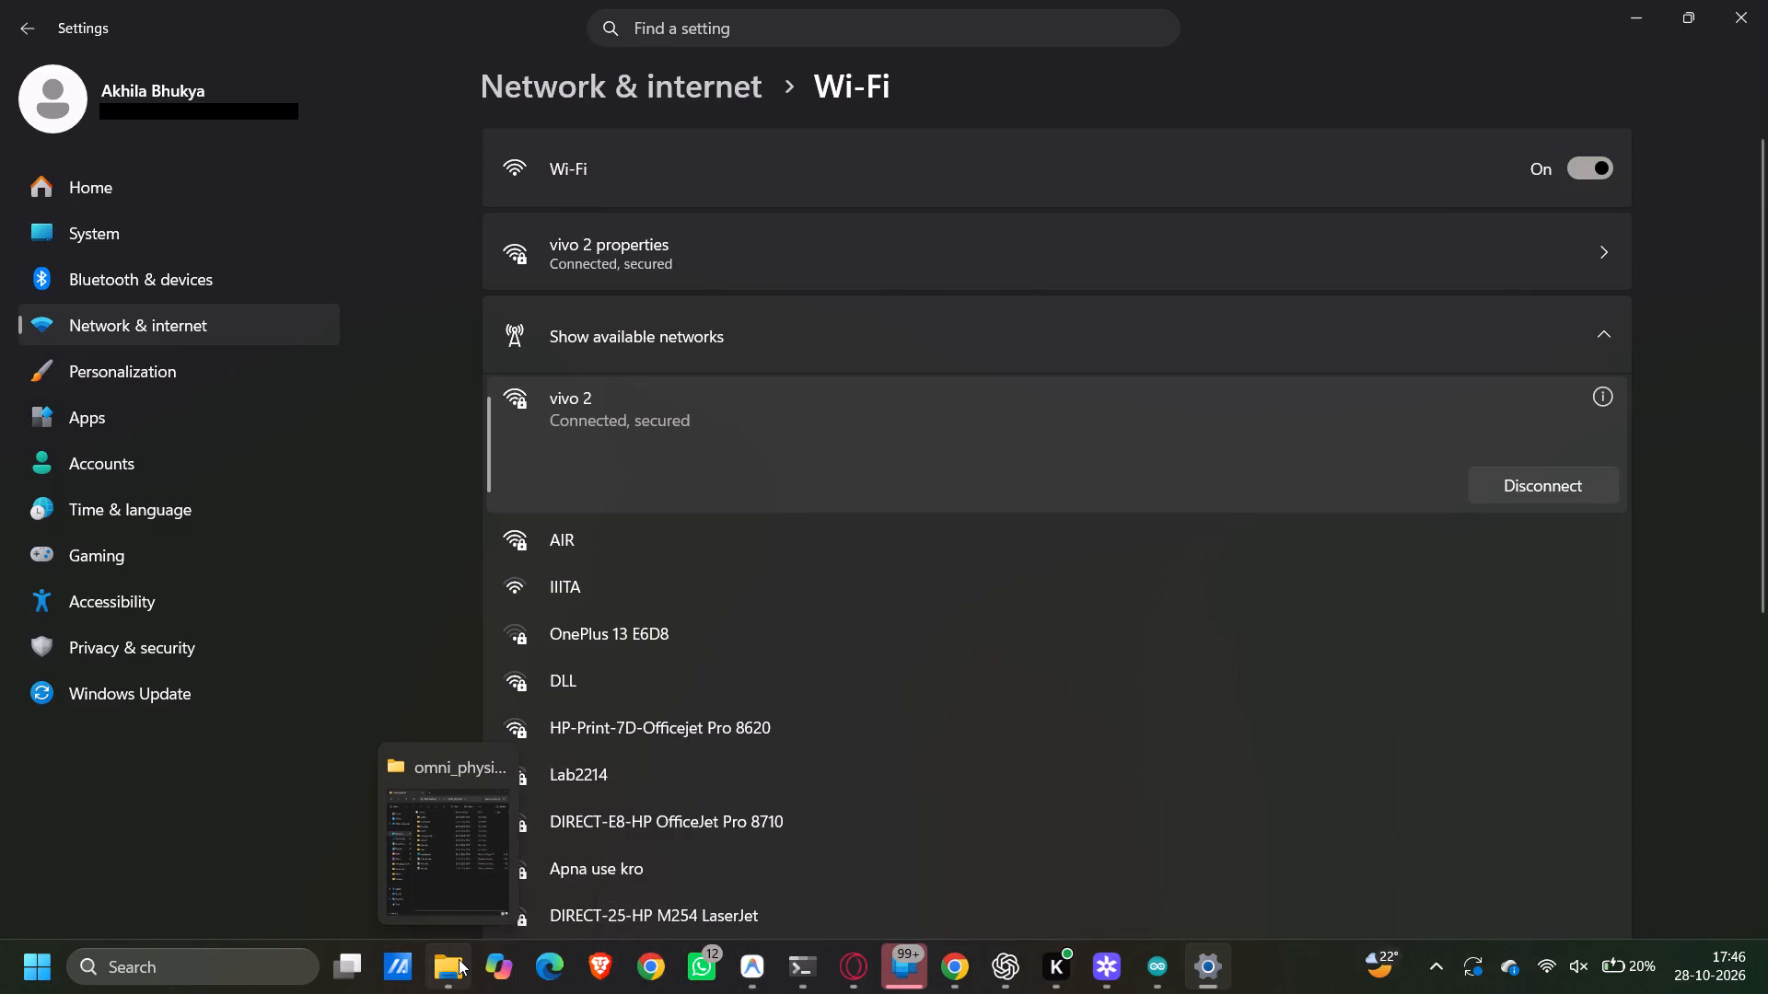
Switch to File Explorer and open Desktop's final_assignment > AELI_ASSIGNMENT > LTspice_schematics > AC folder.
left_click(429, 876)
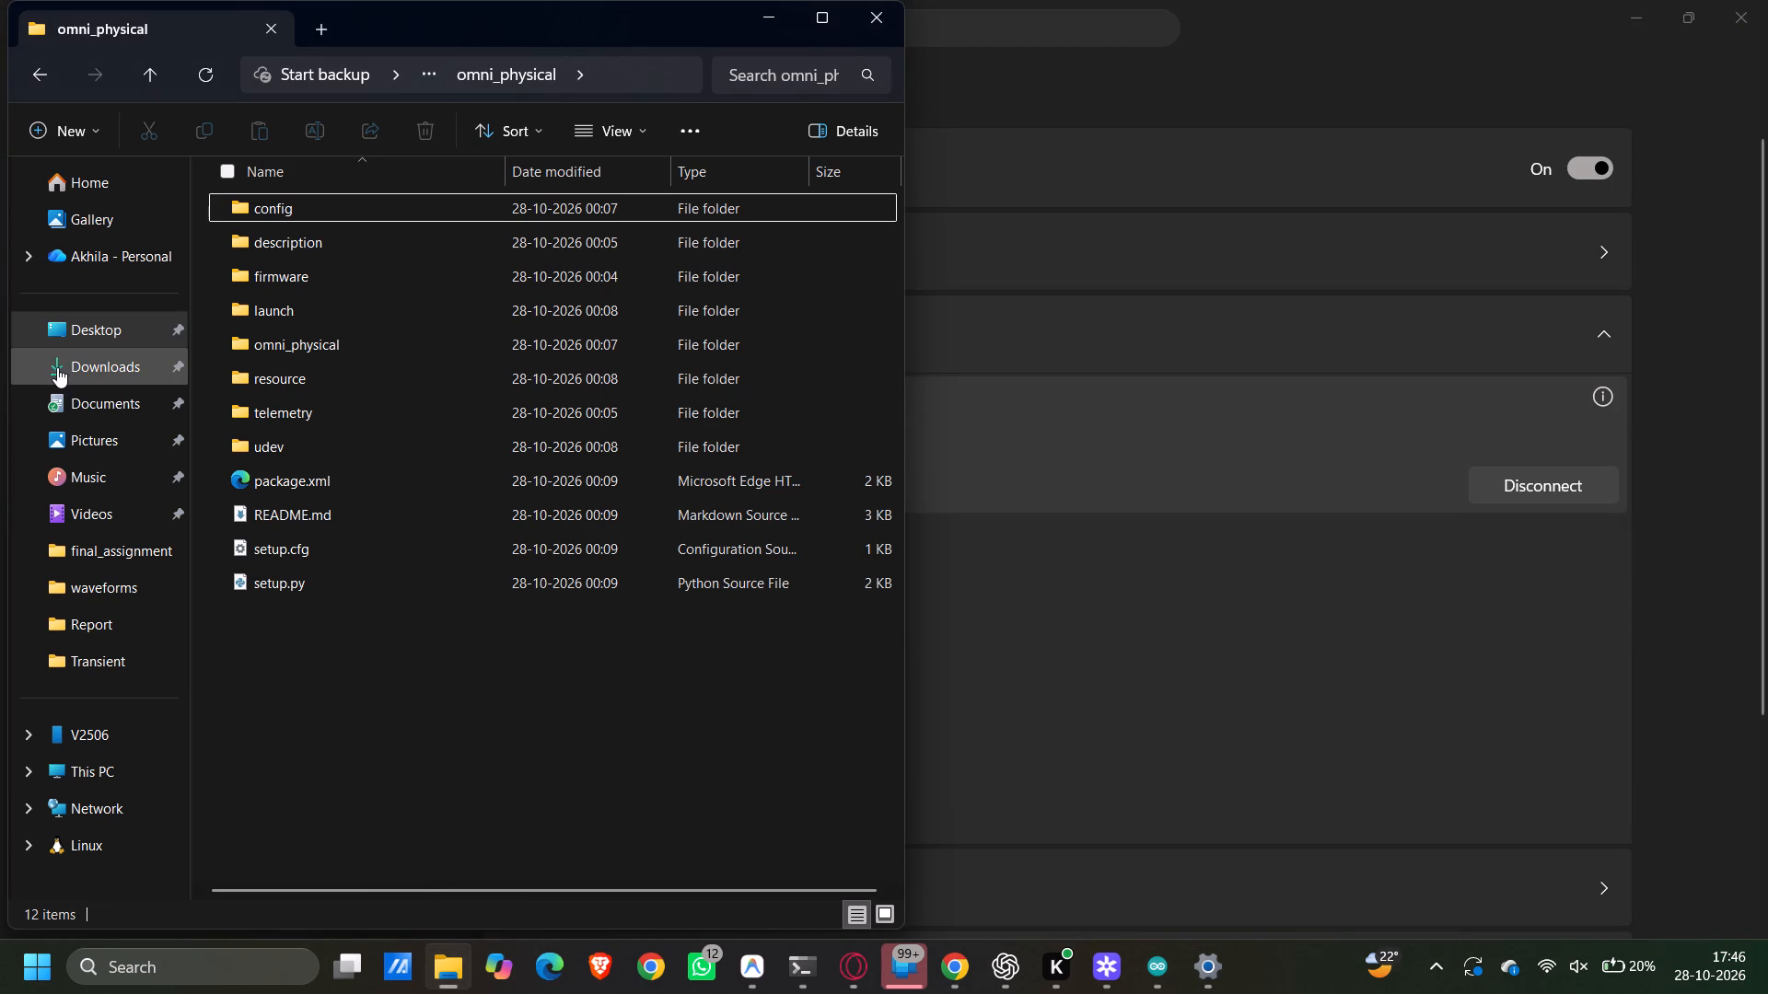
left_click(110, 325)
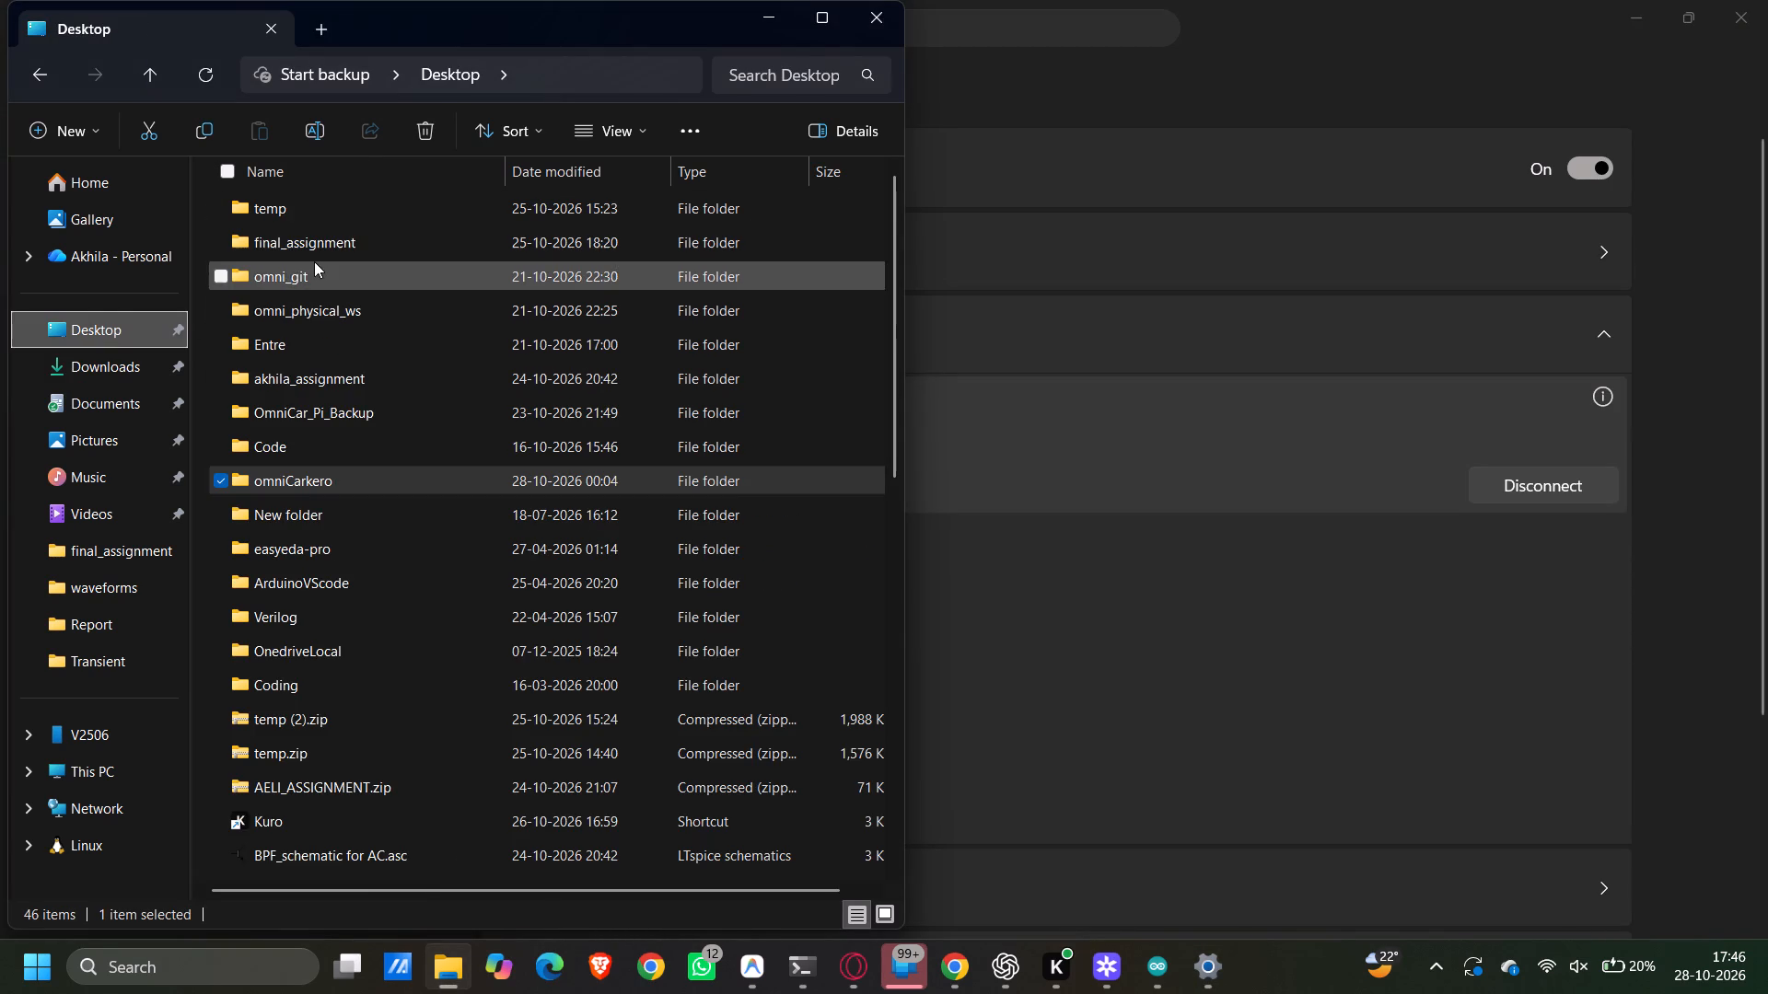
double_click(341, 234)
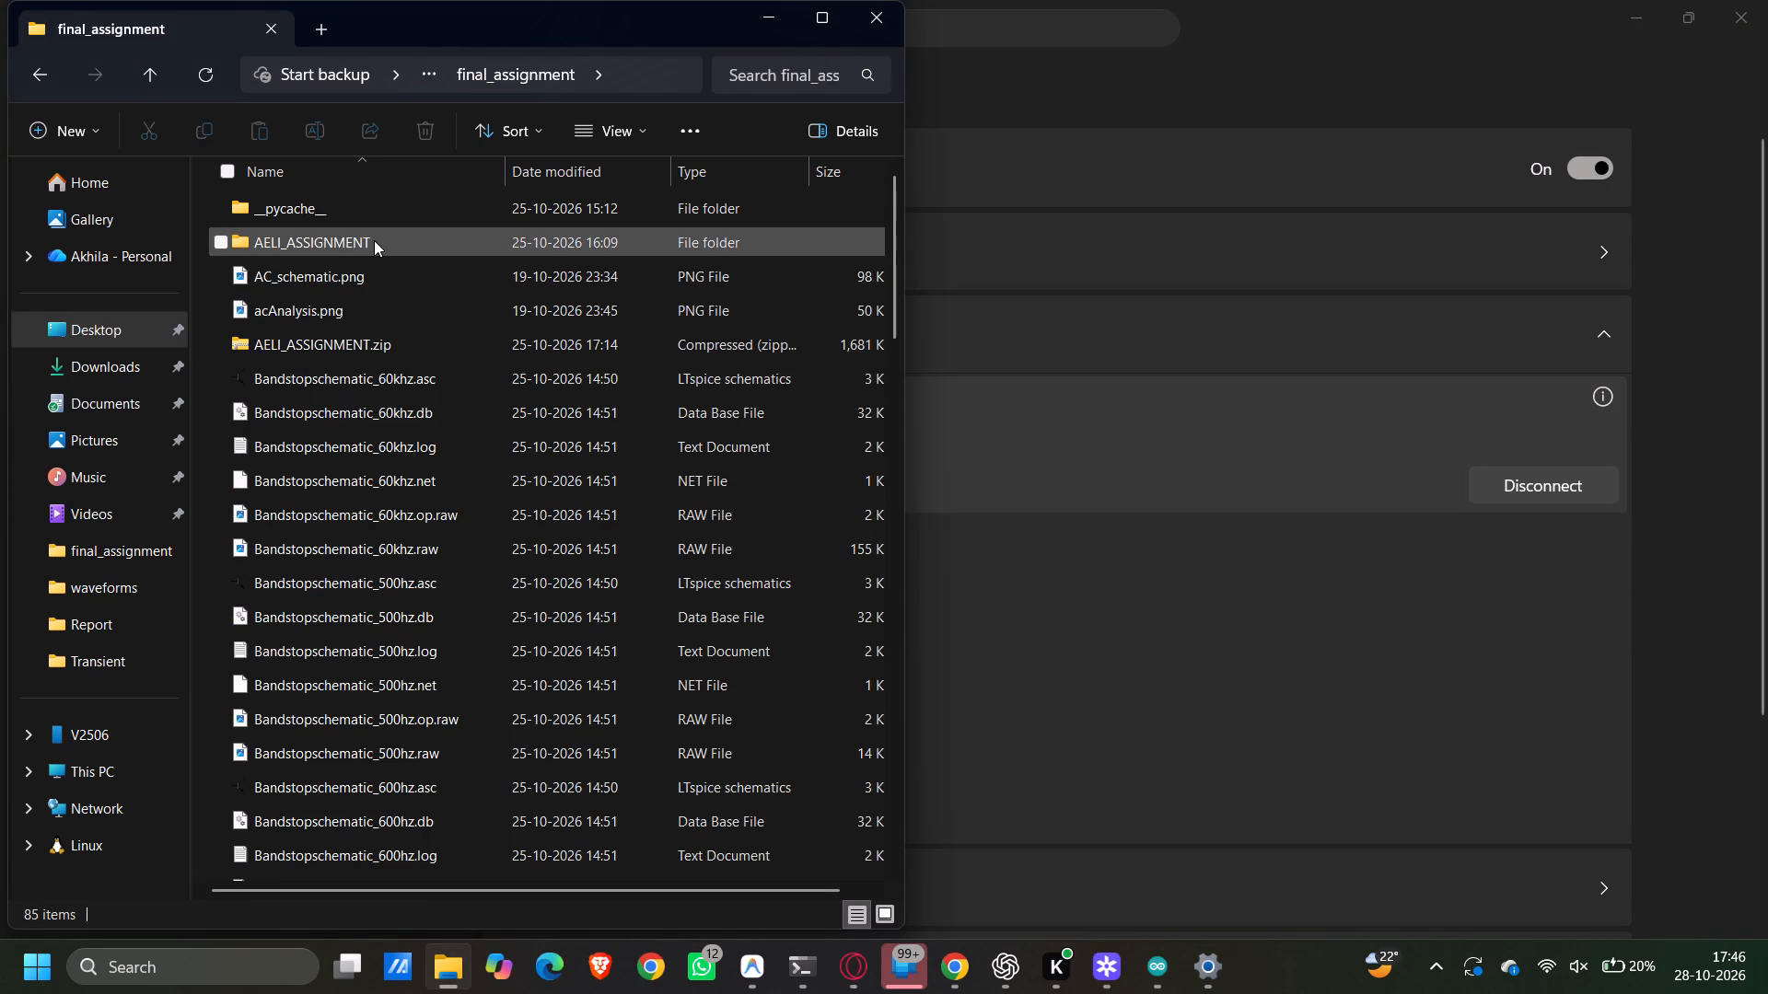
double_click(377, 239)
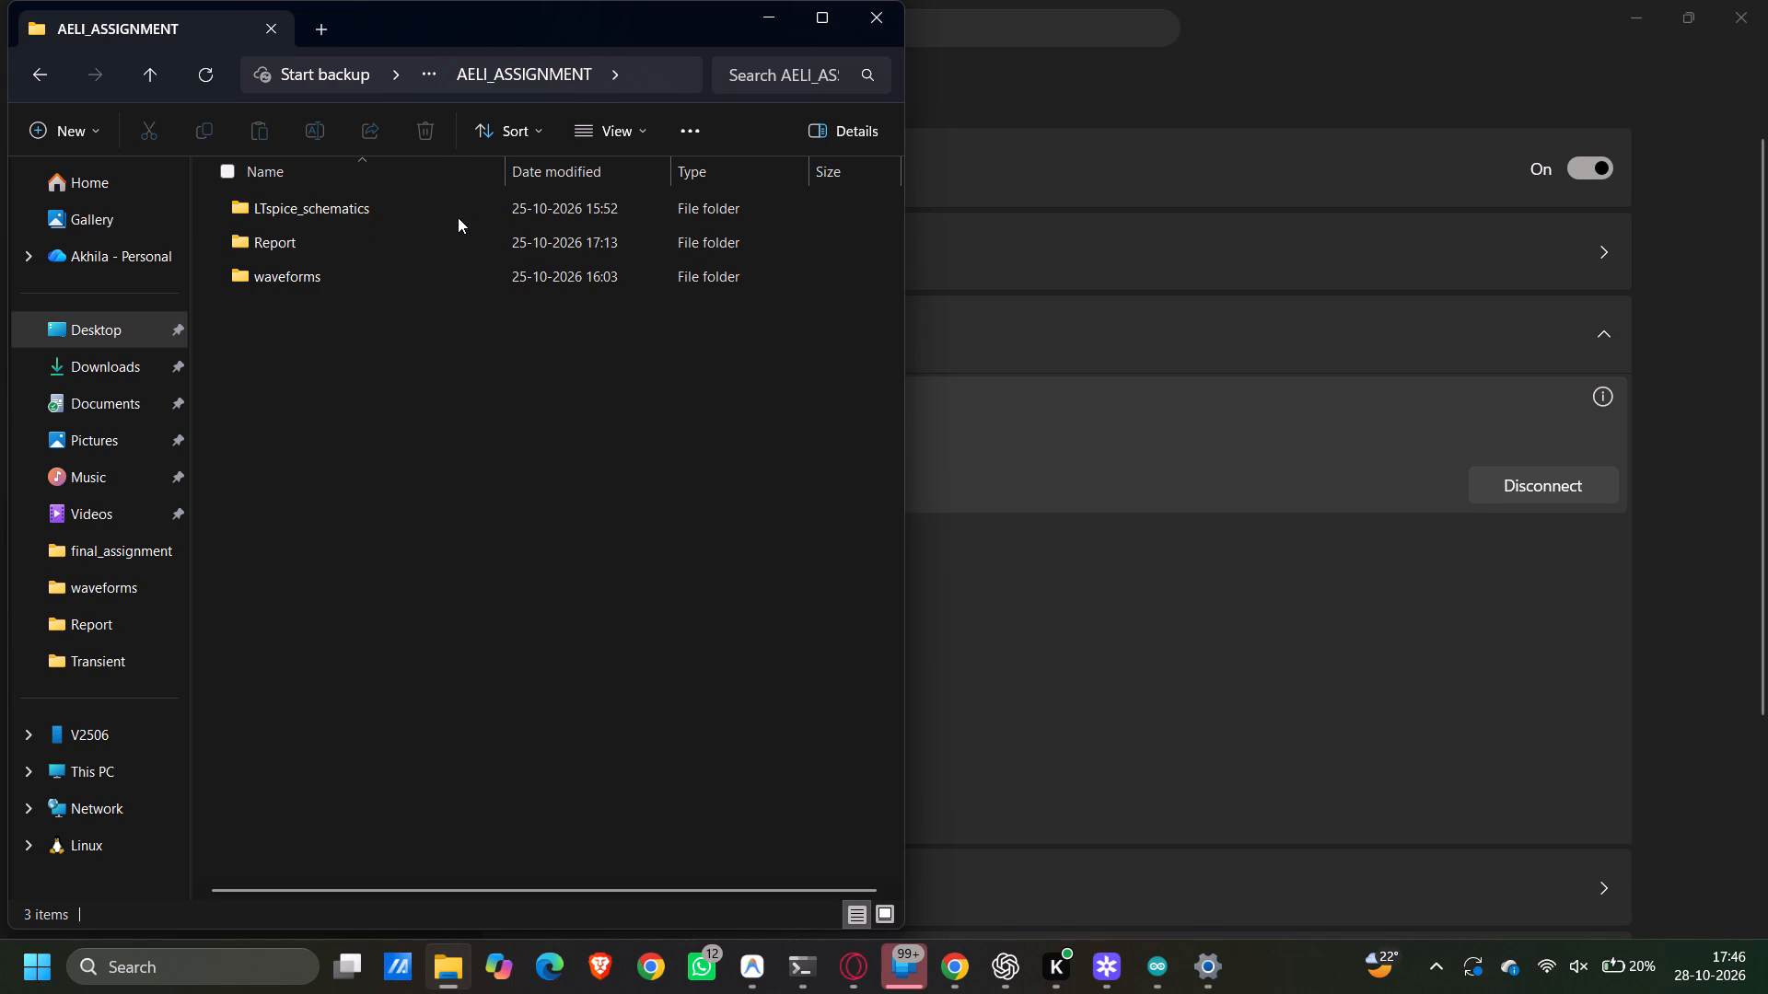
double_click(460, 208)
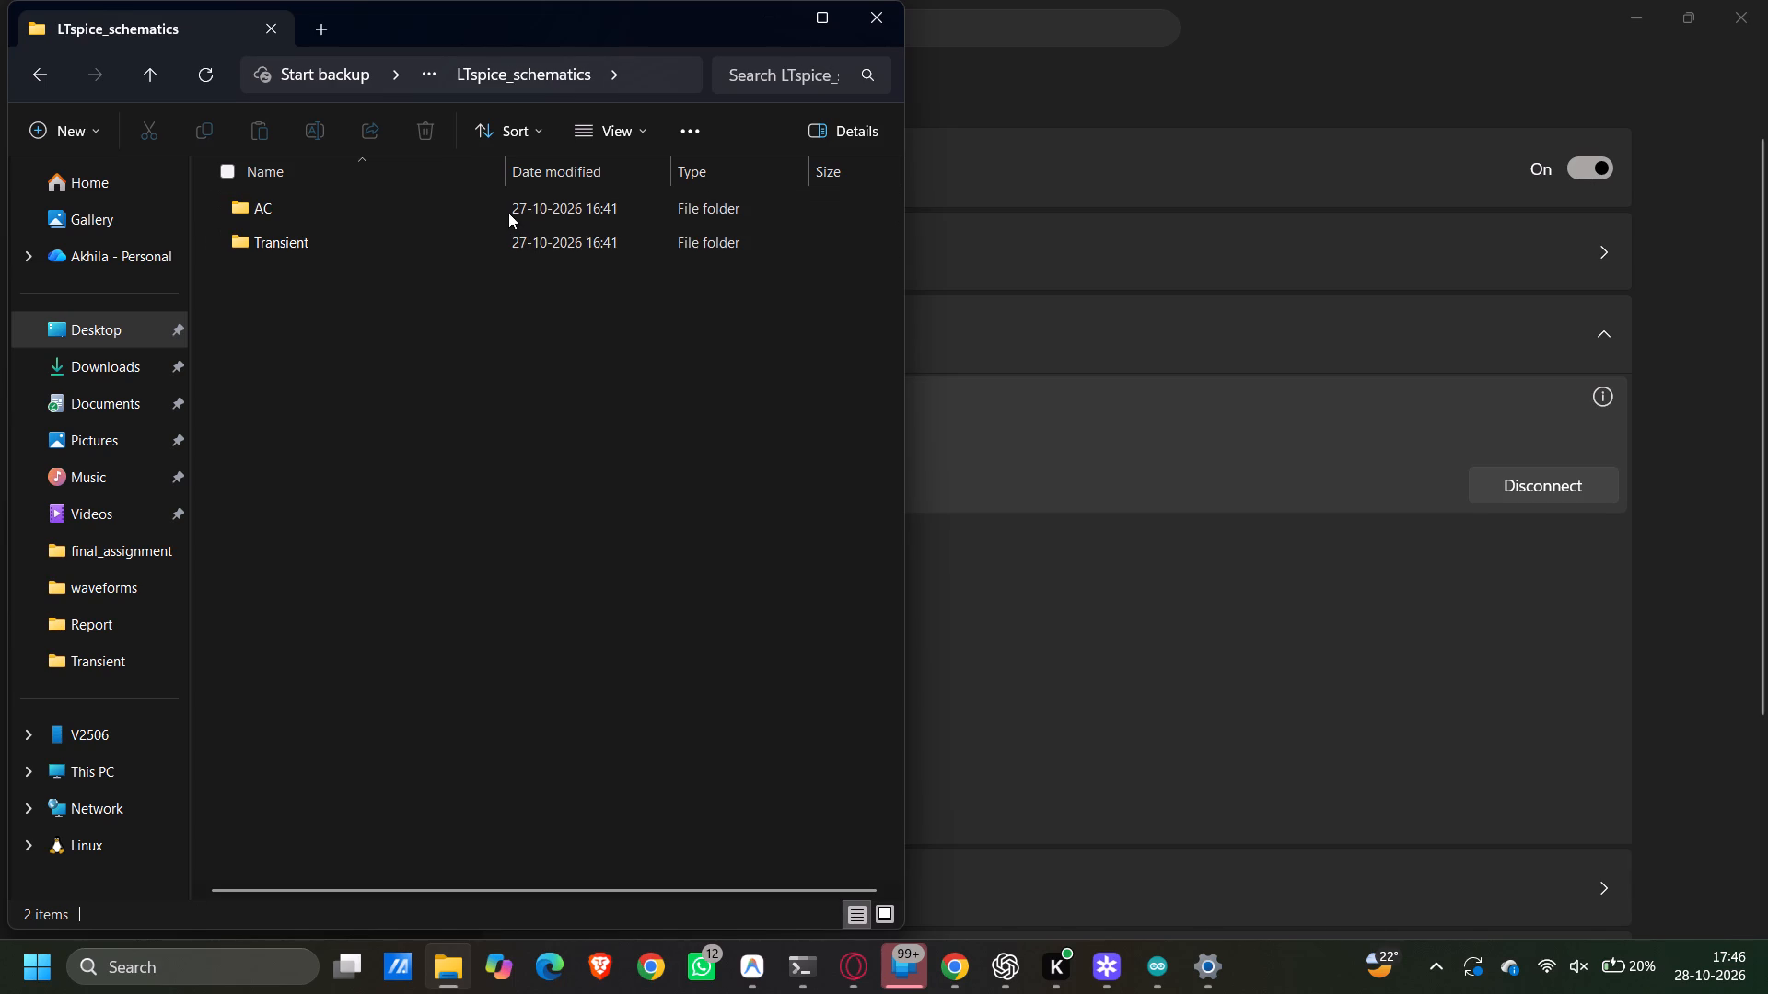
double_click(508, 213)
double_click(487, 214)
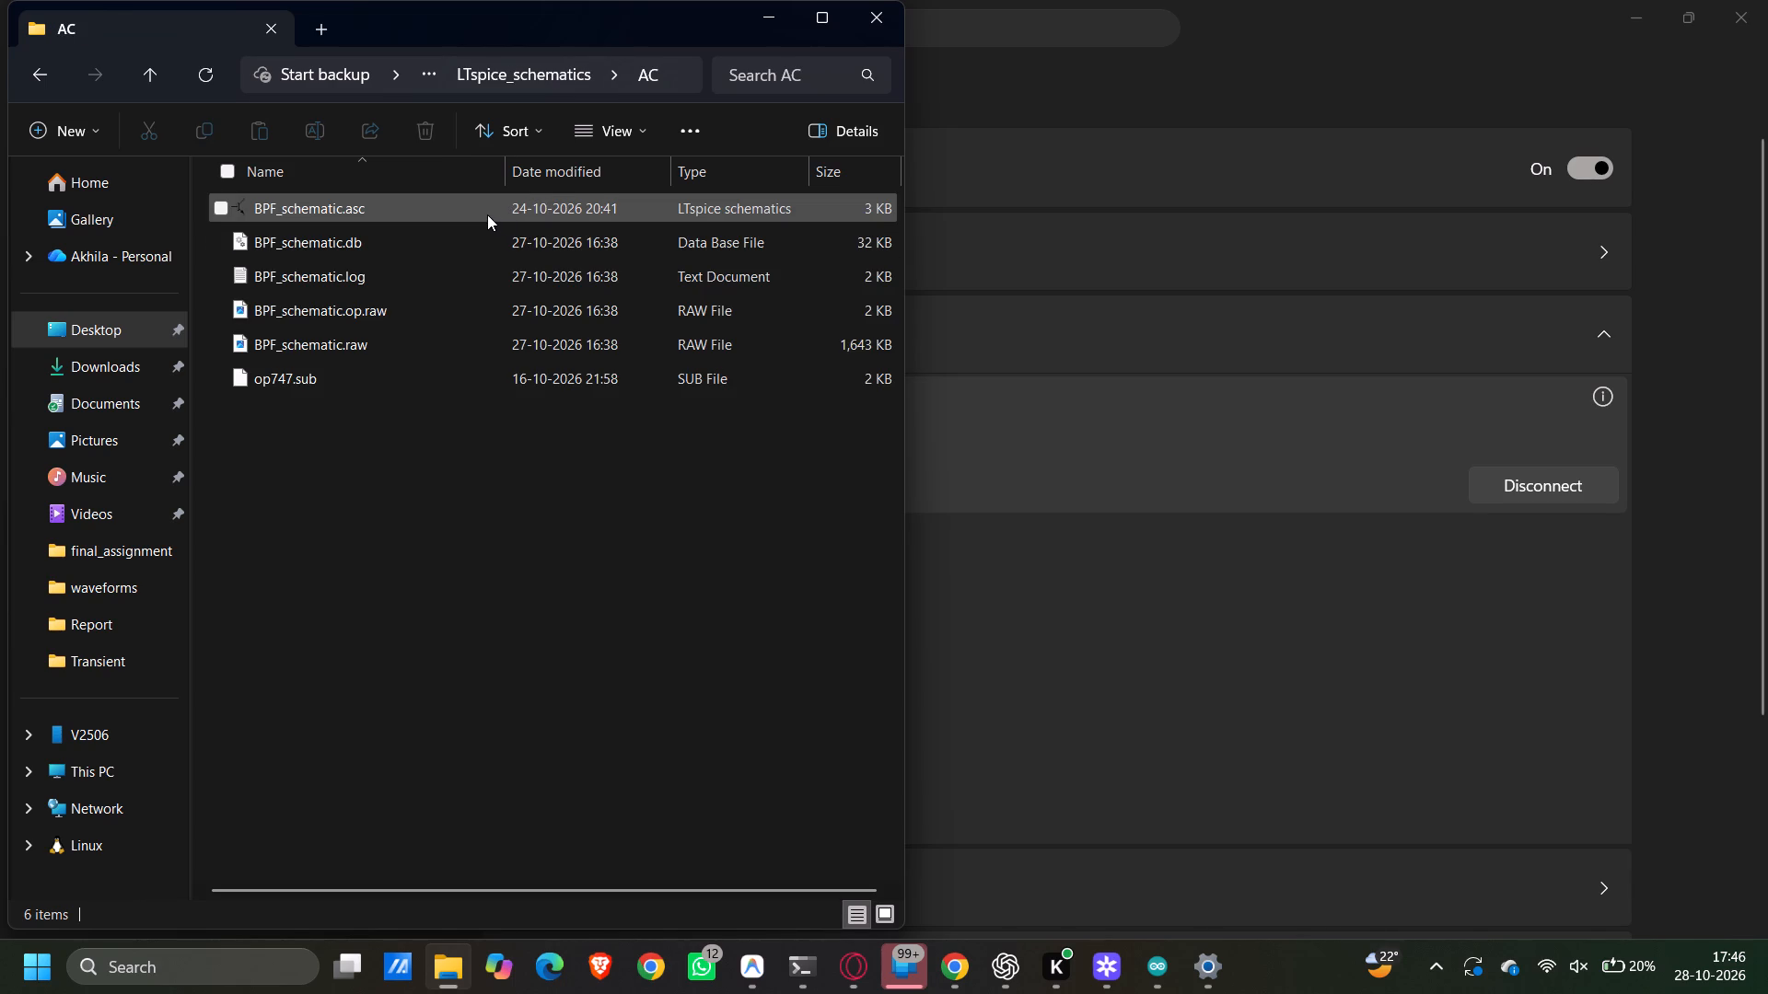
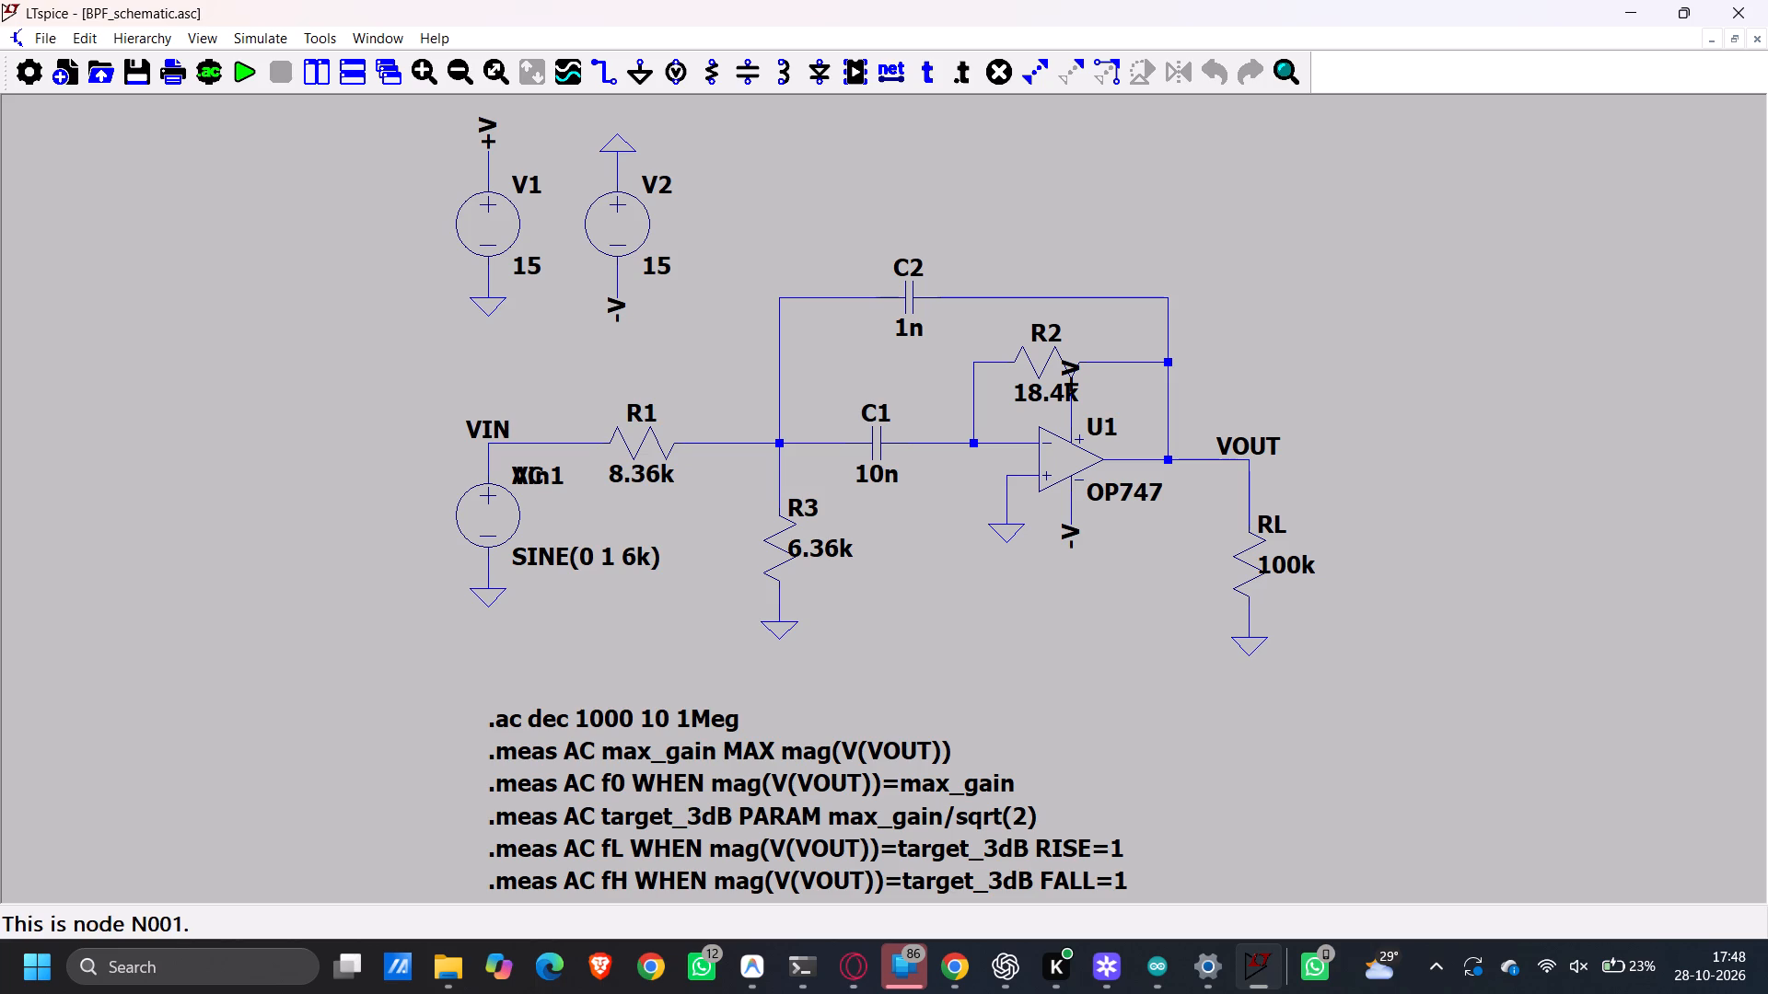
Run the AC sweep of the band-pass filter and plot the voltage at the VOUT node.
left_click(234, 75)
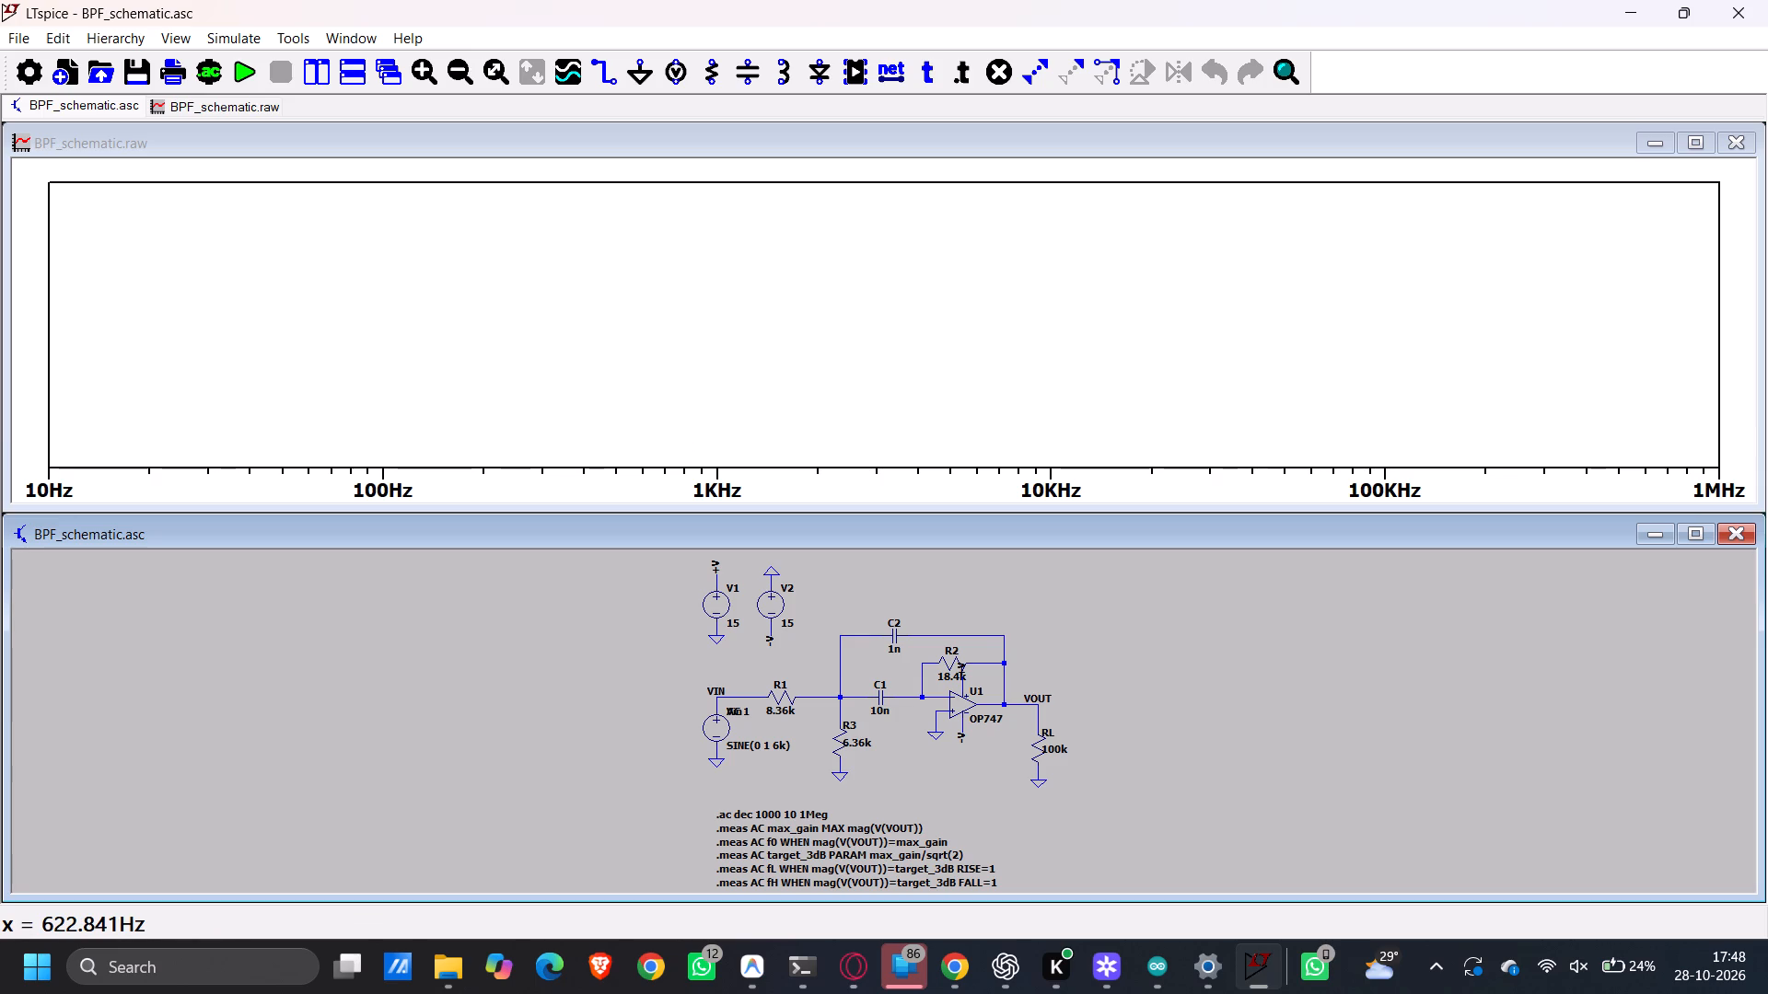
left_click(1048, 694)
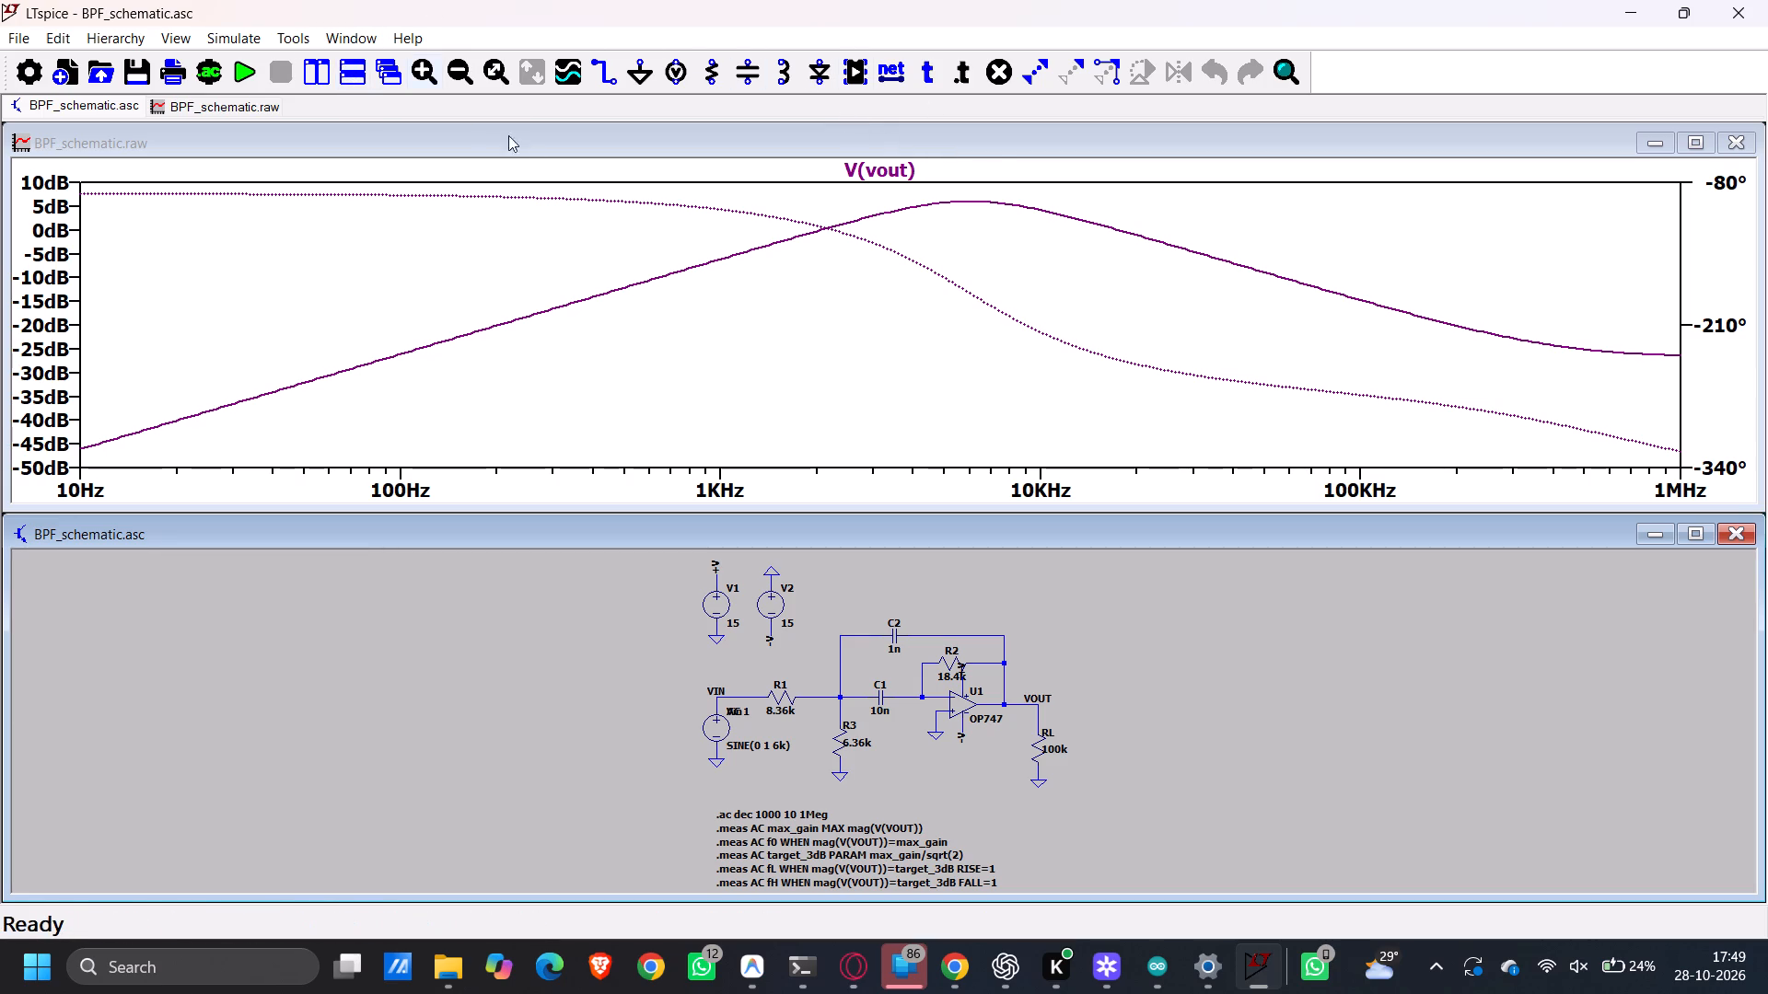
Add a further V(vout) trace to the frequency response plot from the list of available data.
right_click(602, 175)
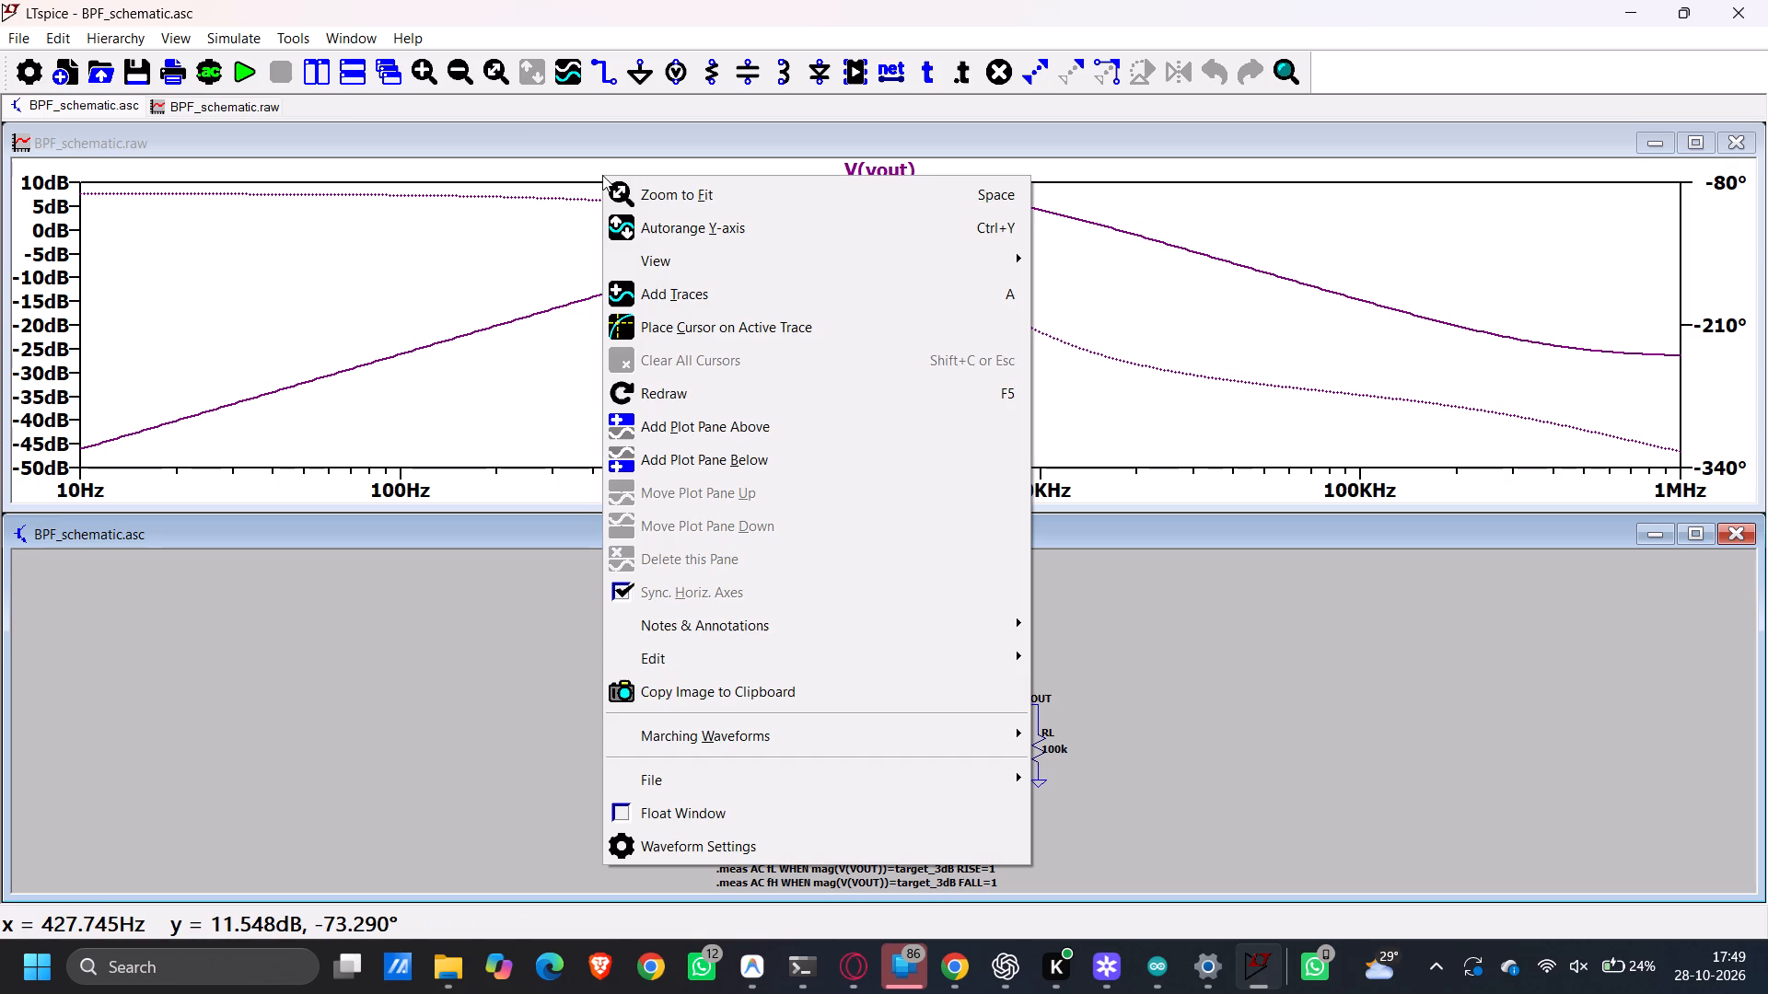
left_click(664, 305)
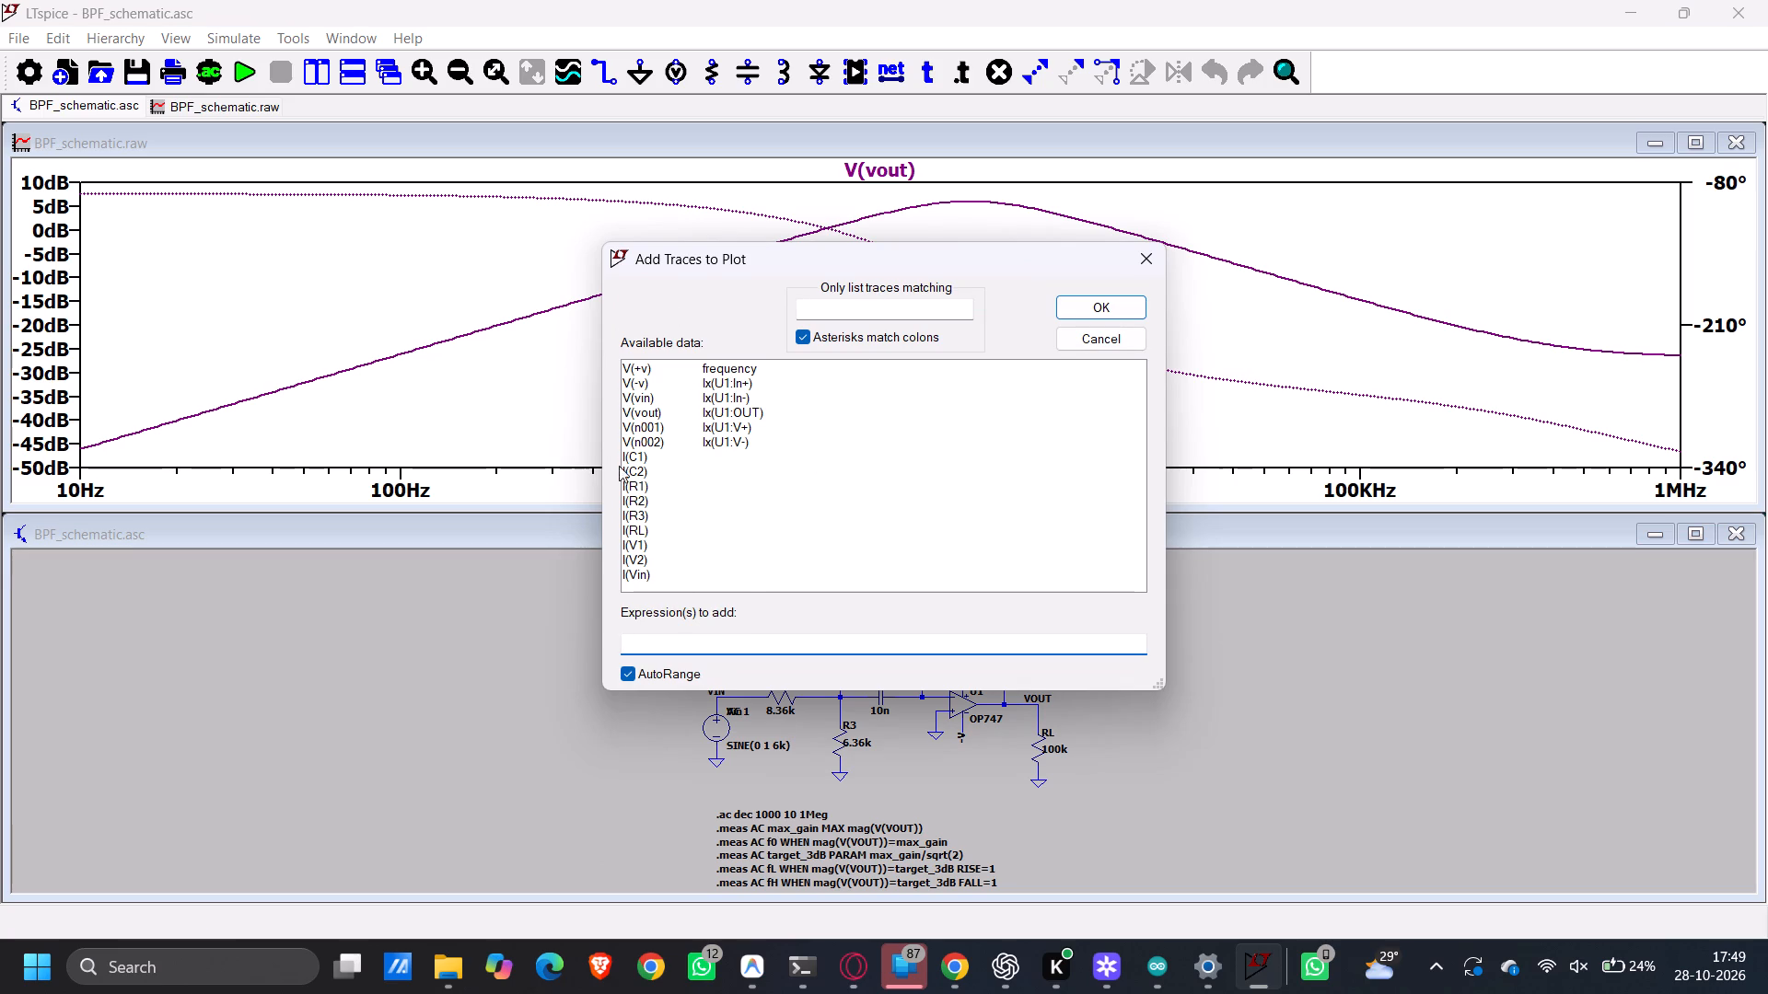
double_click(652, 409)
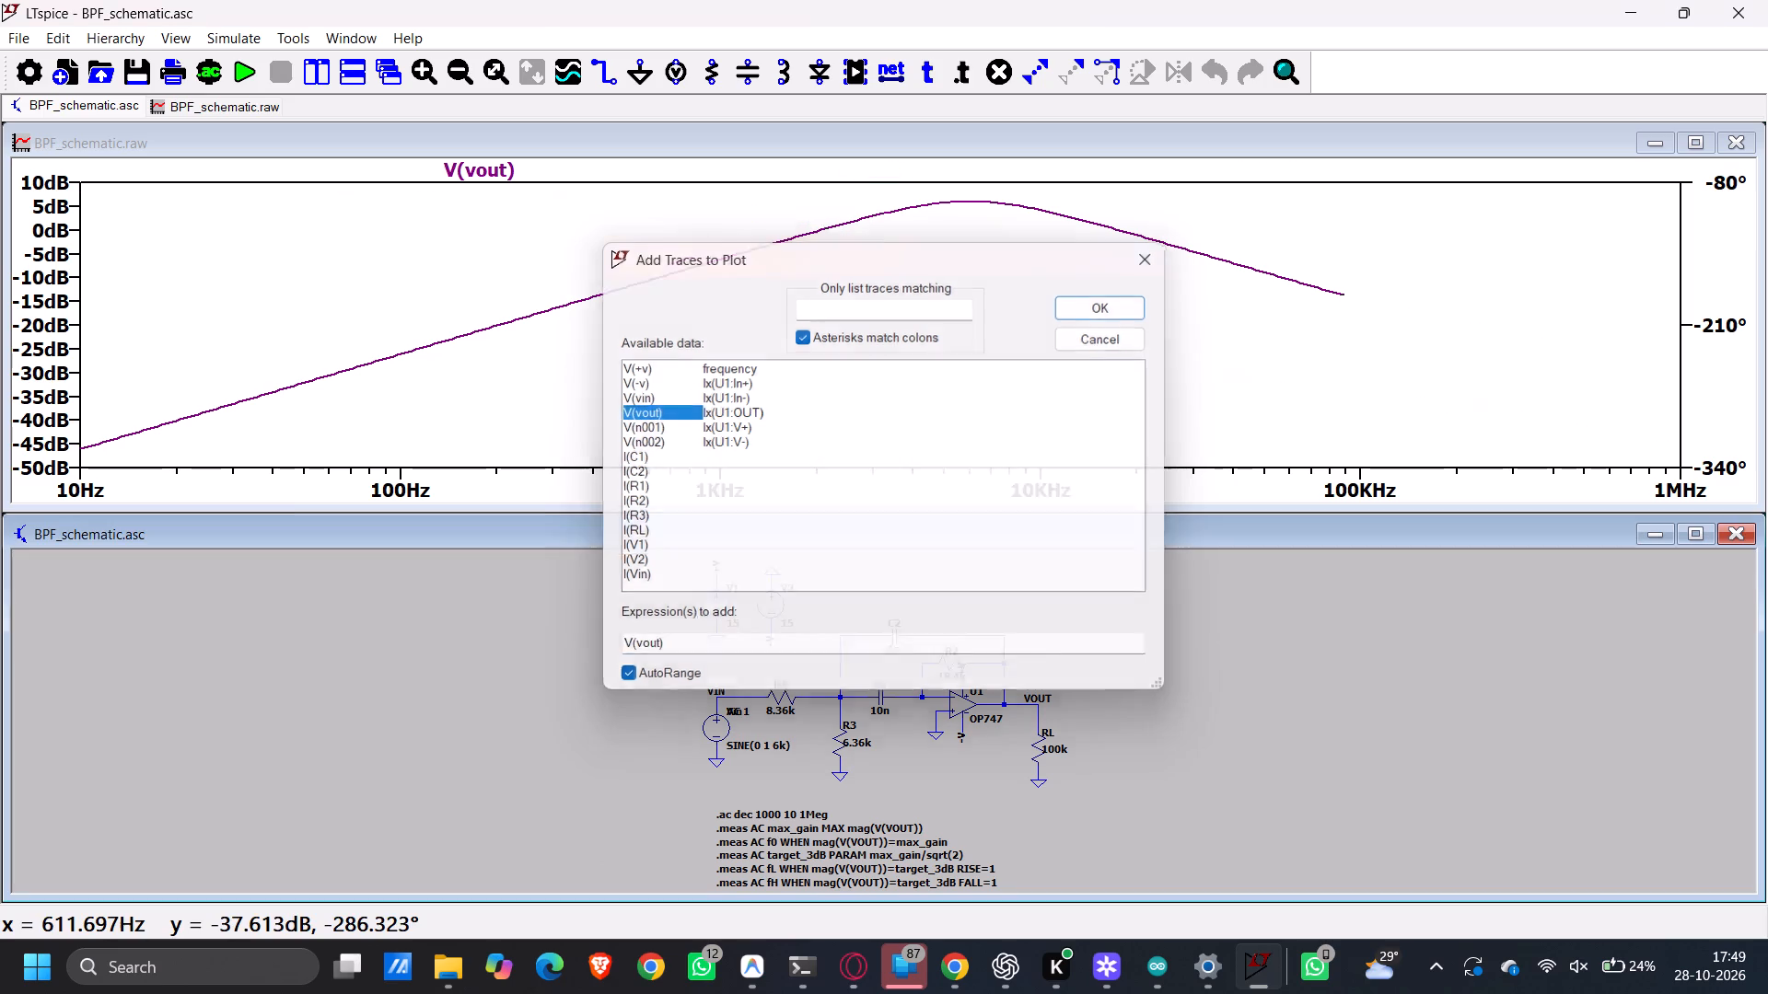
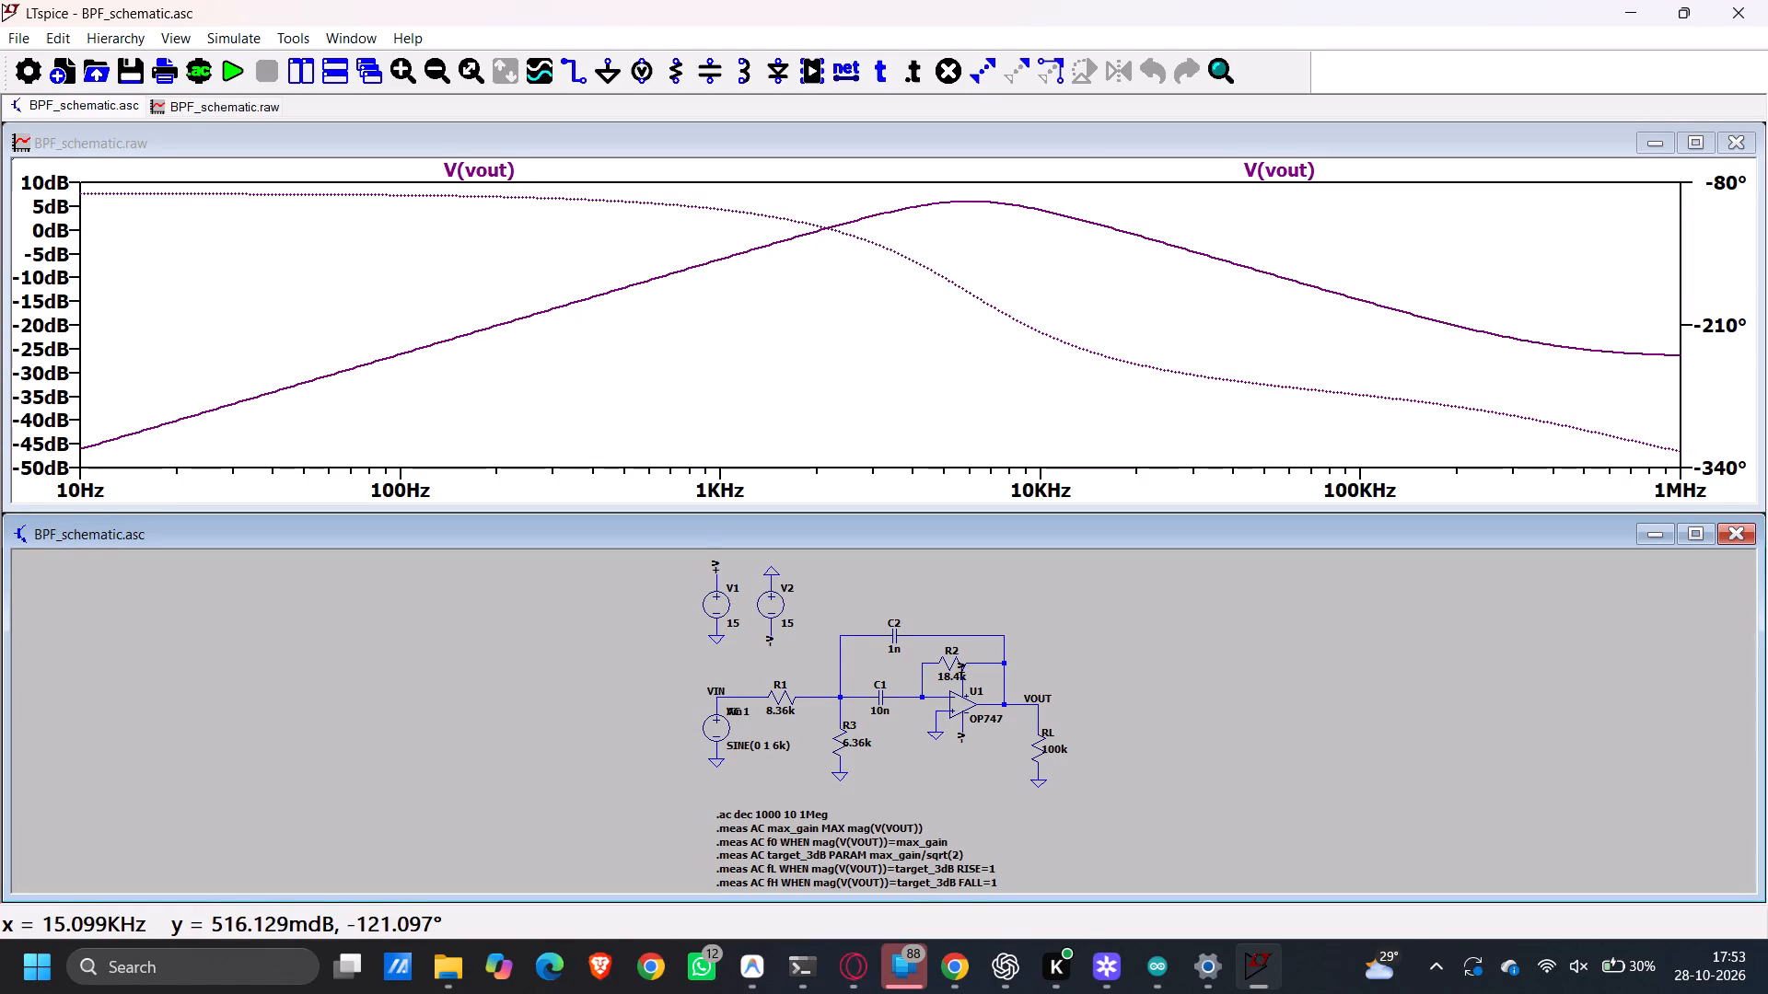
Place a cursor on the active V(vout) trace and move it past the peak to about 15.2 kHz.
right_click(989, 202)
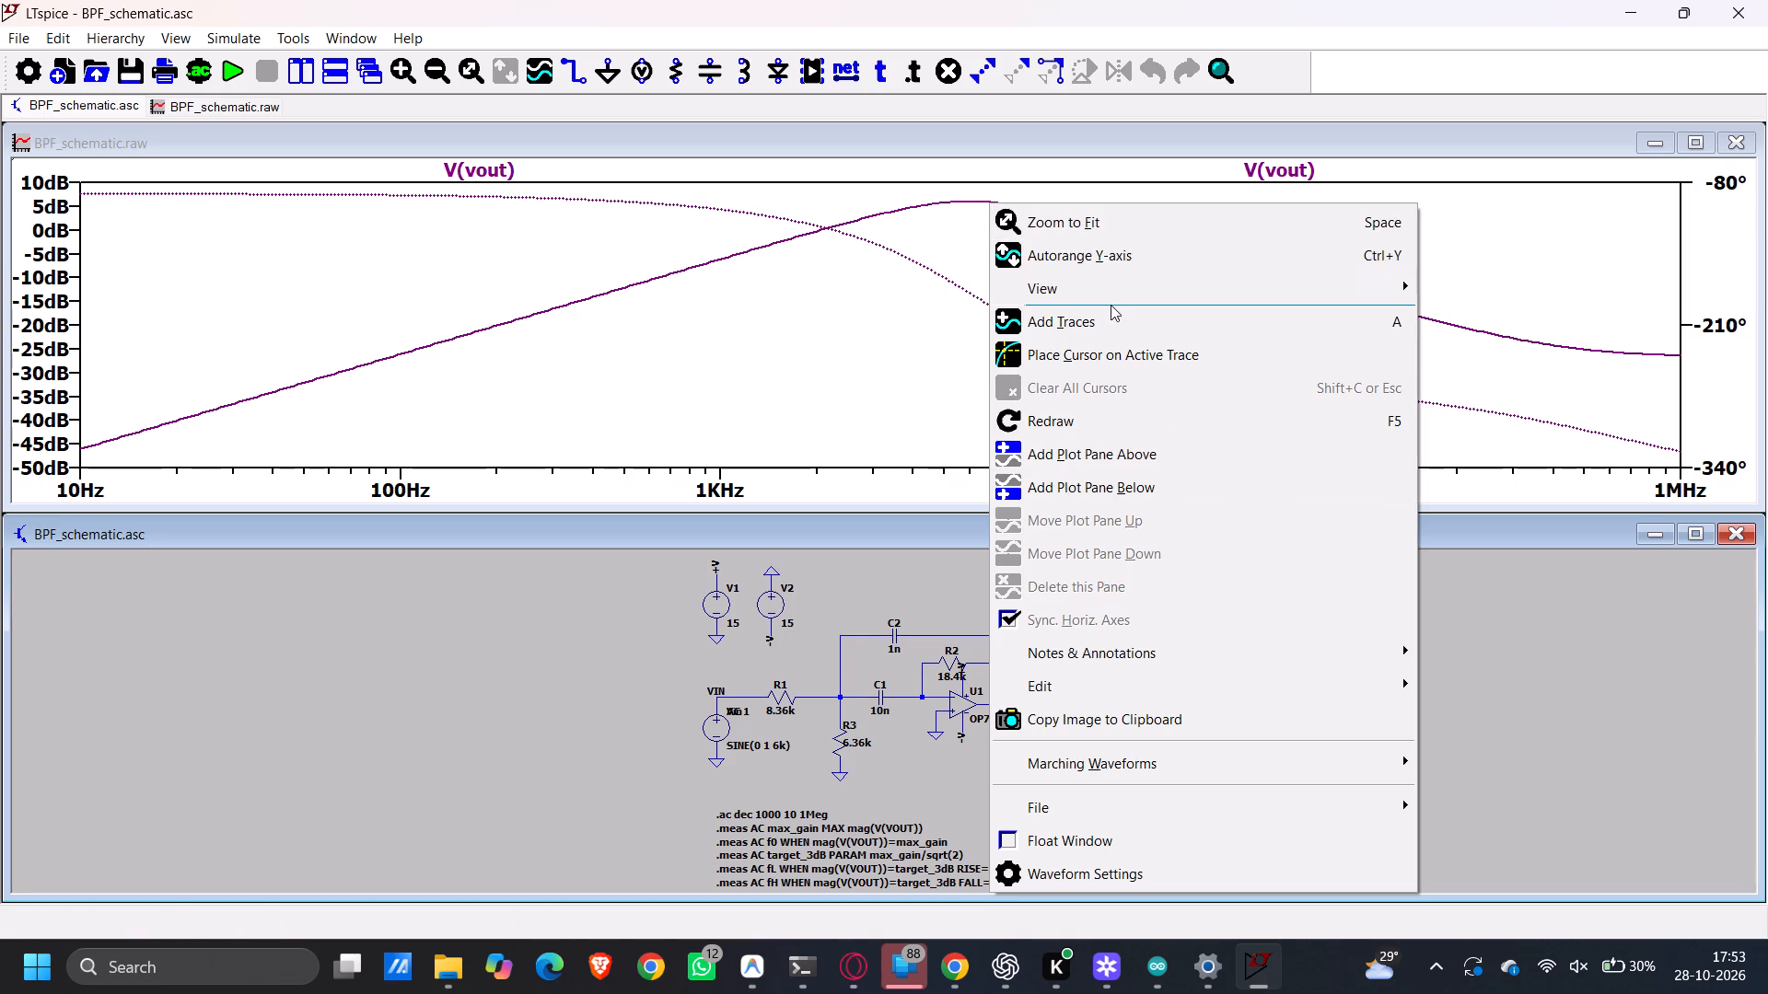
left_click(1087, 350)
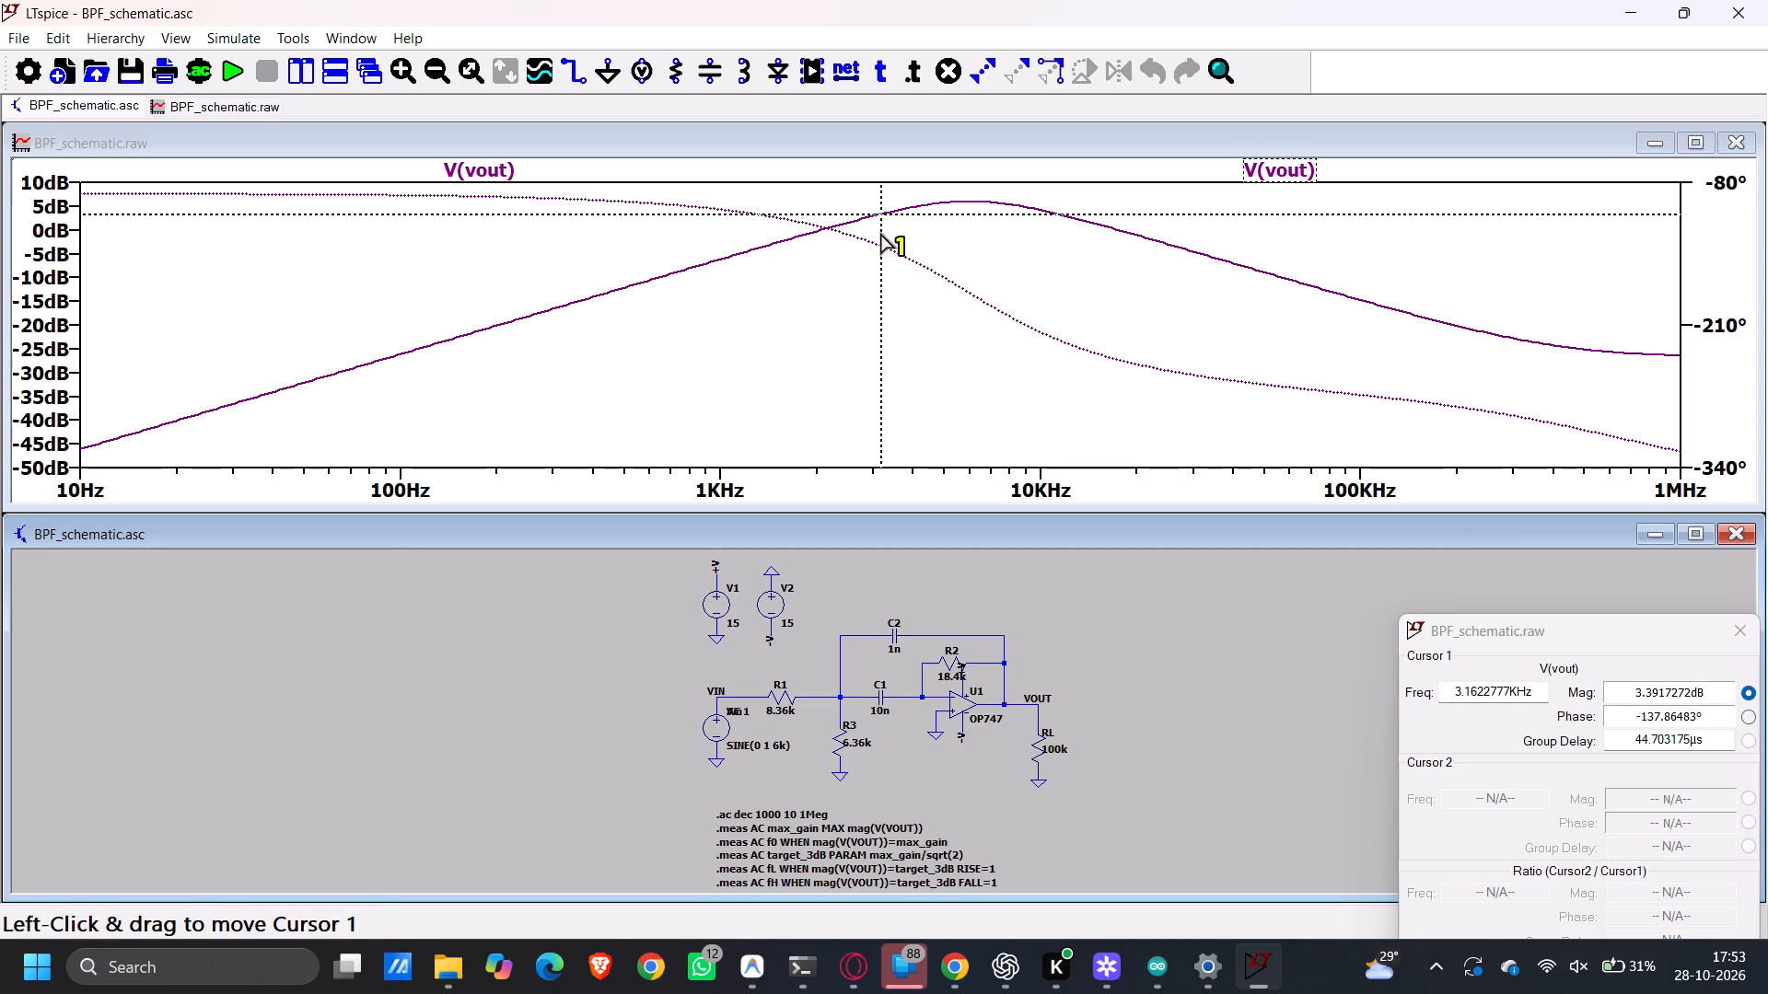
left_click_drag(882, 214, 1046, 224)
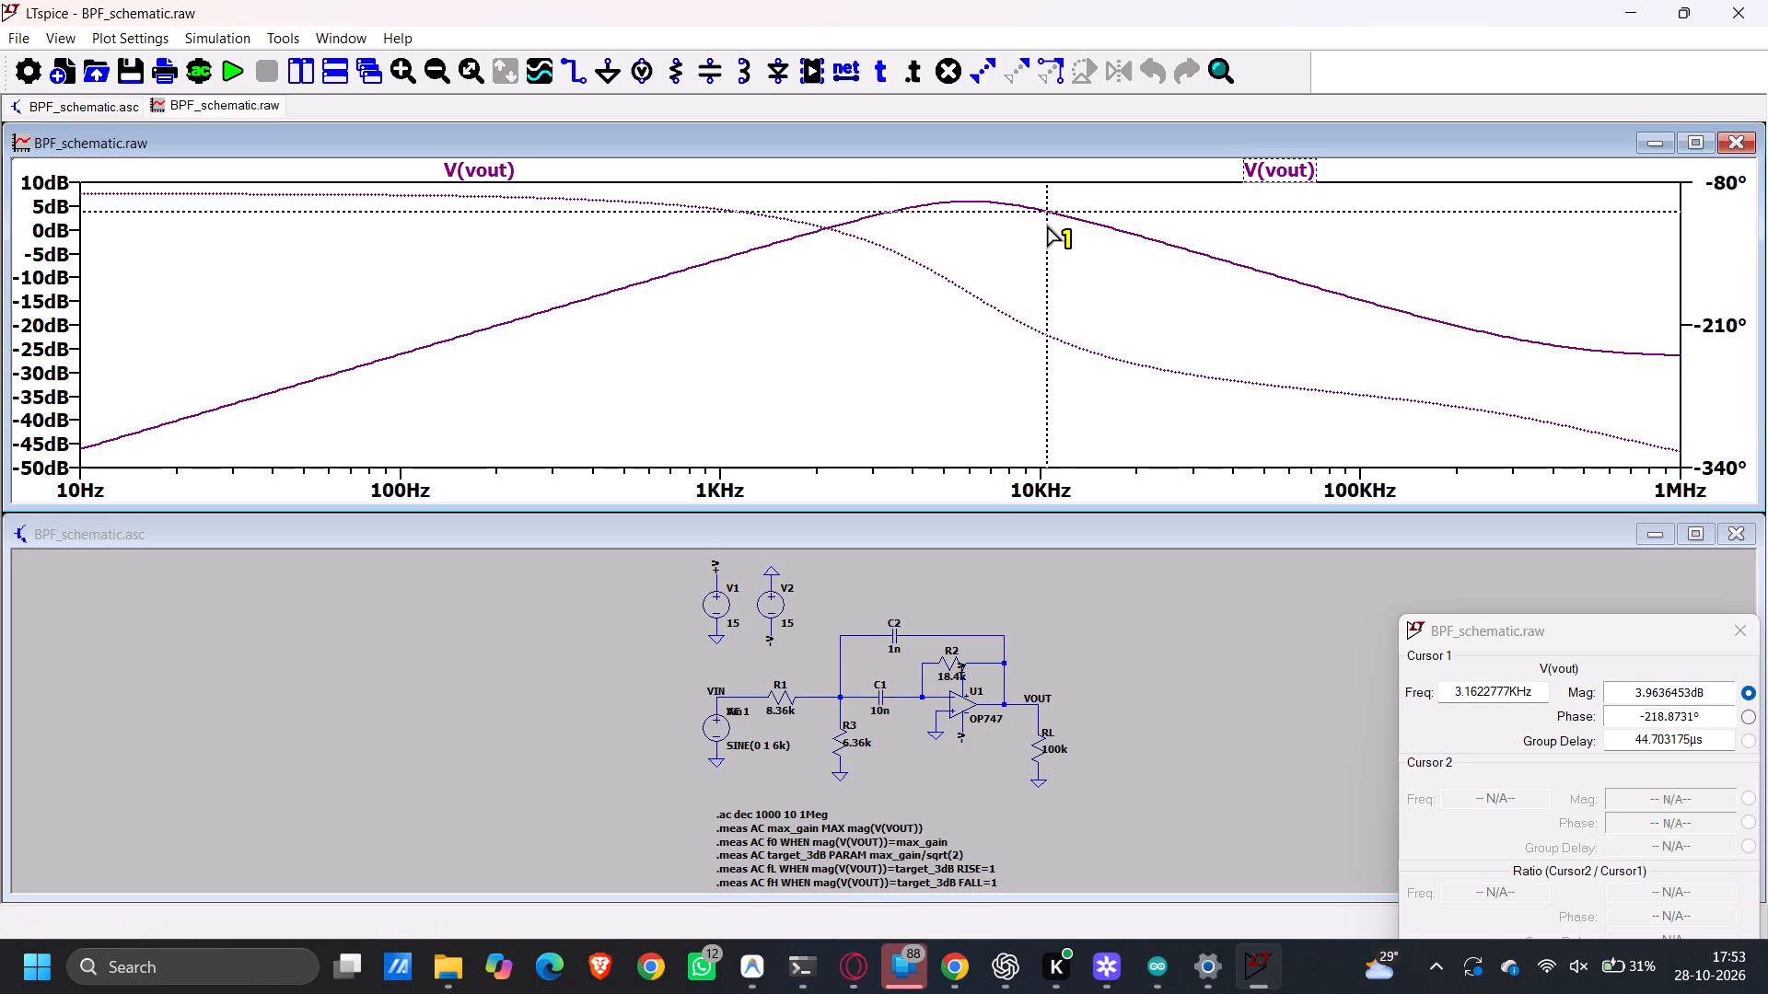
left_click_drag(1046, 224, 1053, 226)
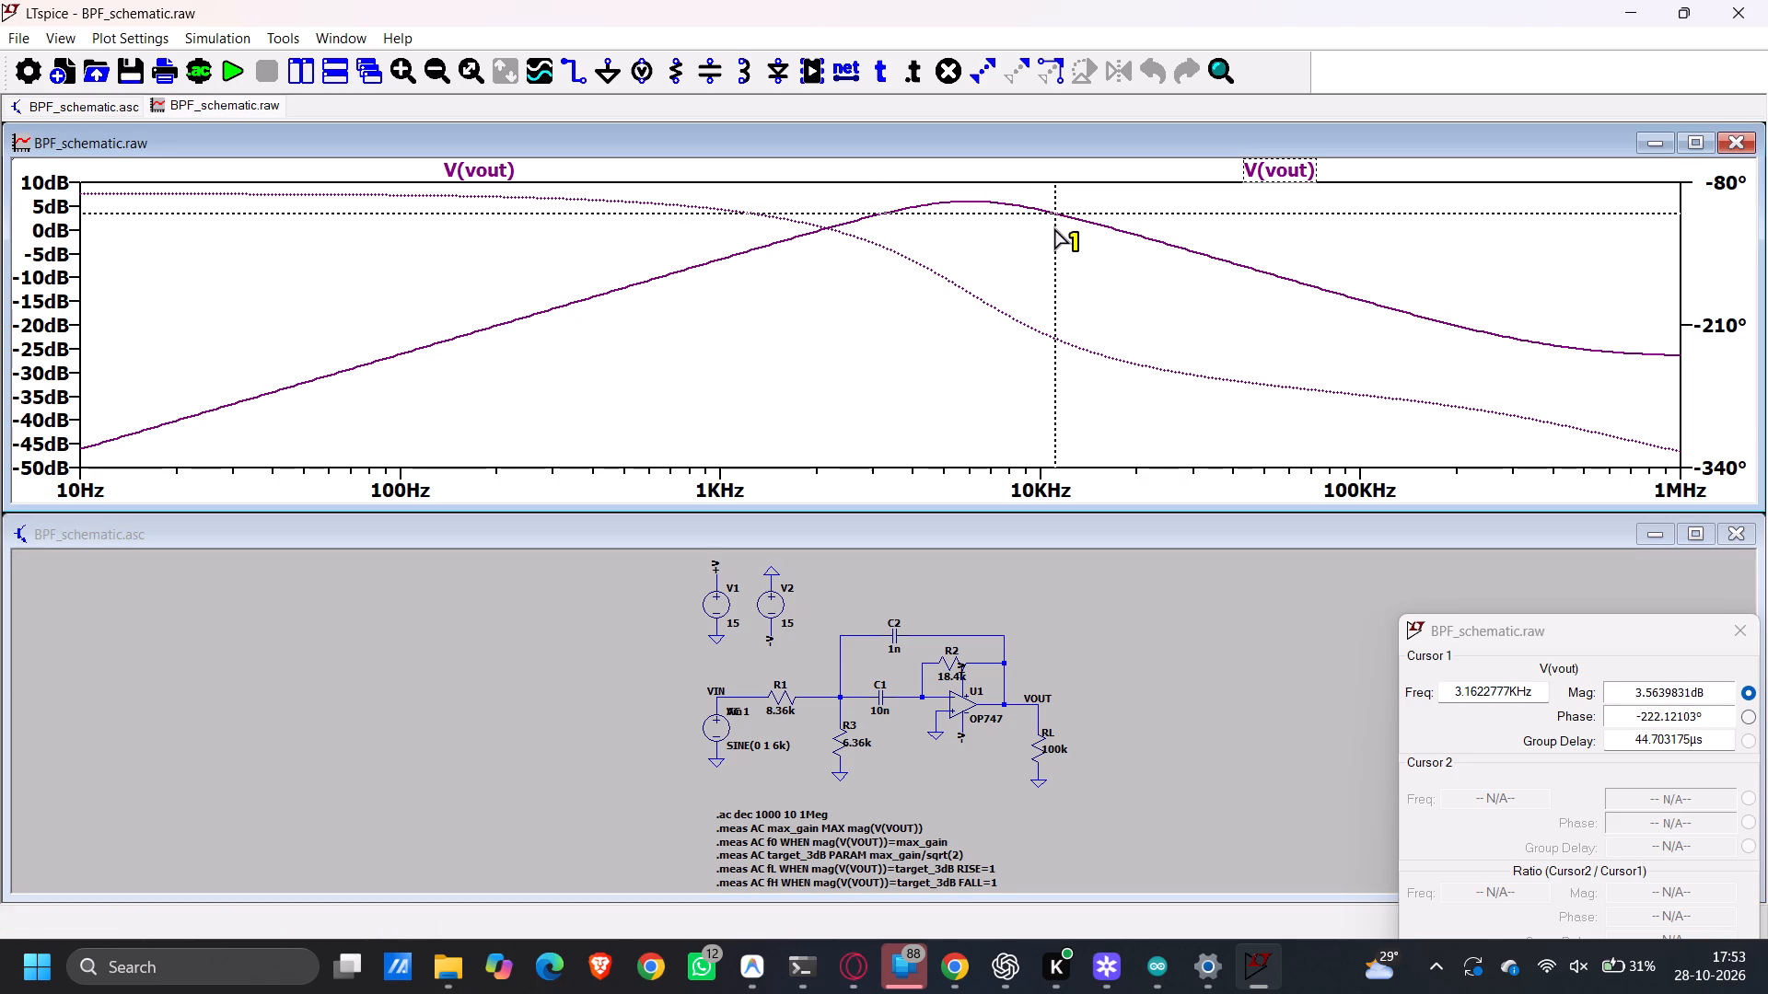
left_click_drag(1053, 226, 1099, 225)
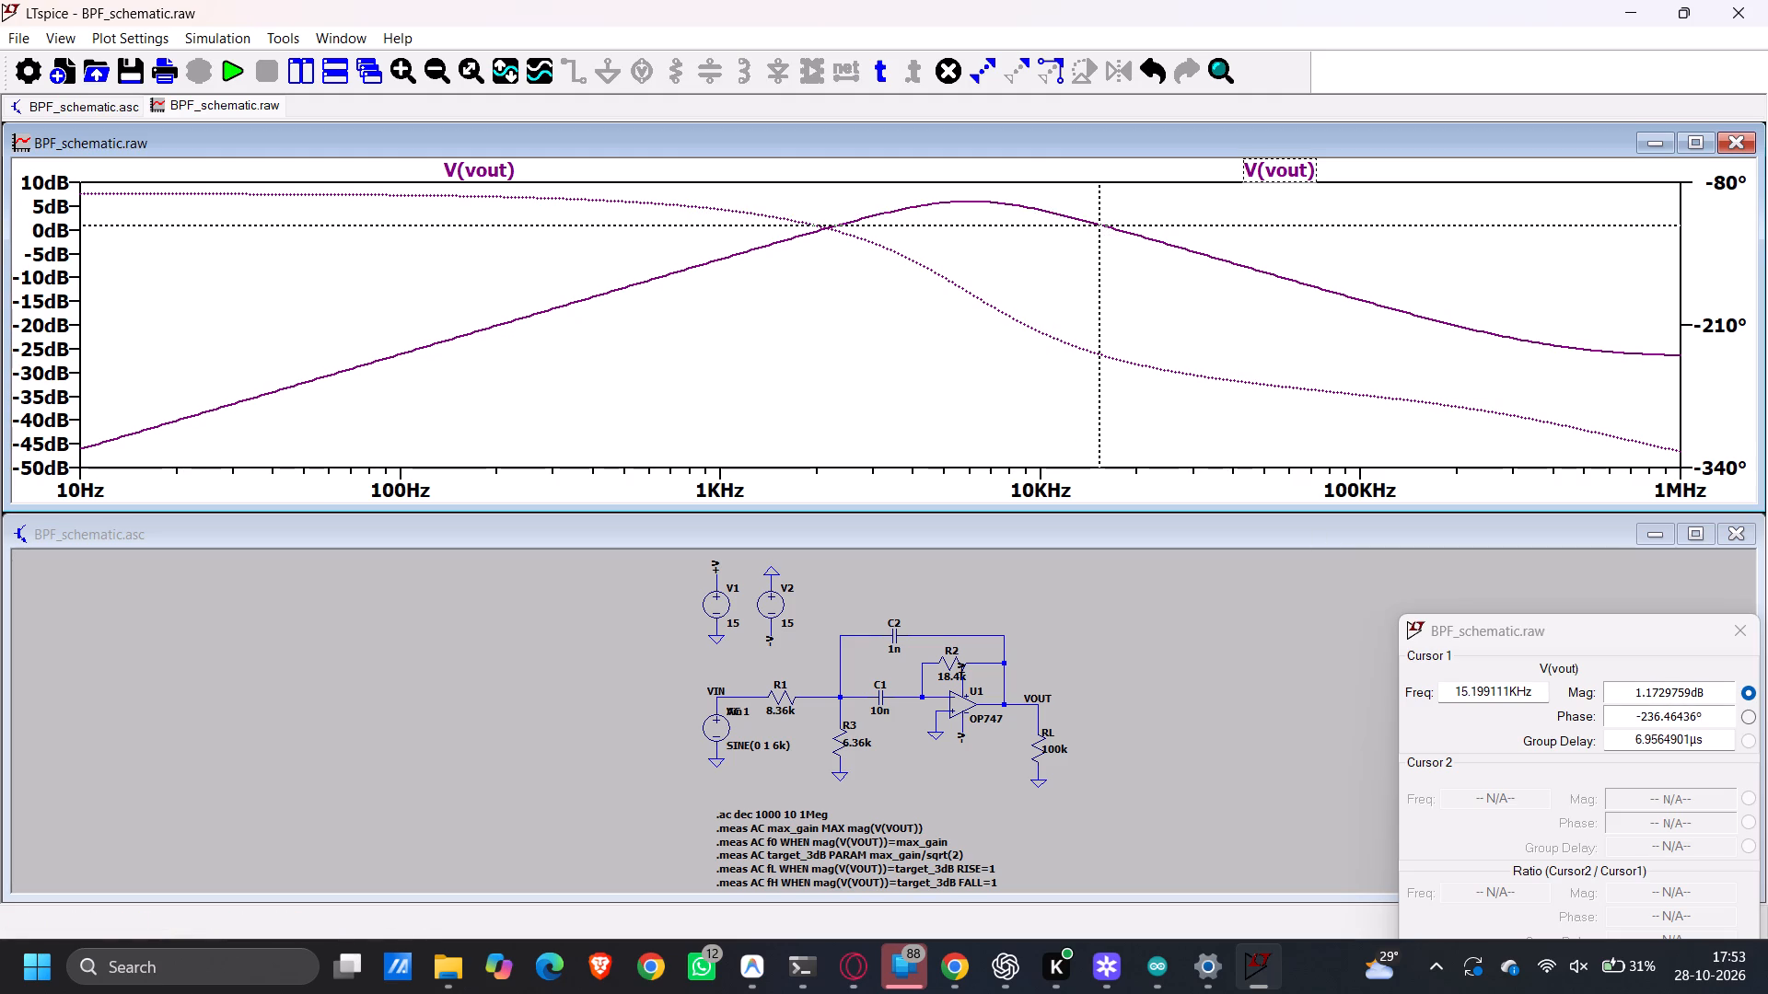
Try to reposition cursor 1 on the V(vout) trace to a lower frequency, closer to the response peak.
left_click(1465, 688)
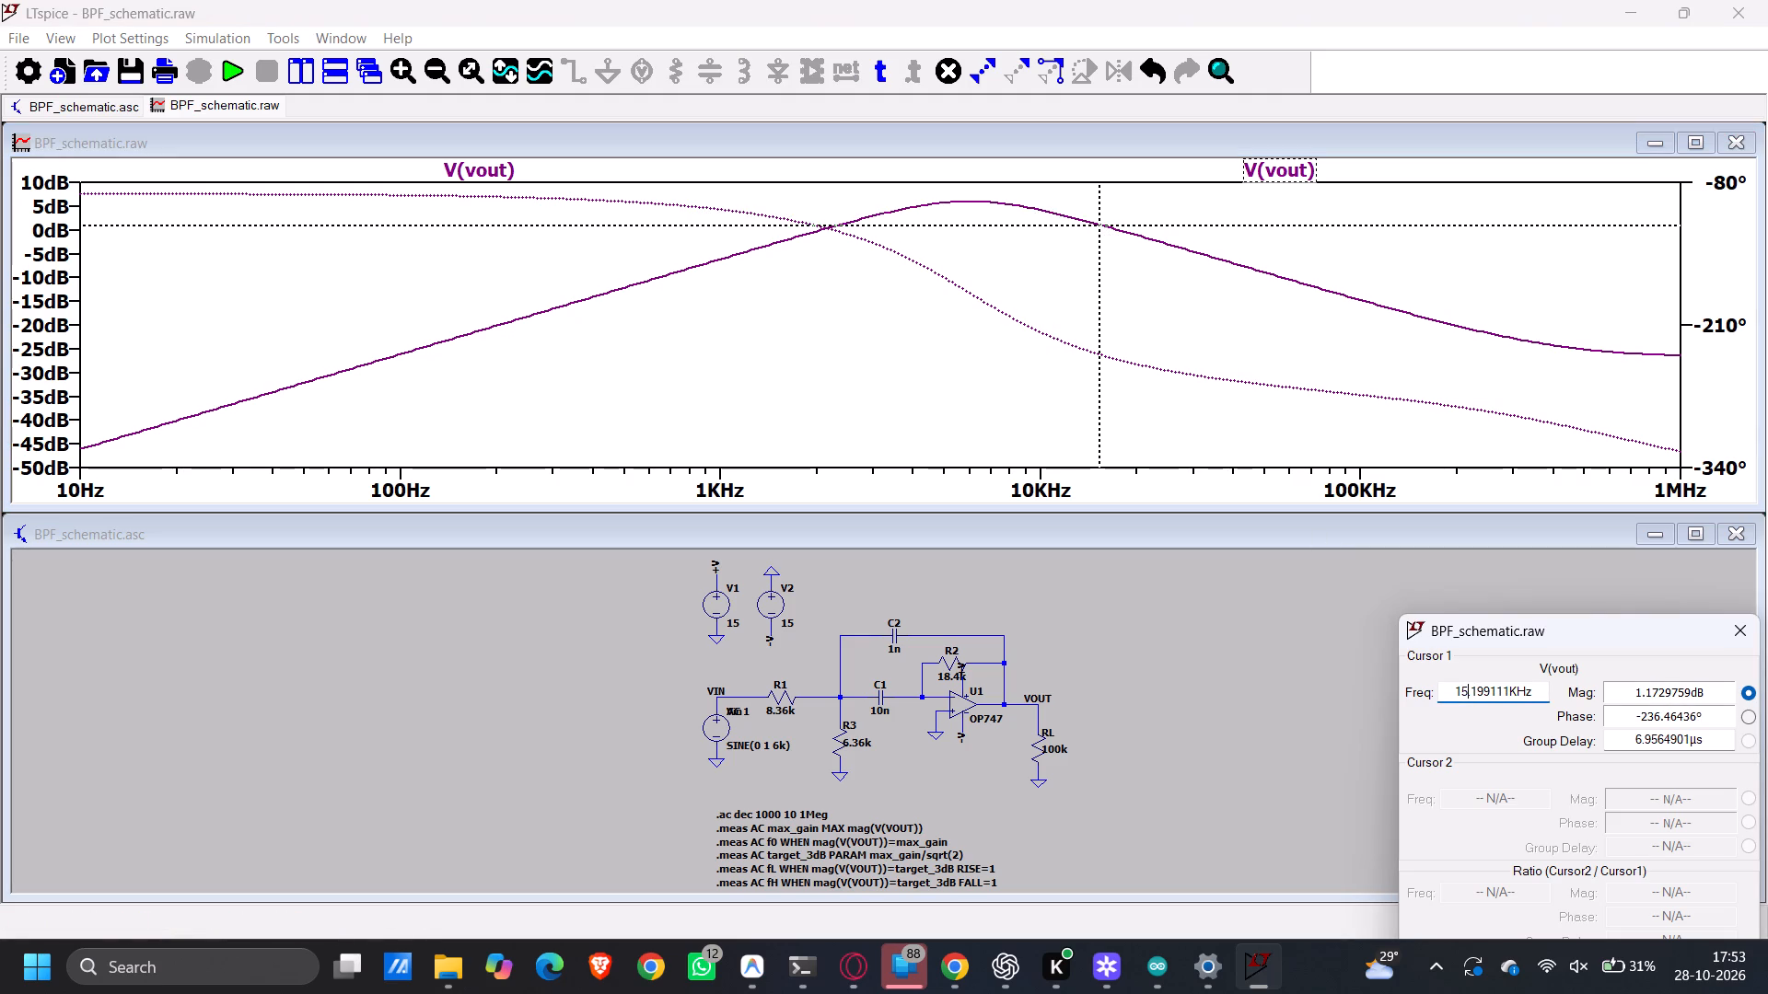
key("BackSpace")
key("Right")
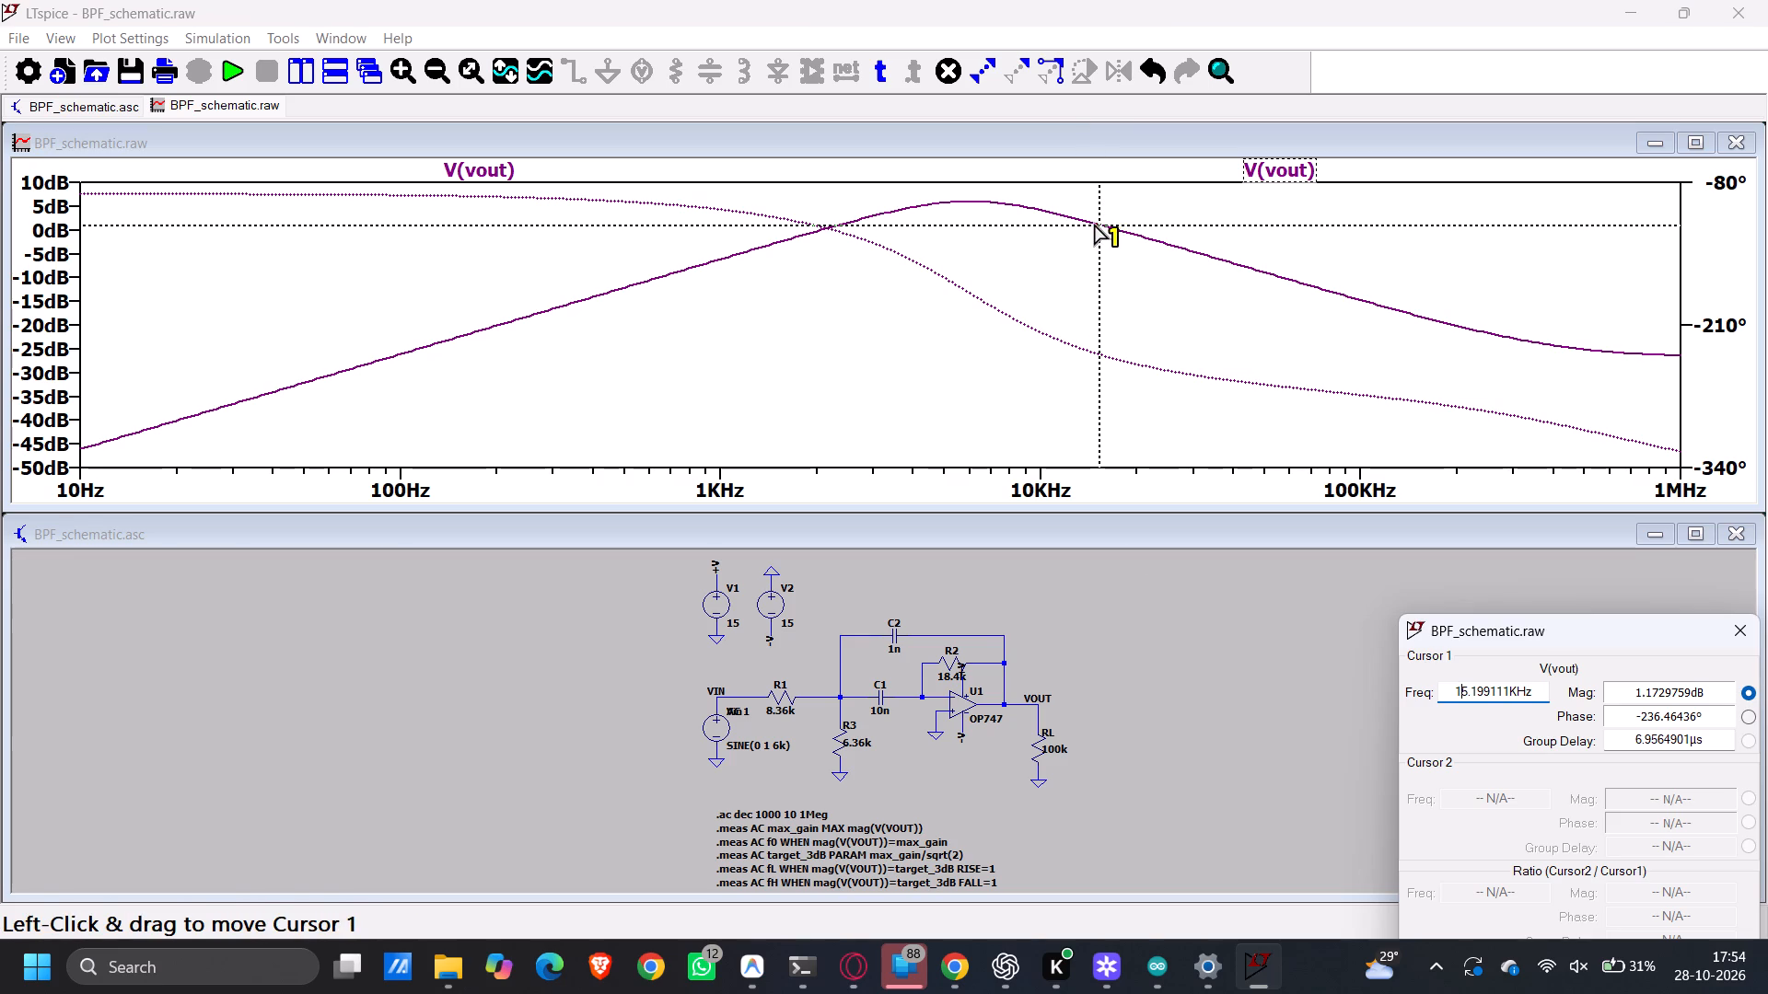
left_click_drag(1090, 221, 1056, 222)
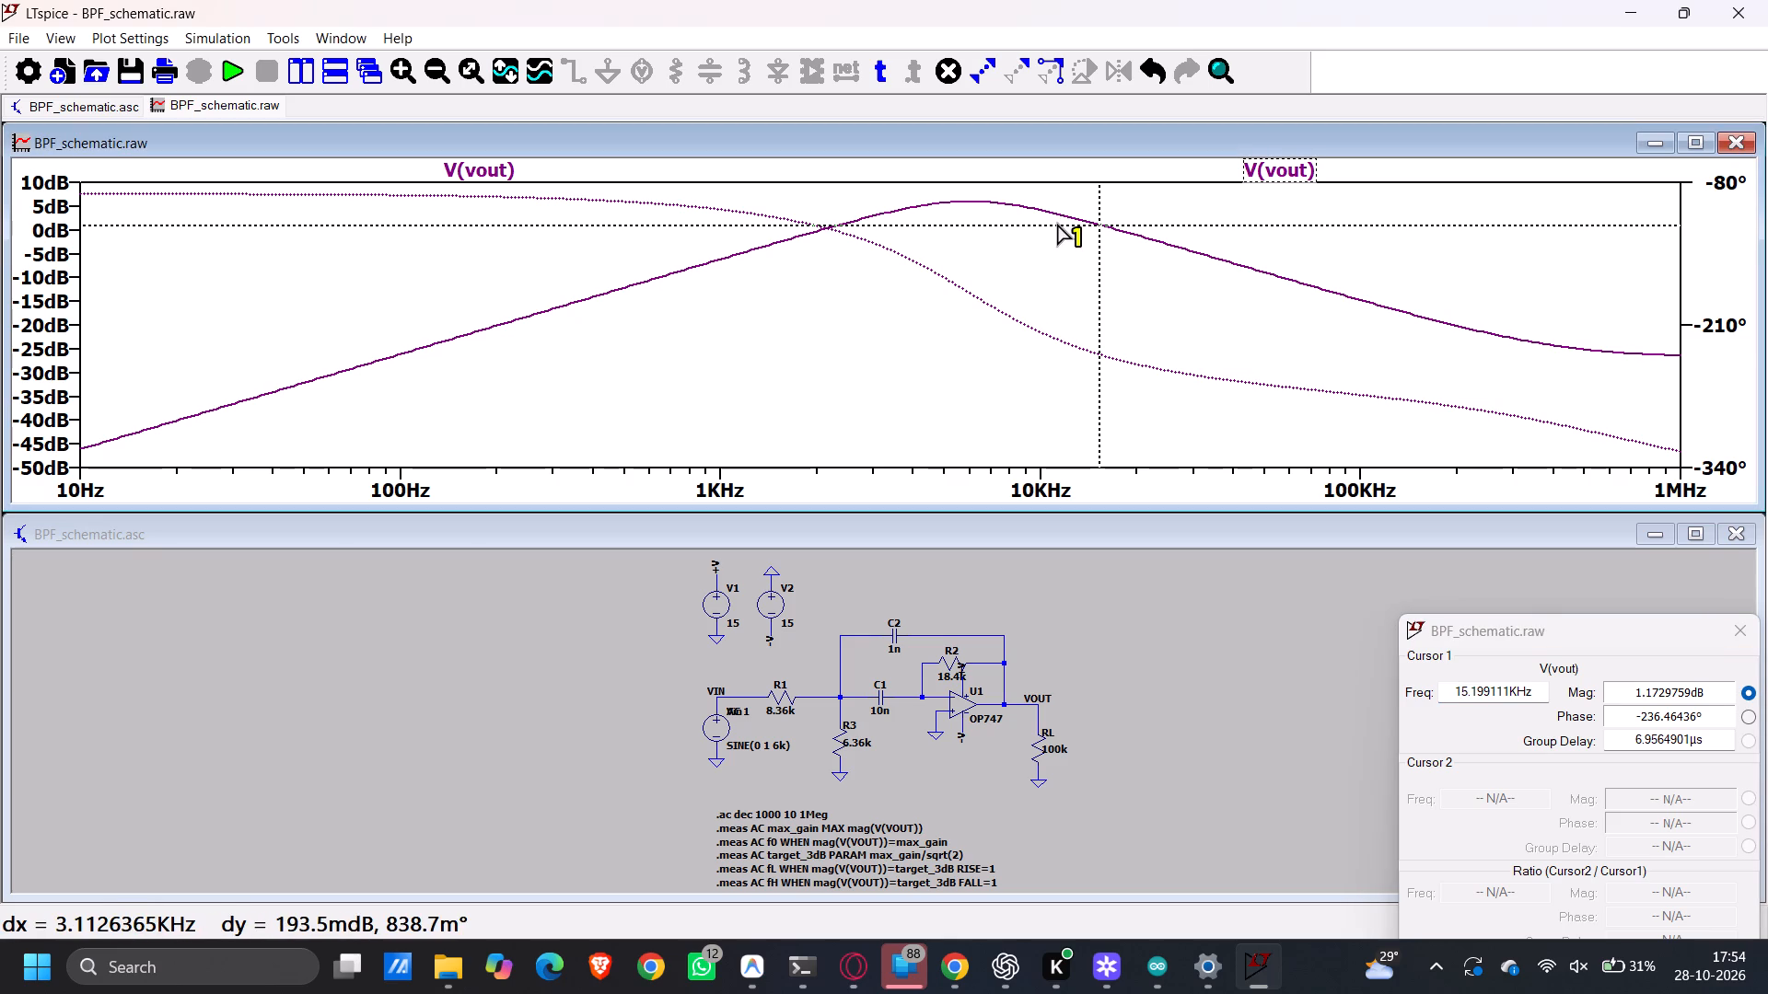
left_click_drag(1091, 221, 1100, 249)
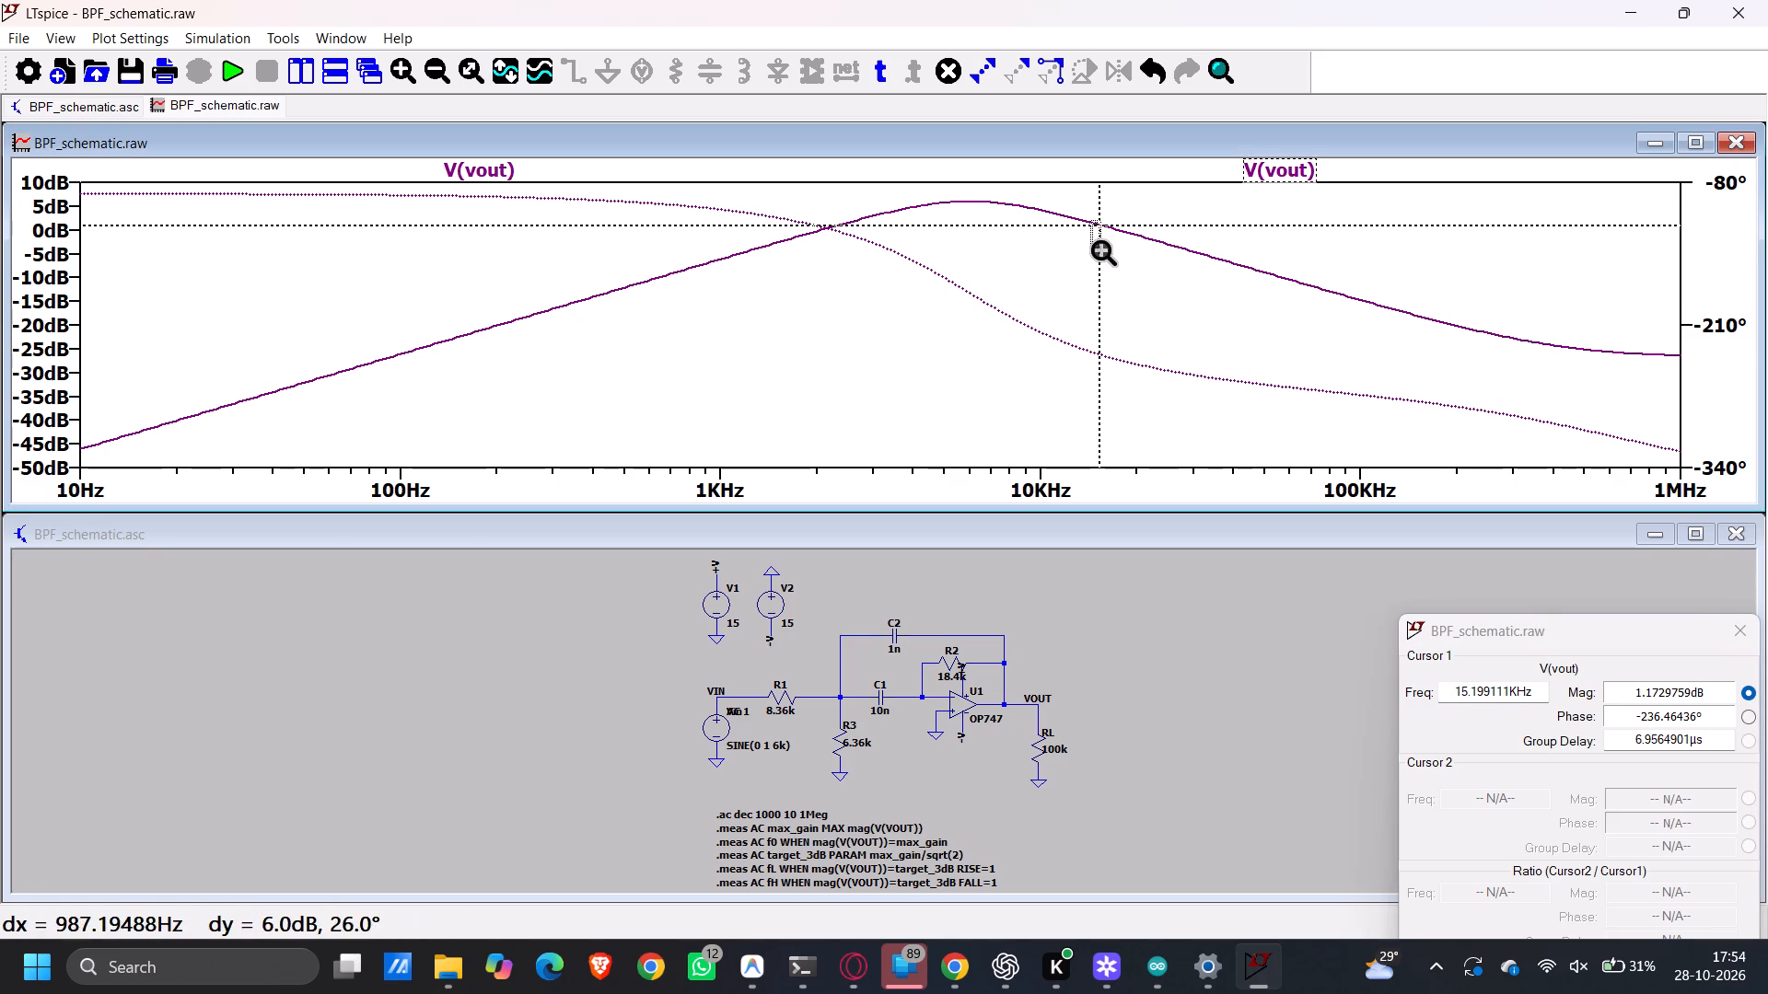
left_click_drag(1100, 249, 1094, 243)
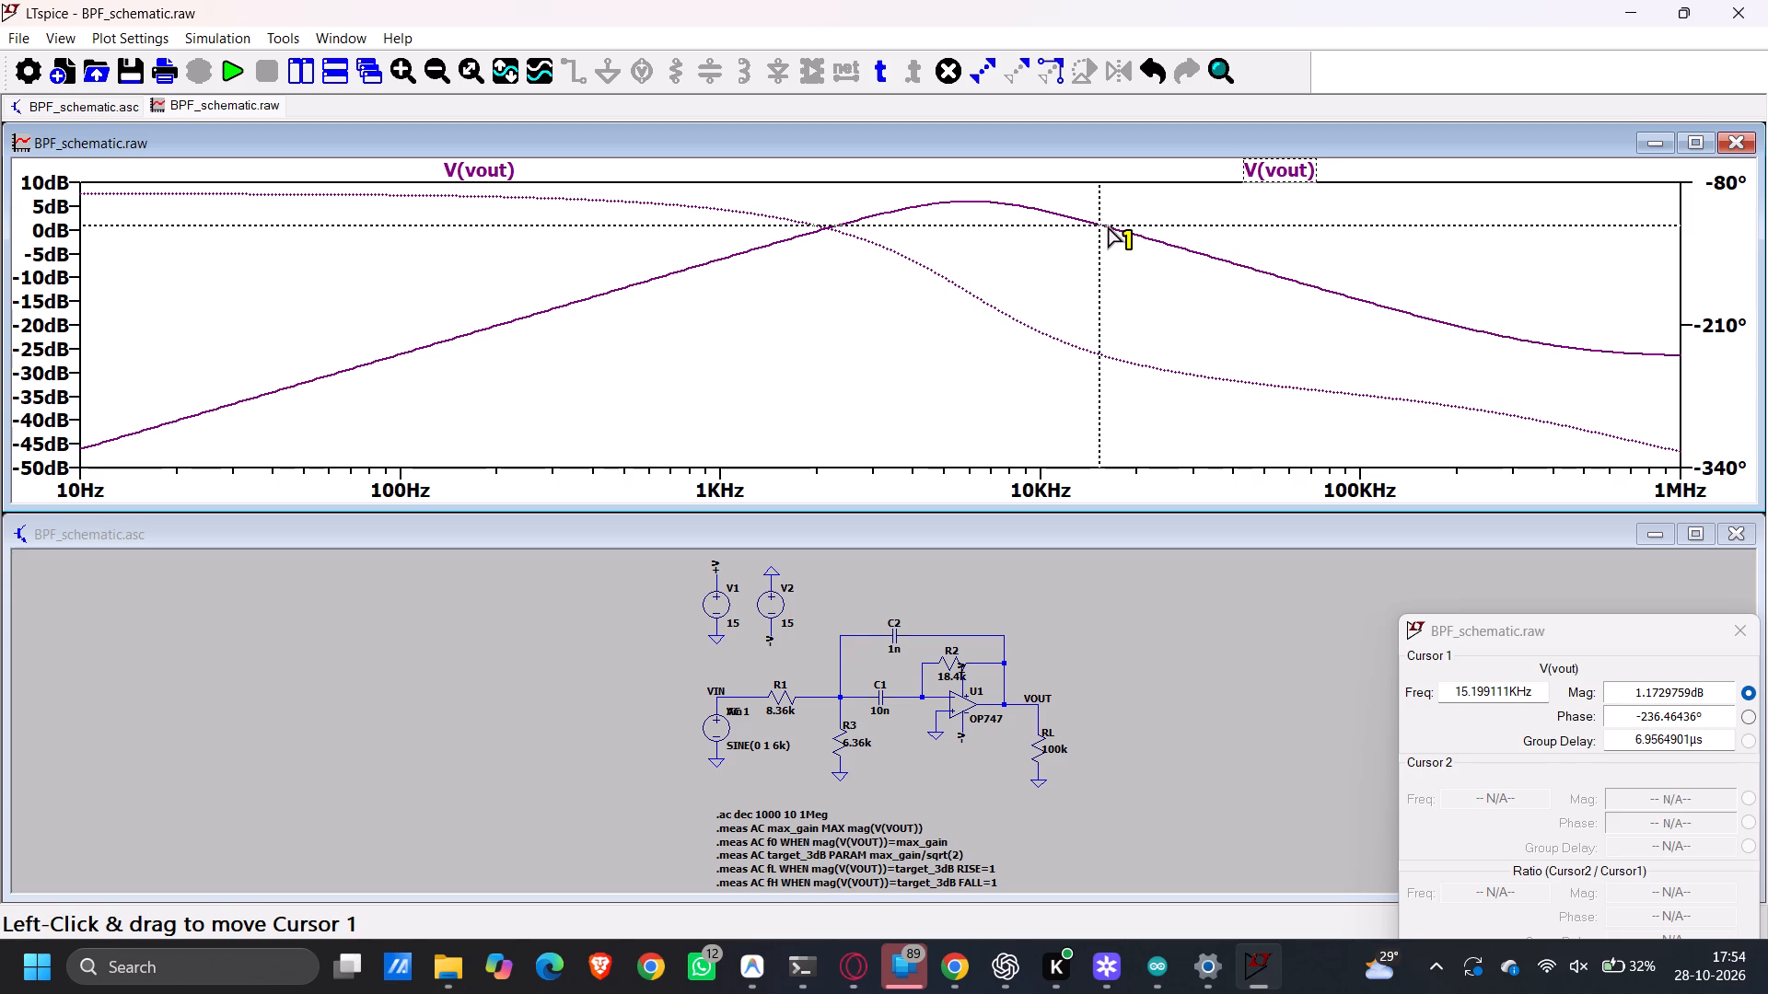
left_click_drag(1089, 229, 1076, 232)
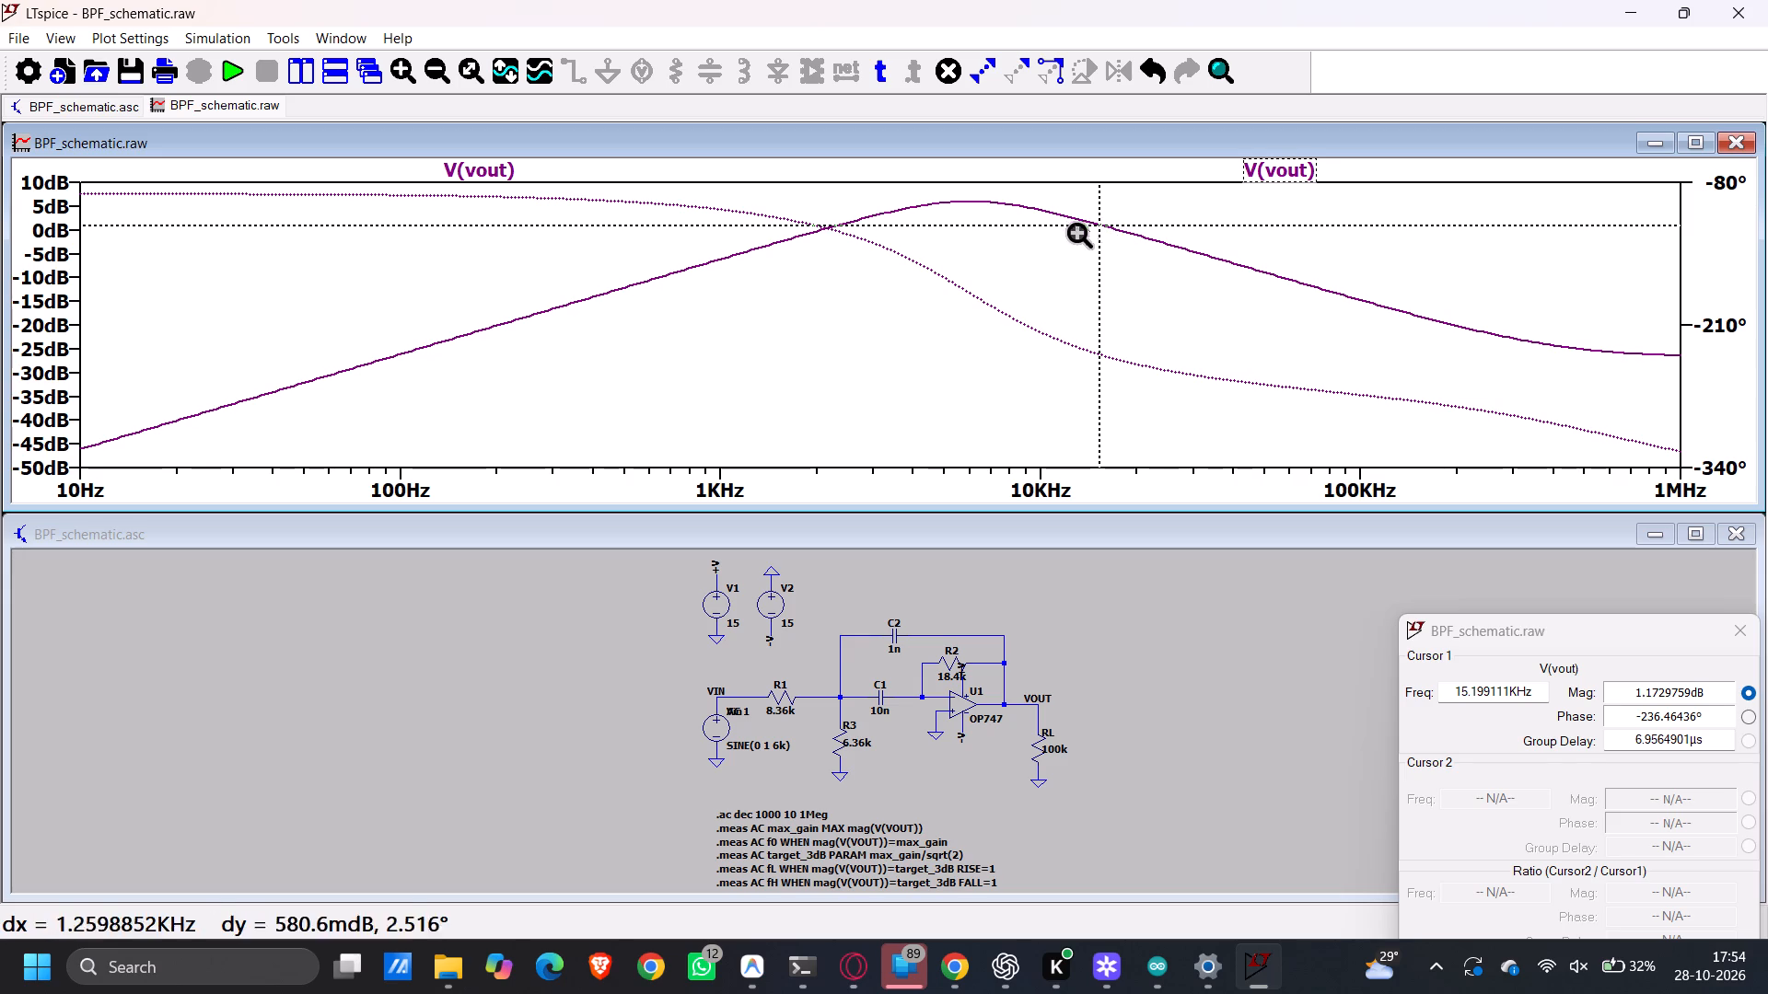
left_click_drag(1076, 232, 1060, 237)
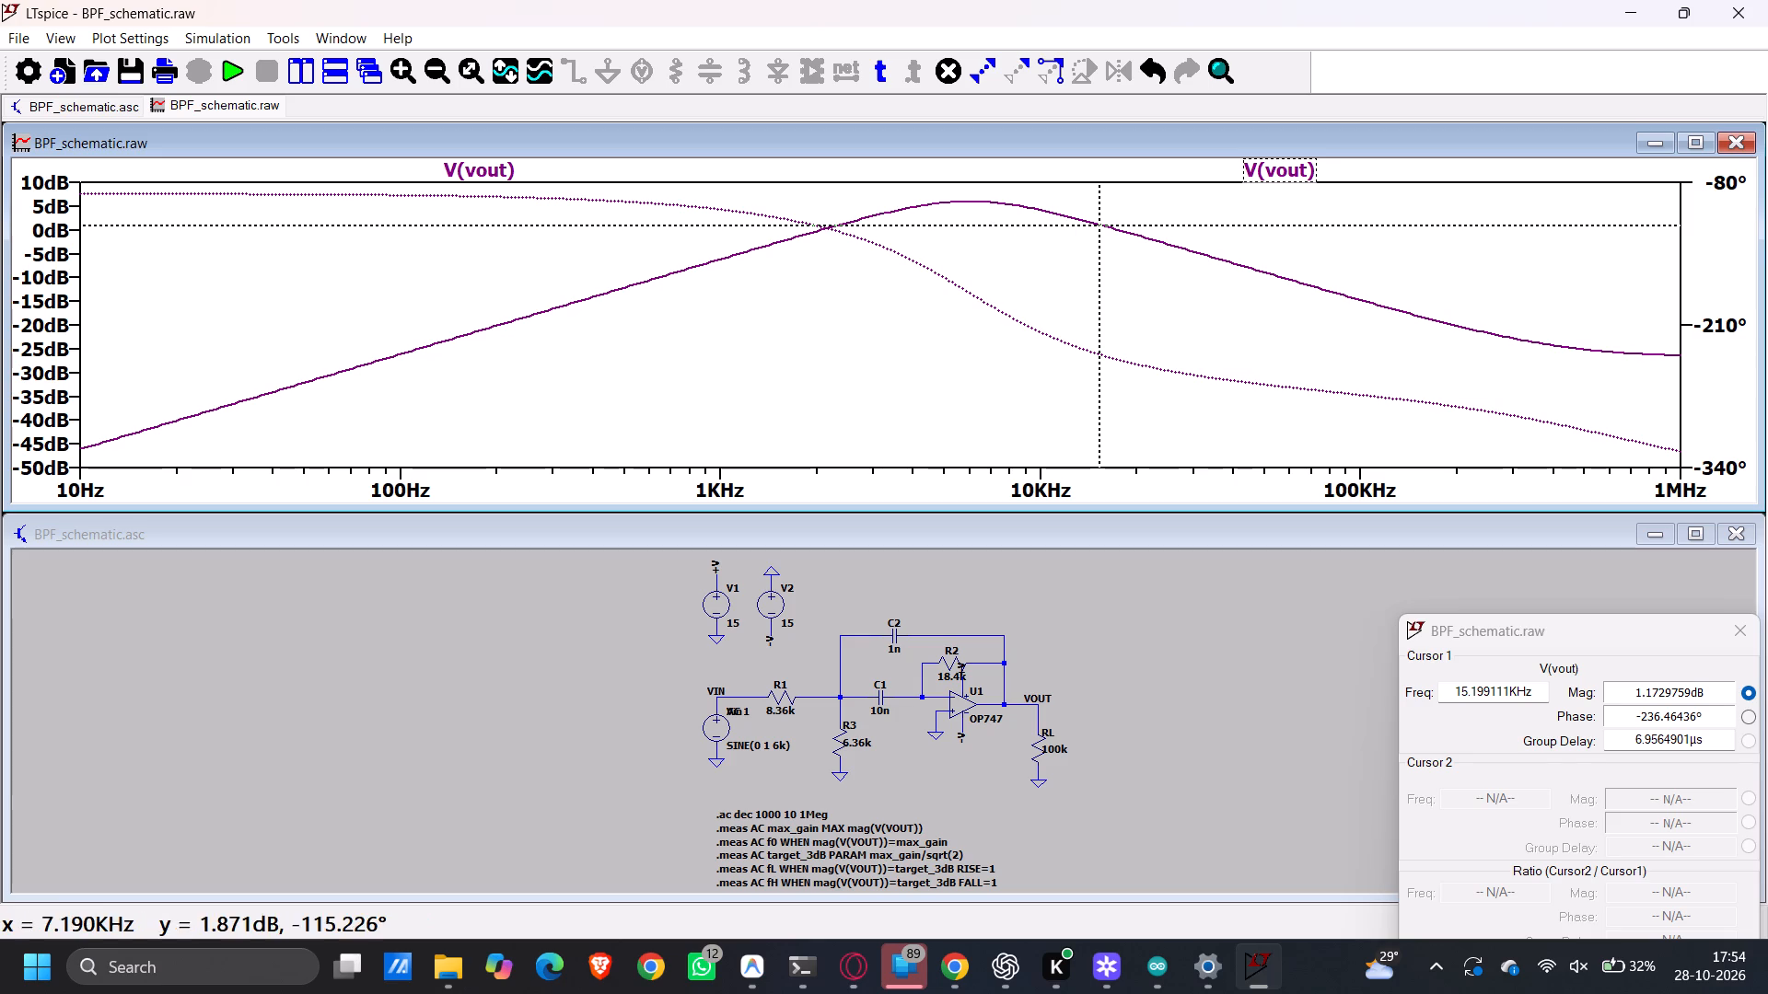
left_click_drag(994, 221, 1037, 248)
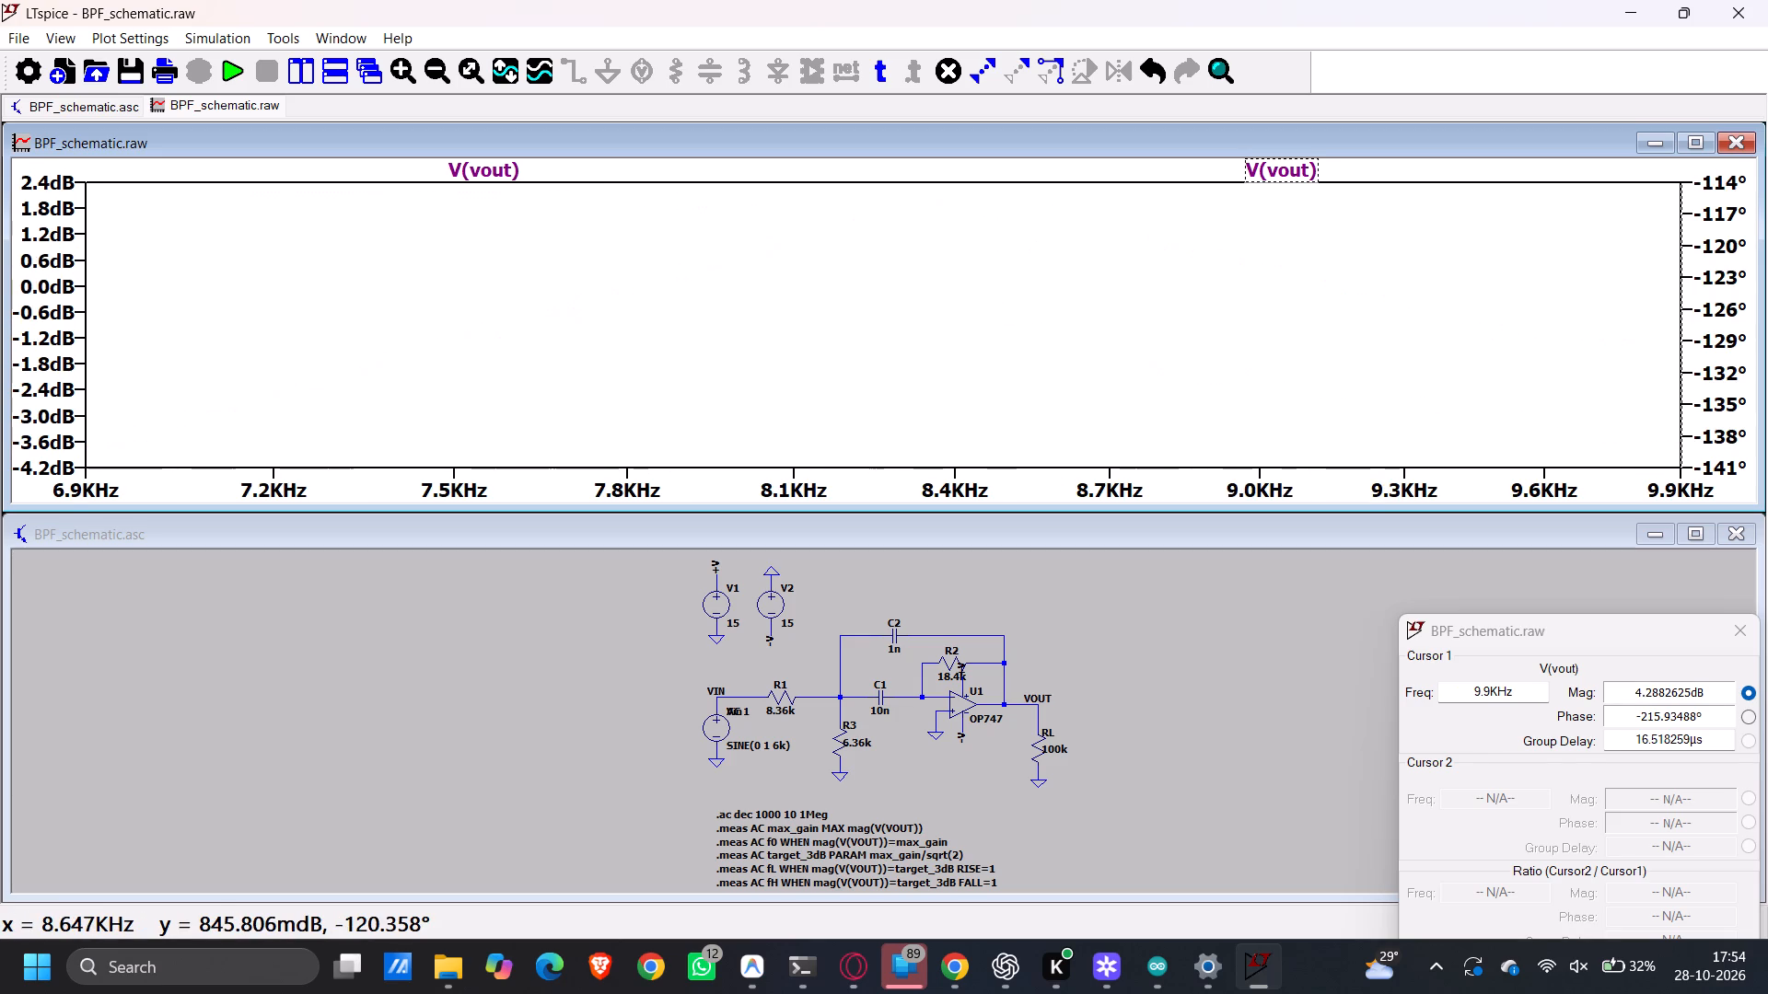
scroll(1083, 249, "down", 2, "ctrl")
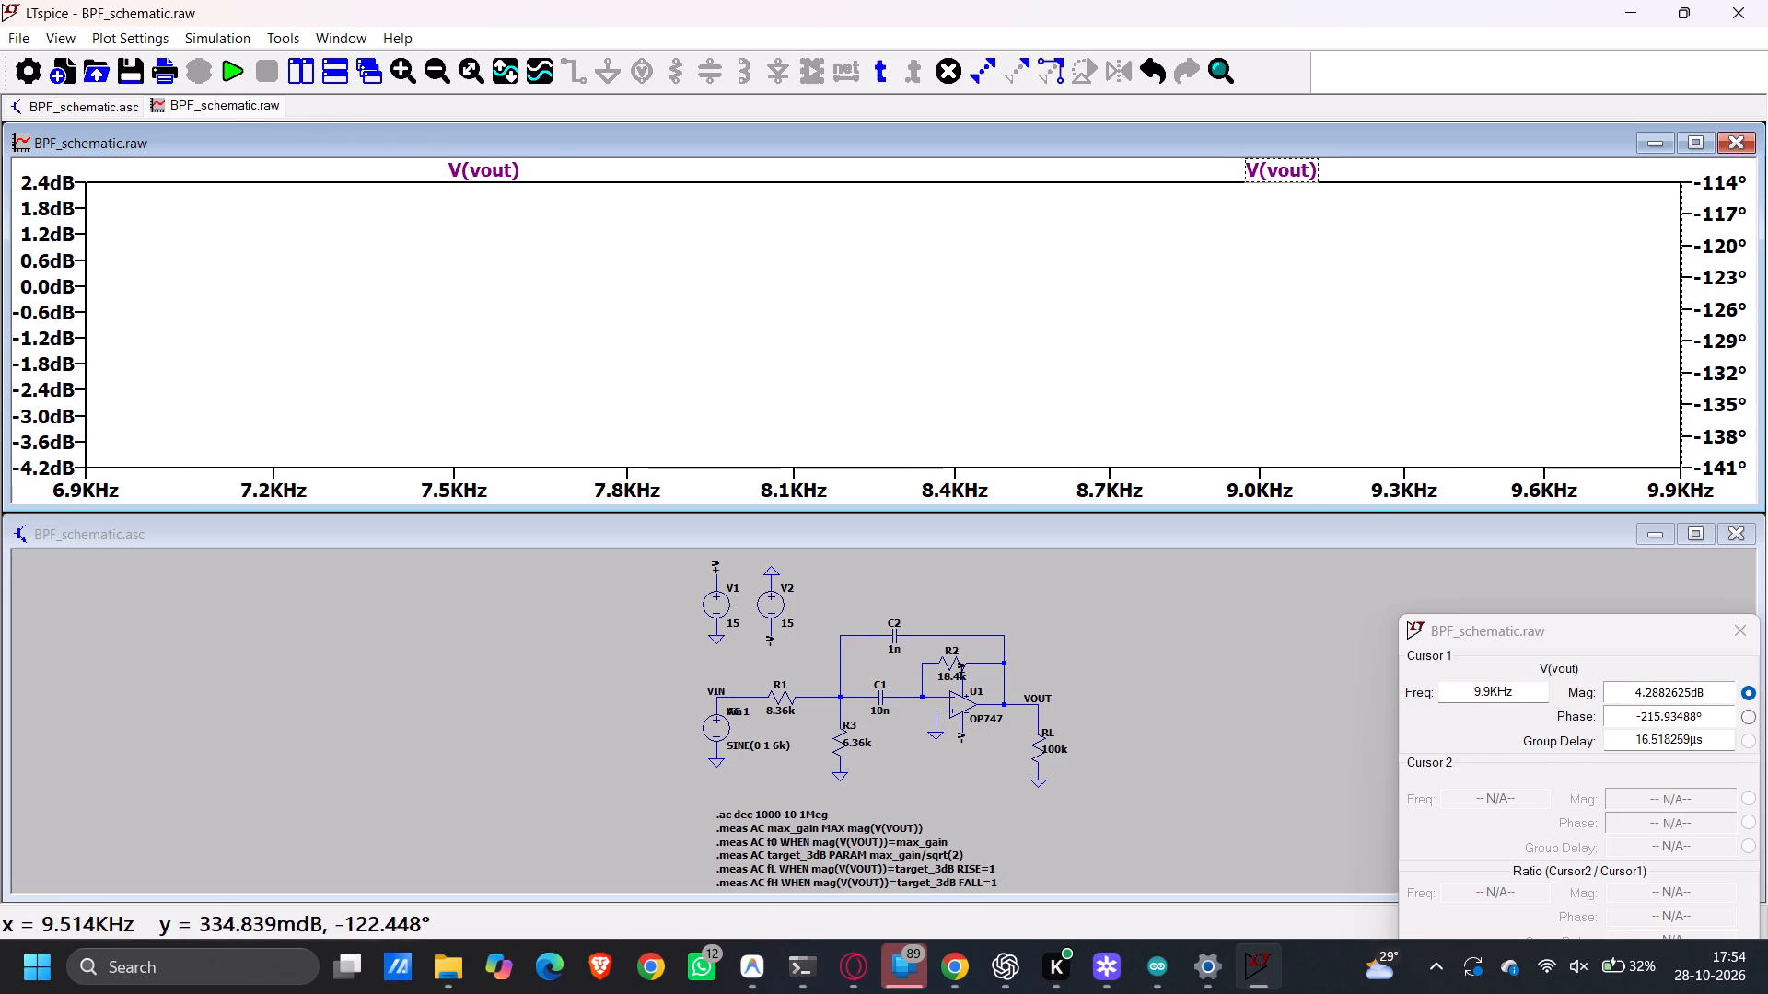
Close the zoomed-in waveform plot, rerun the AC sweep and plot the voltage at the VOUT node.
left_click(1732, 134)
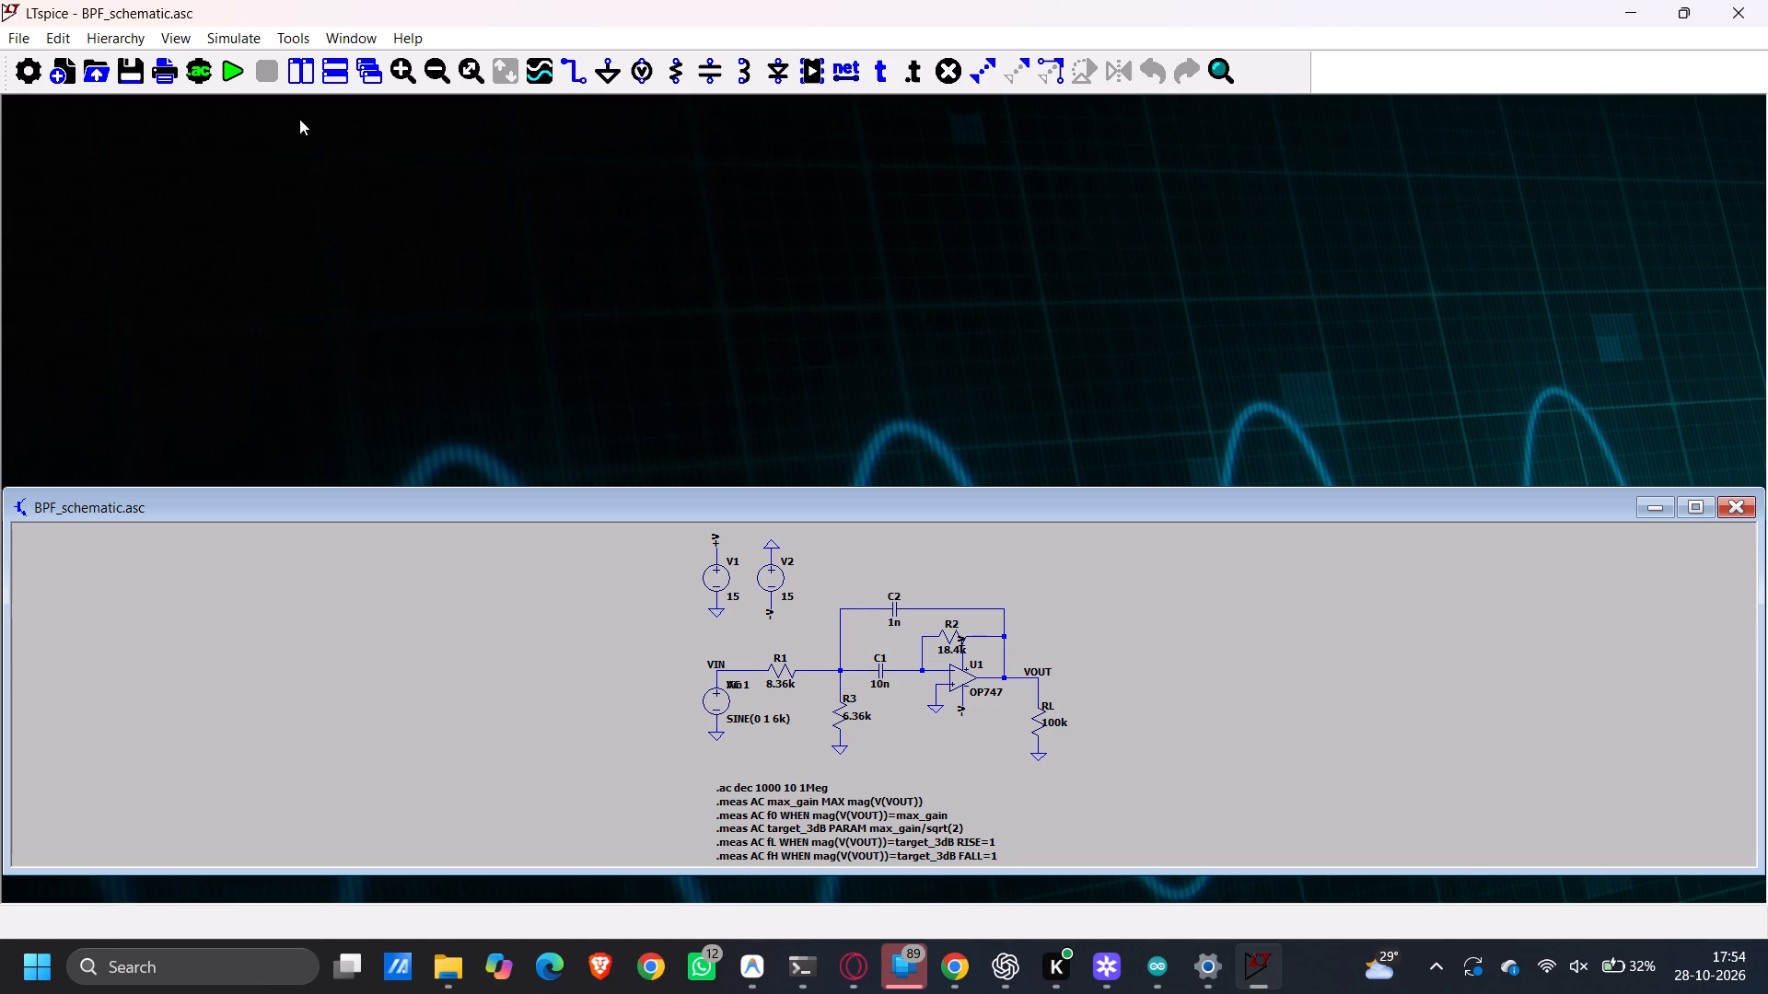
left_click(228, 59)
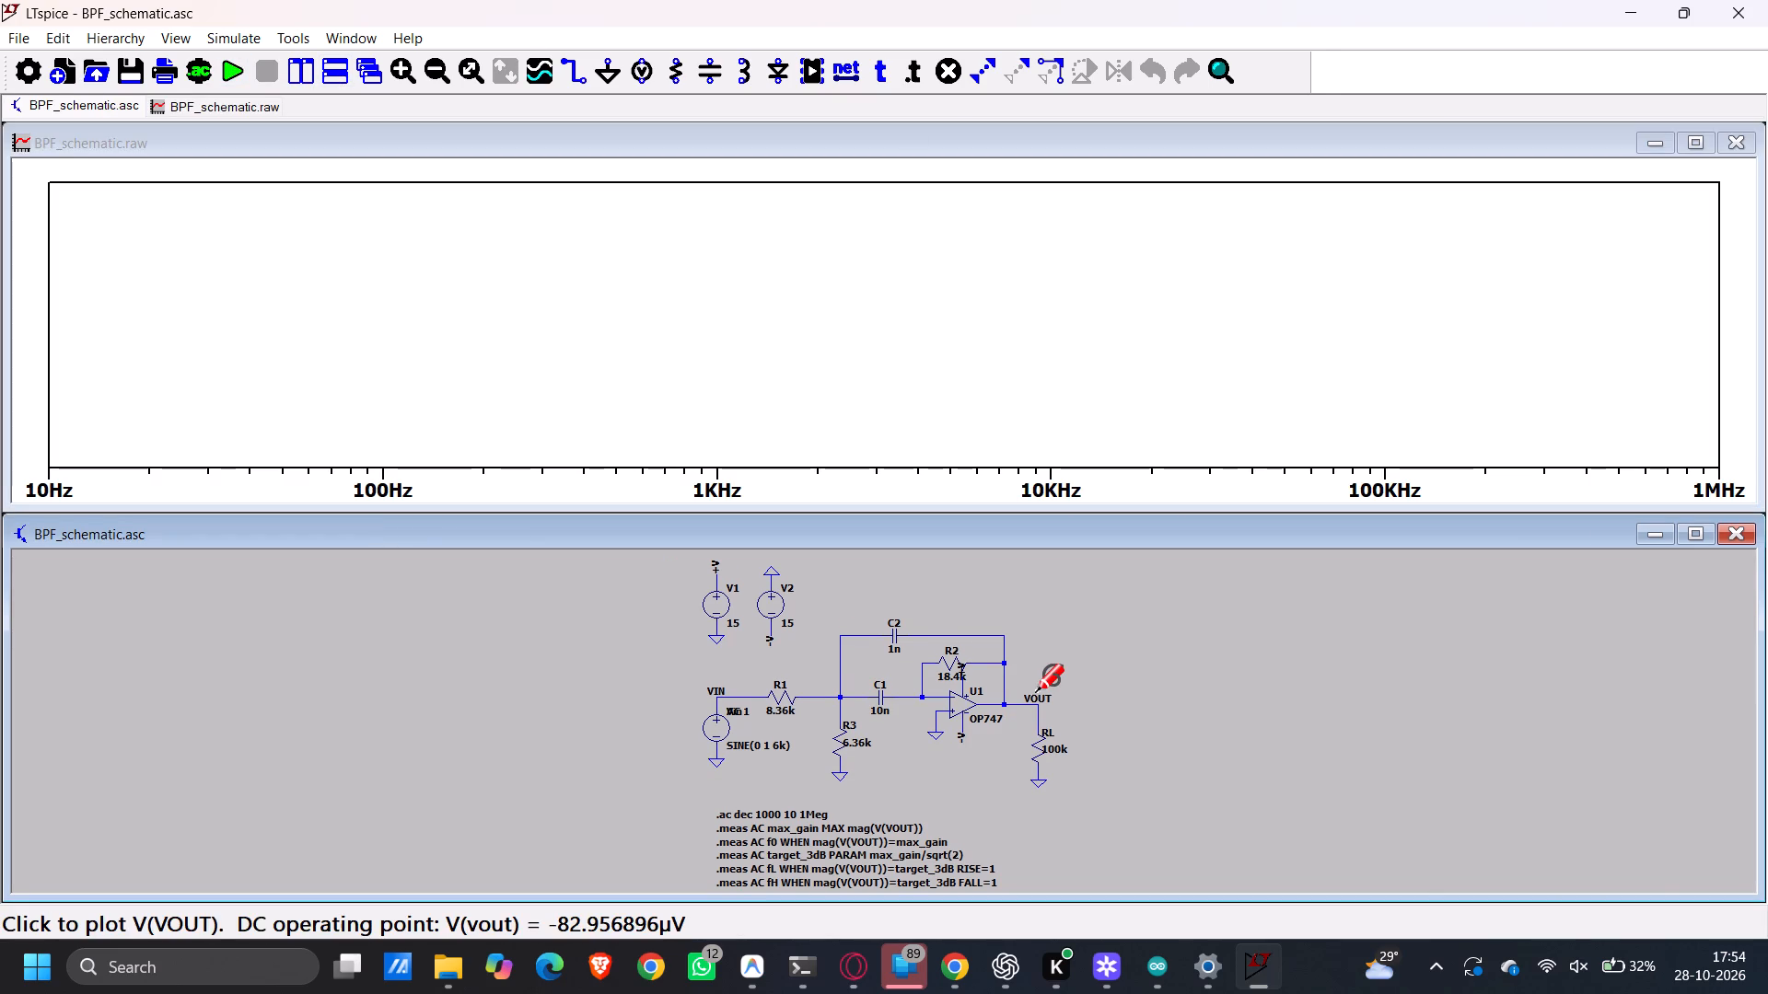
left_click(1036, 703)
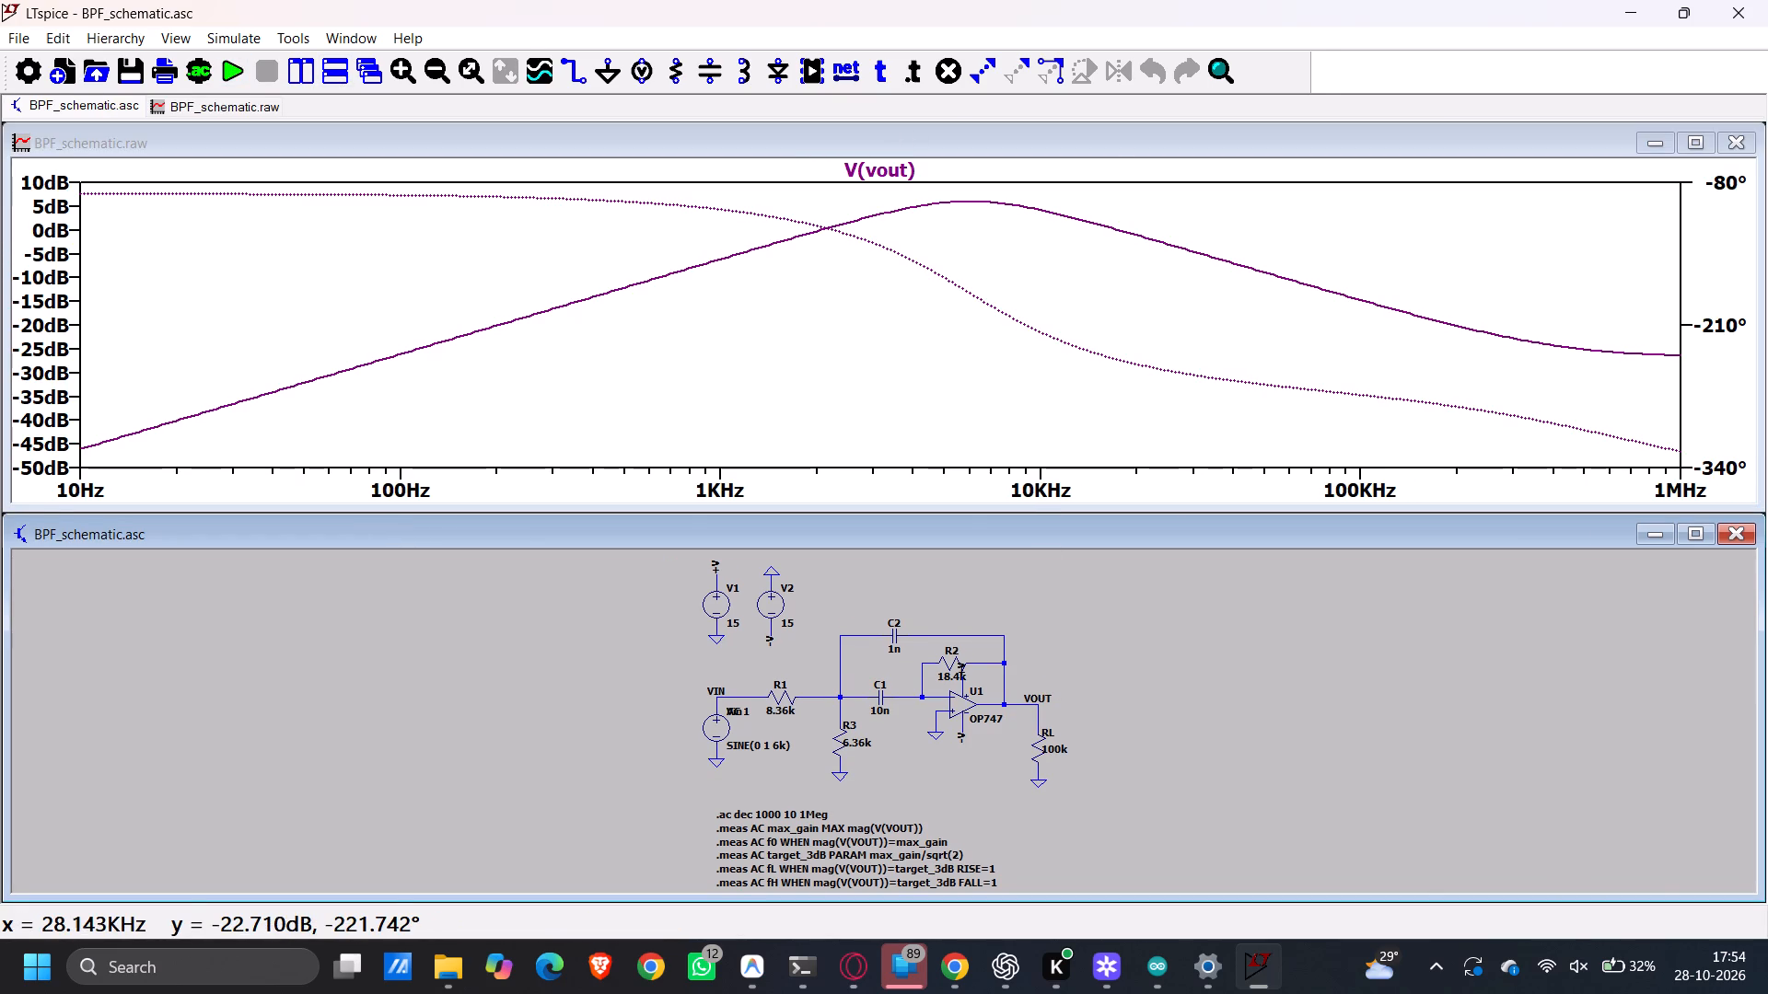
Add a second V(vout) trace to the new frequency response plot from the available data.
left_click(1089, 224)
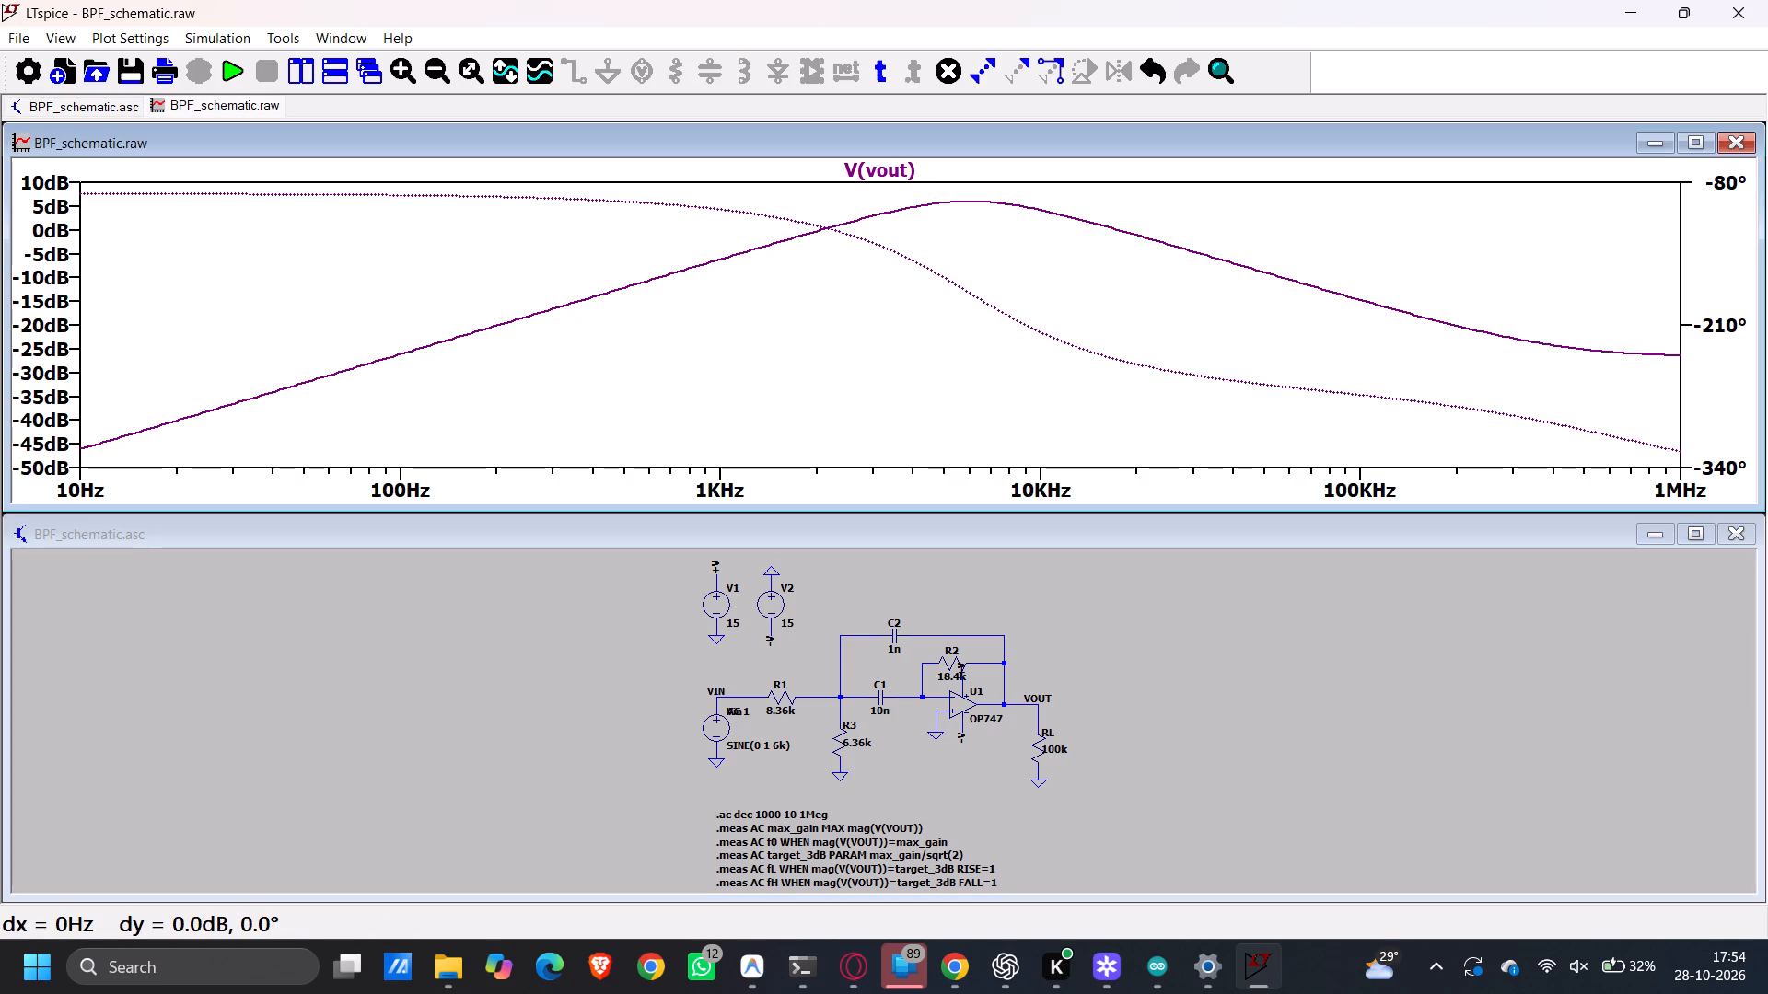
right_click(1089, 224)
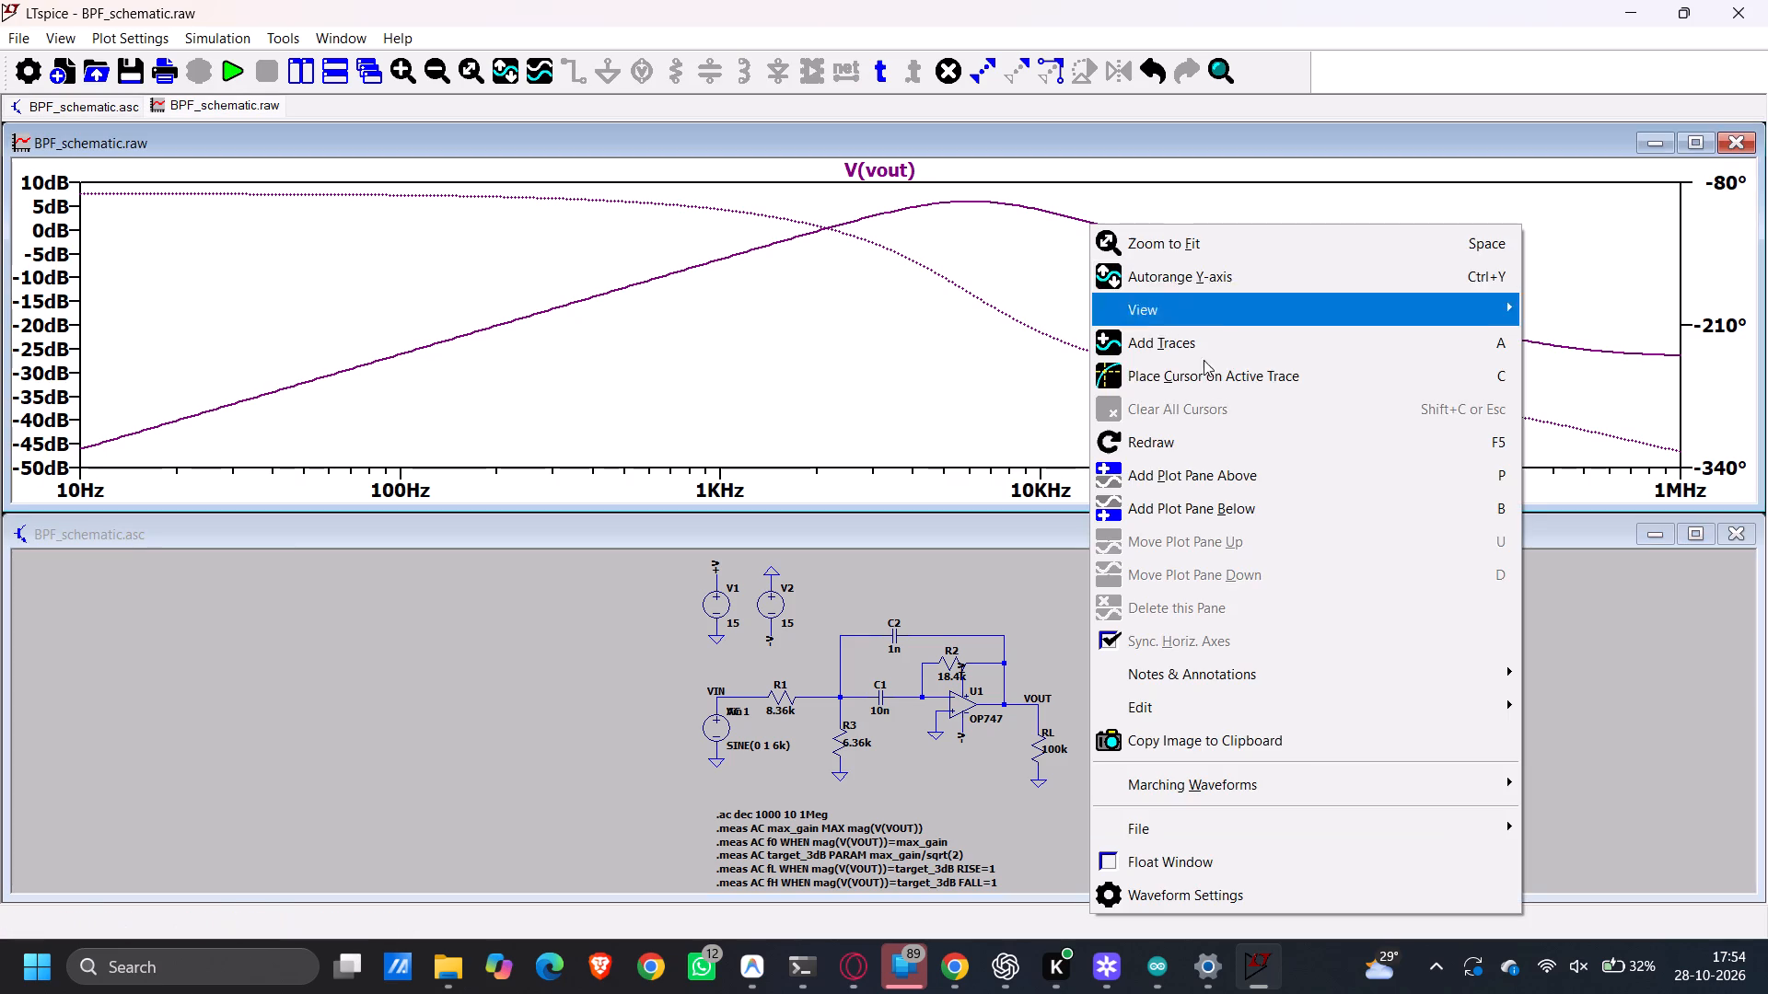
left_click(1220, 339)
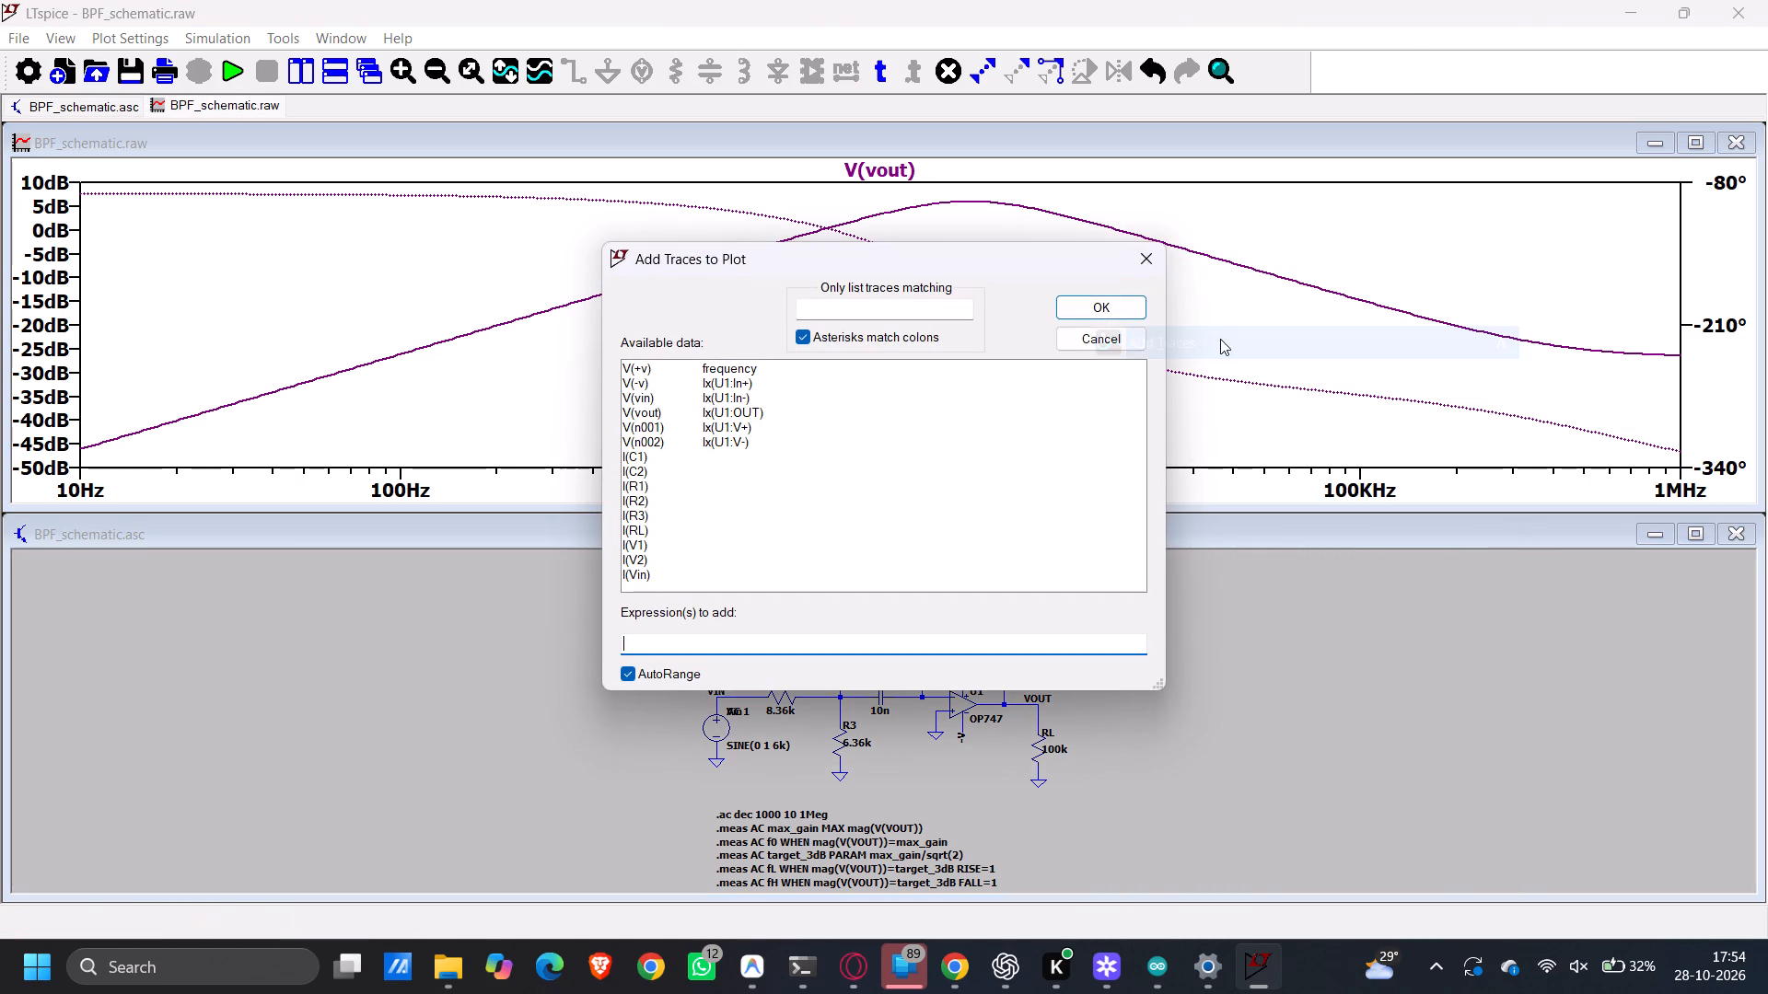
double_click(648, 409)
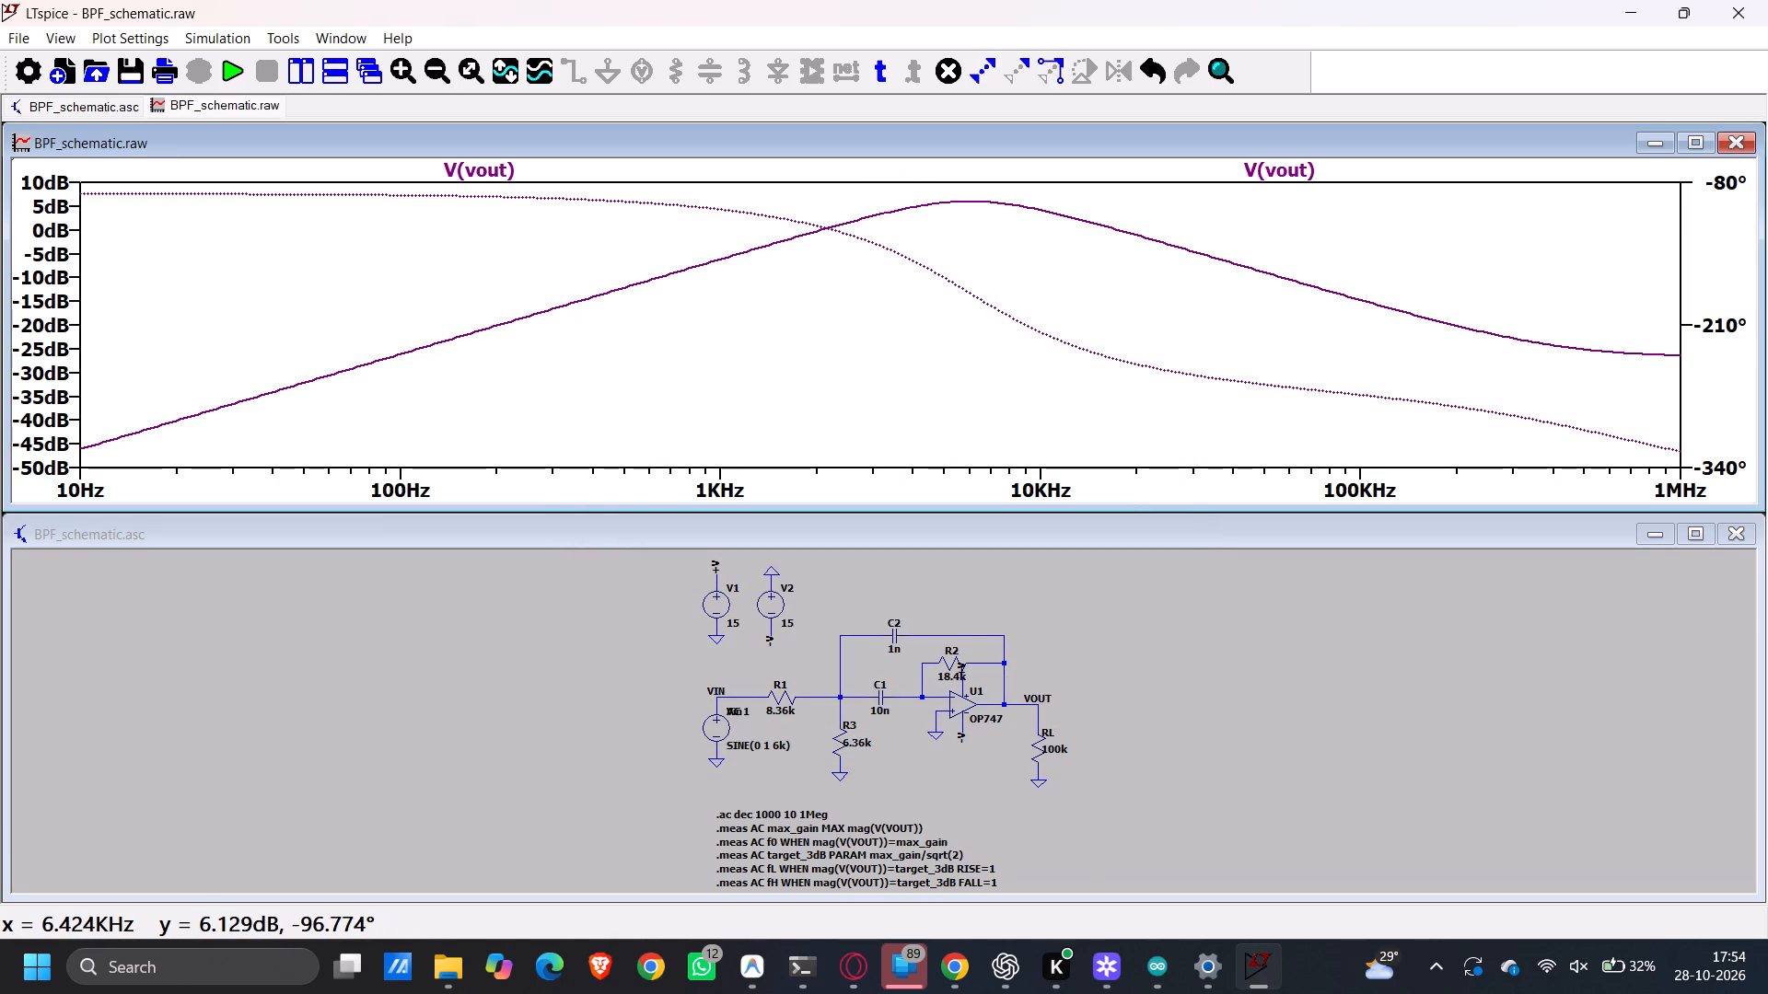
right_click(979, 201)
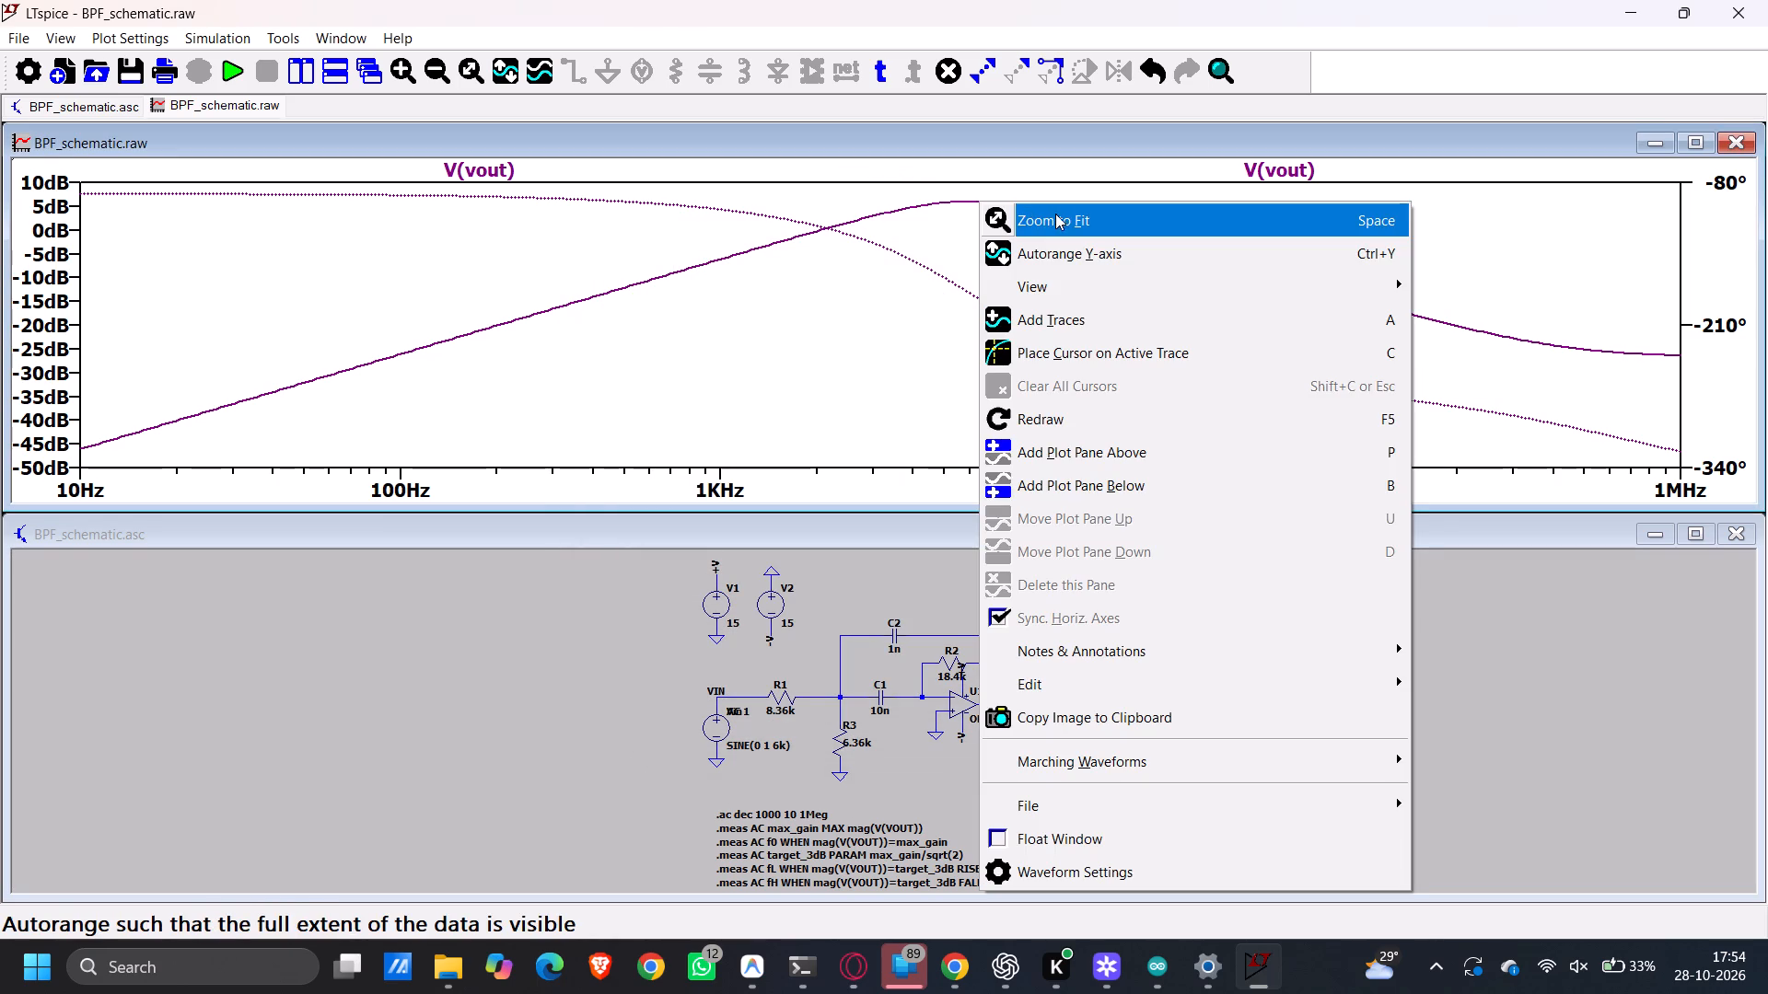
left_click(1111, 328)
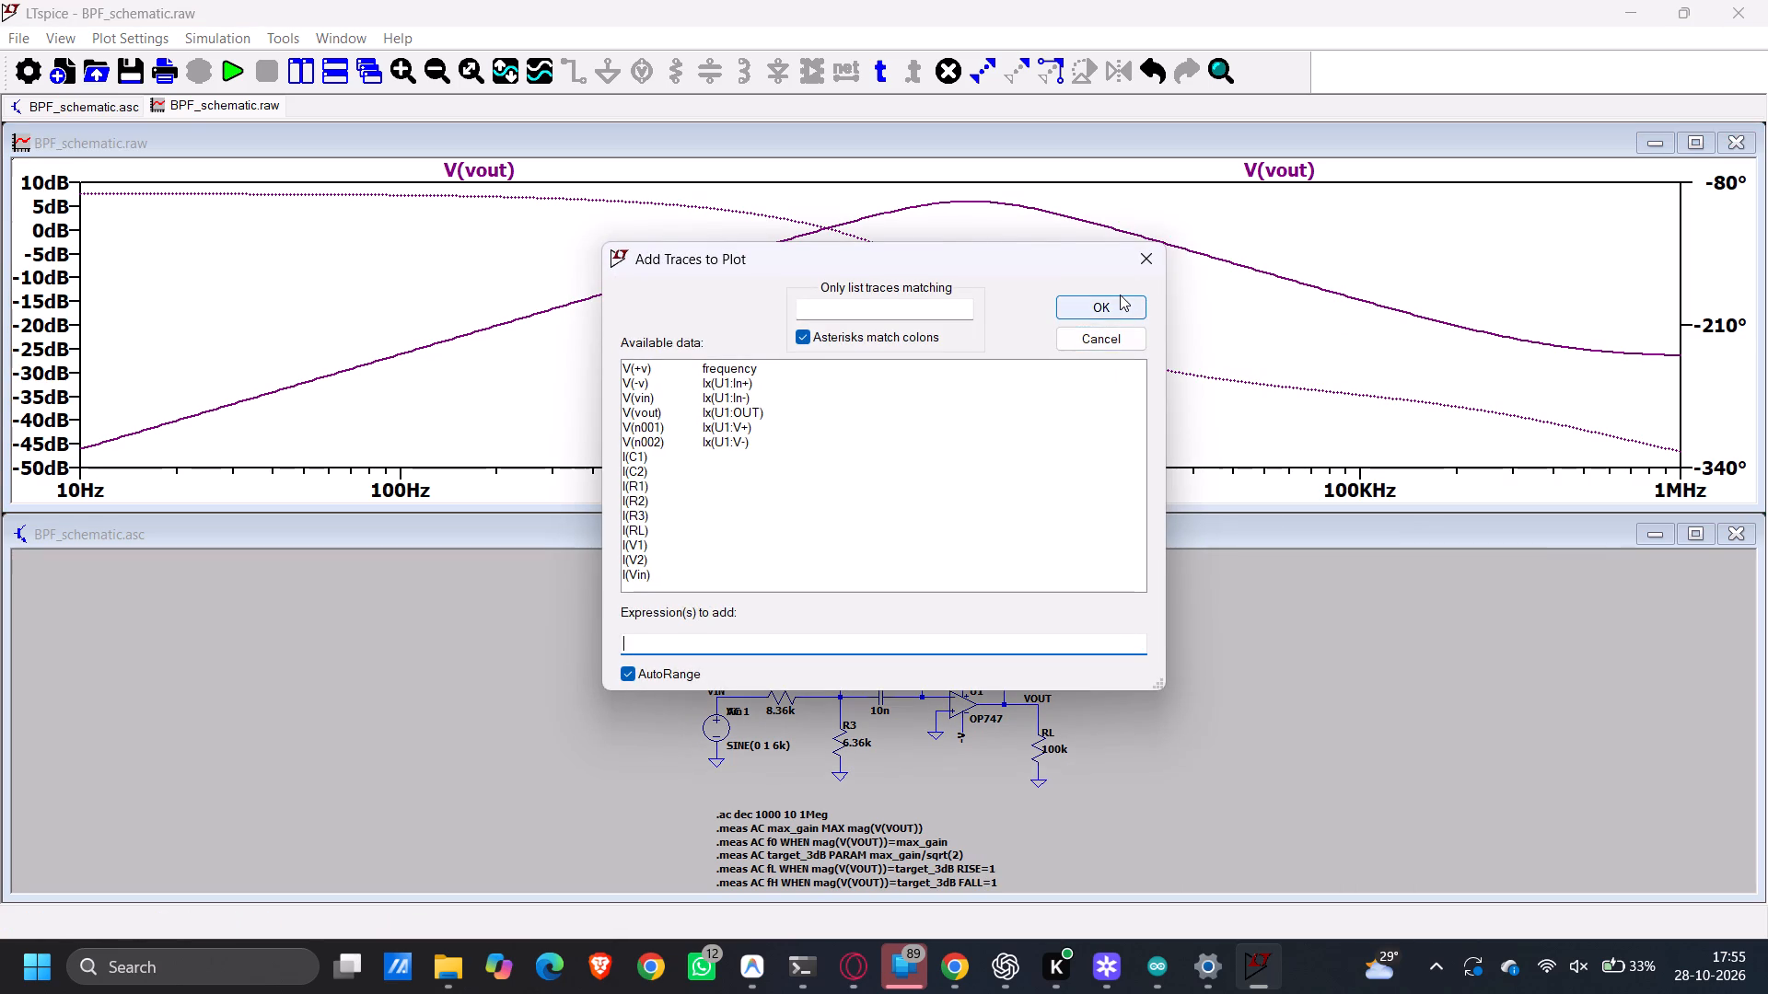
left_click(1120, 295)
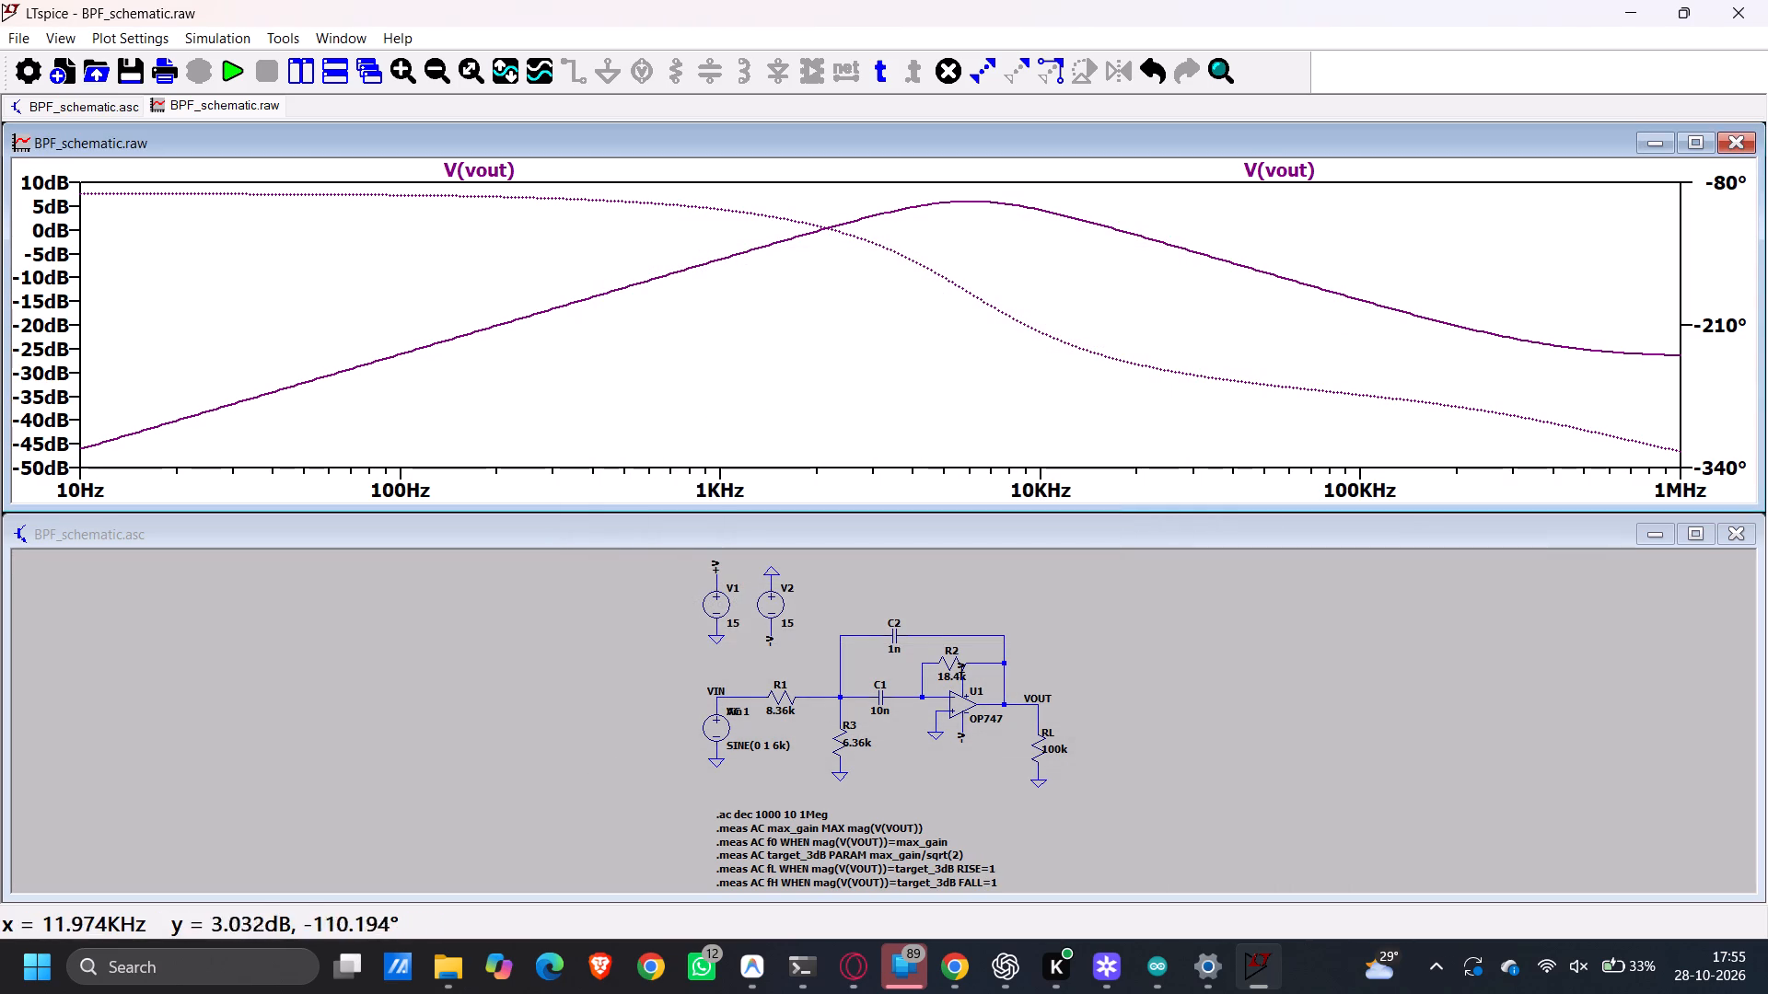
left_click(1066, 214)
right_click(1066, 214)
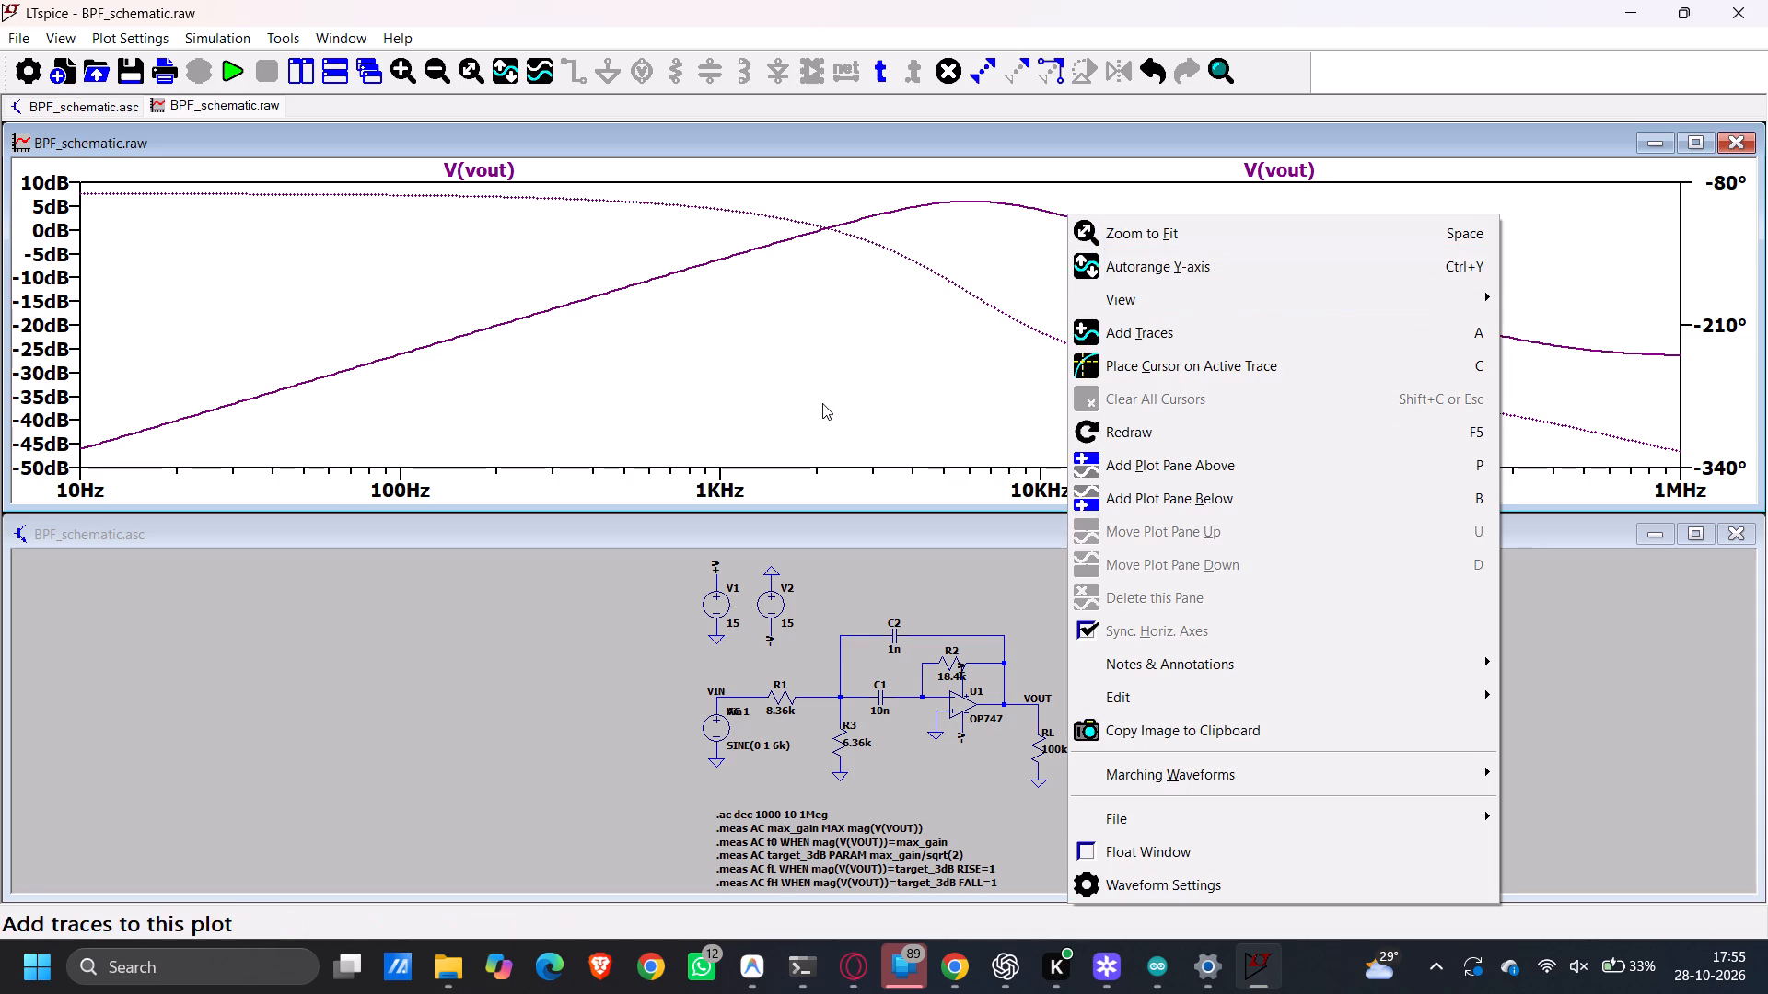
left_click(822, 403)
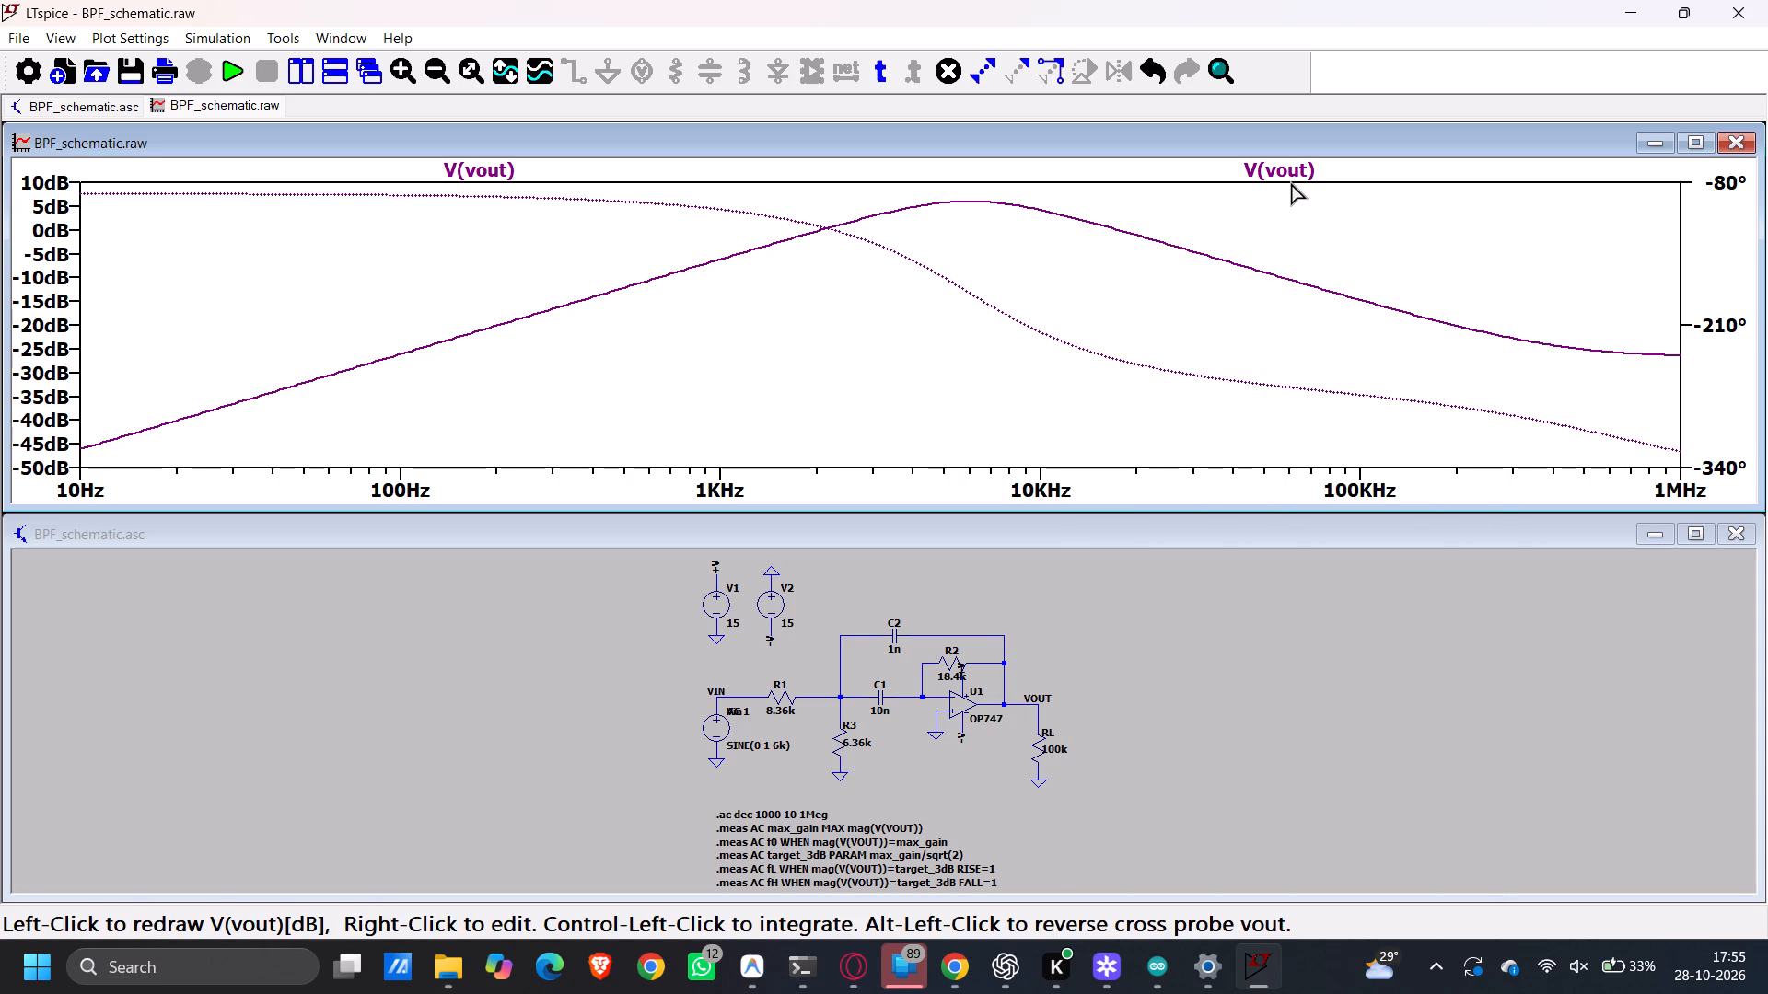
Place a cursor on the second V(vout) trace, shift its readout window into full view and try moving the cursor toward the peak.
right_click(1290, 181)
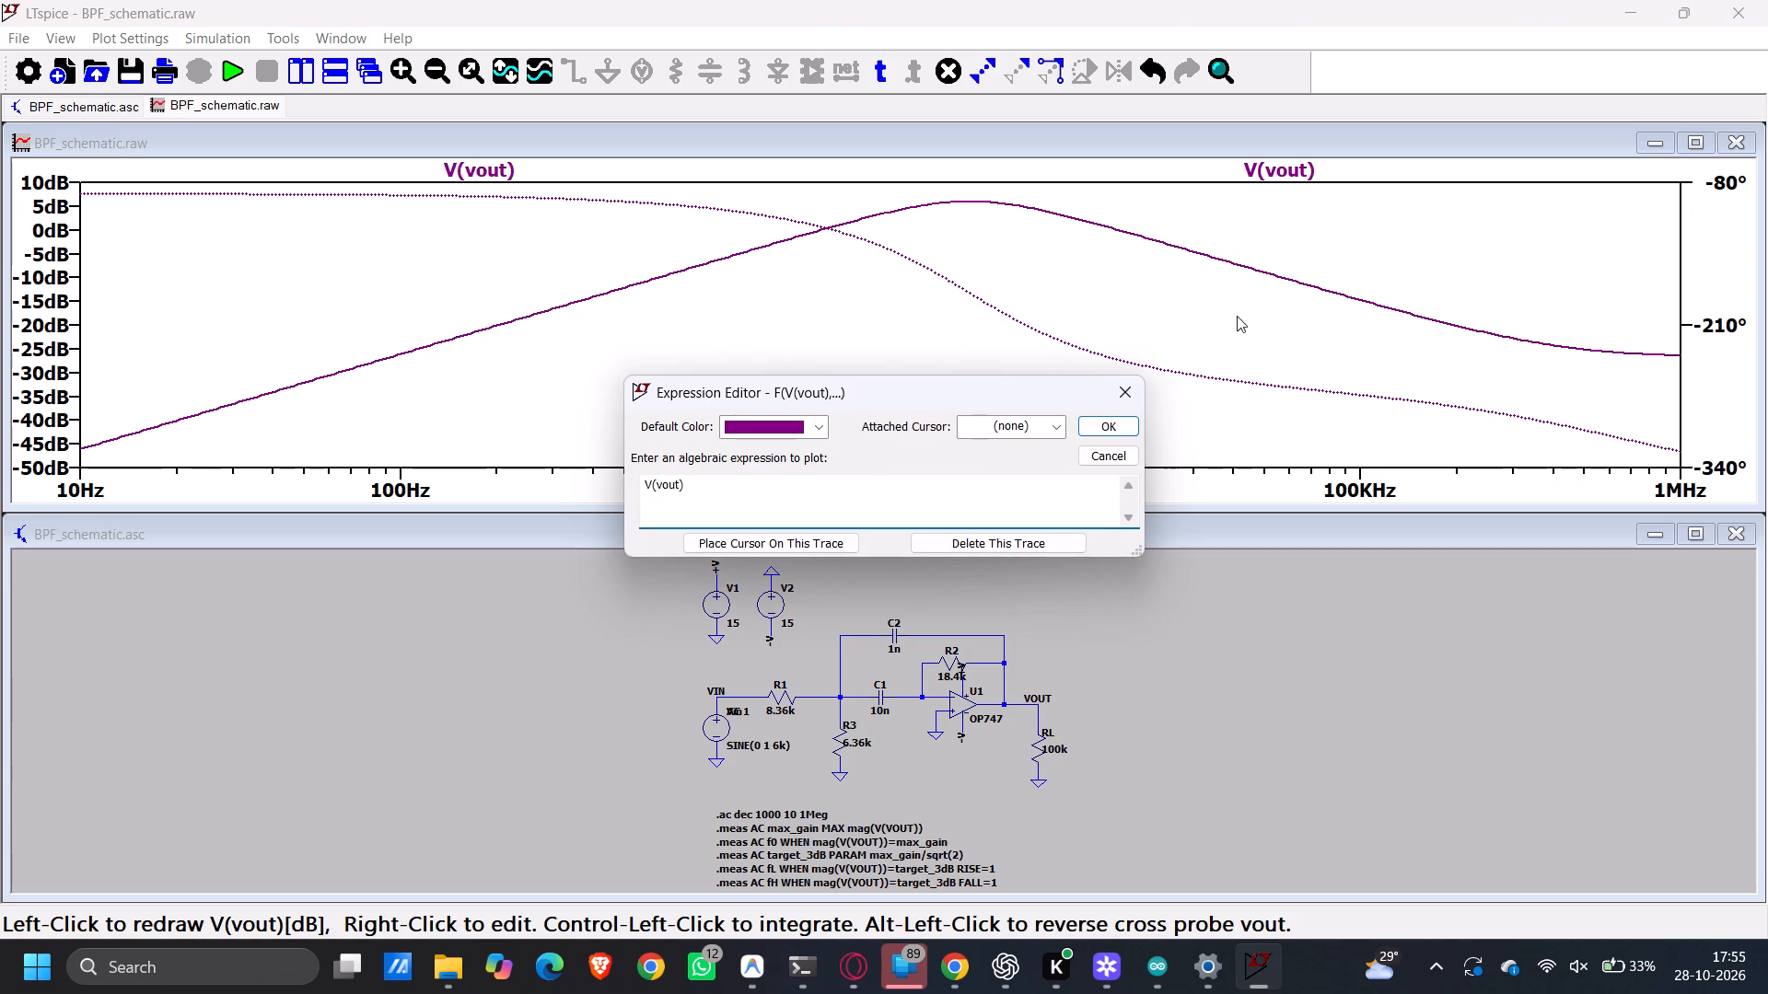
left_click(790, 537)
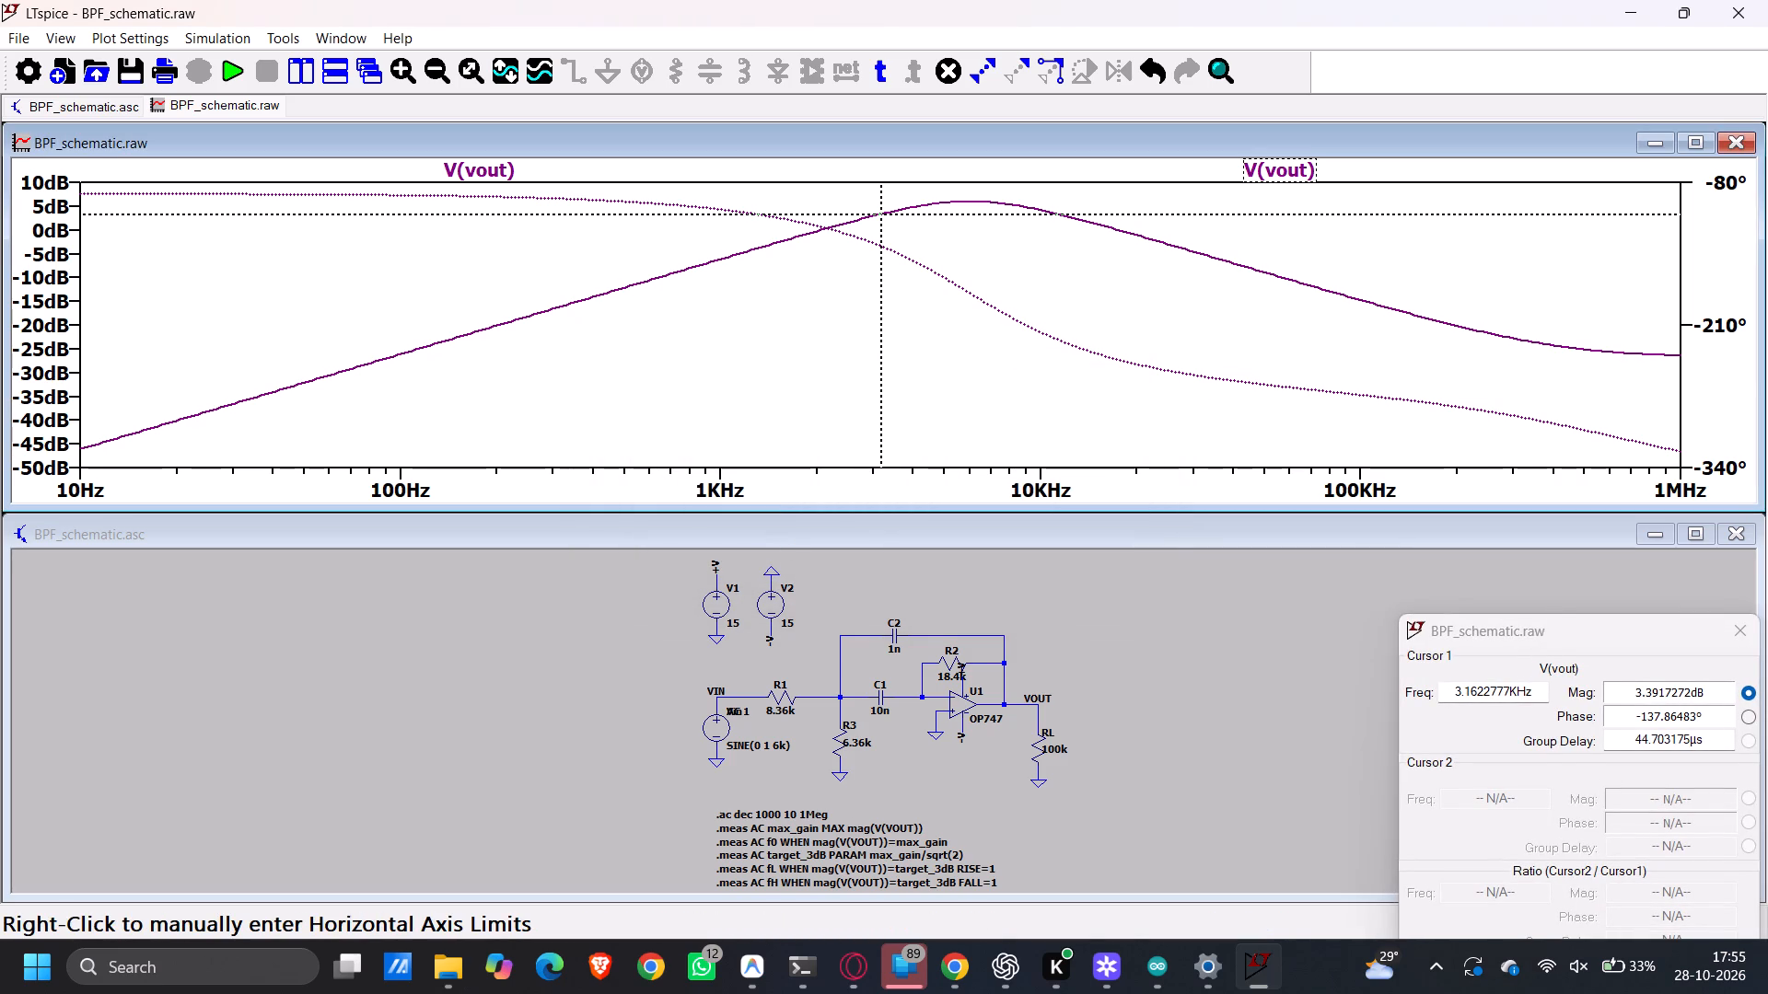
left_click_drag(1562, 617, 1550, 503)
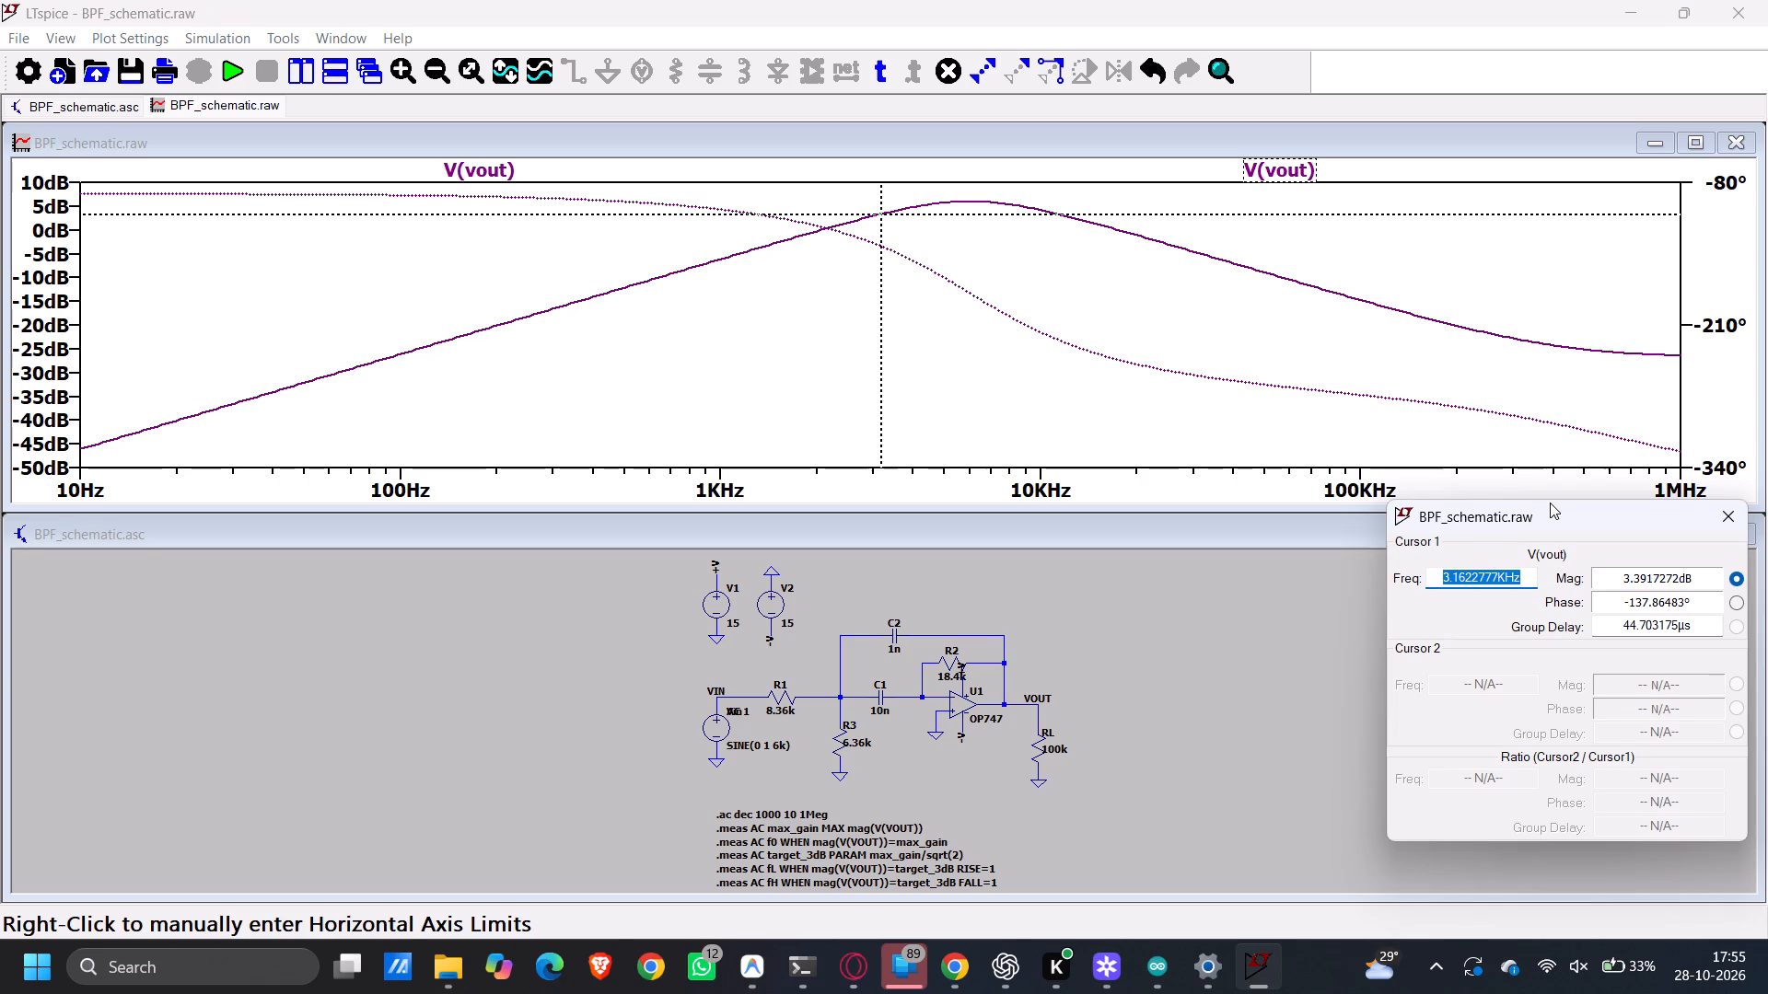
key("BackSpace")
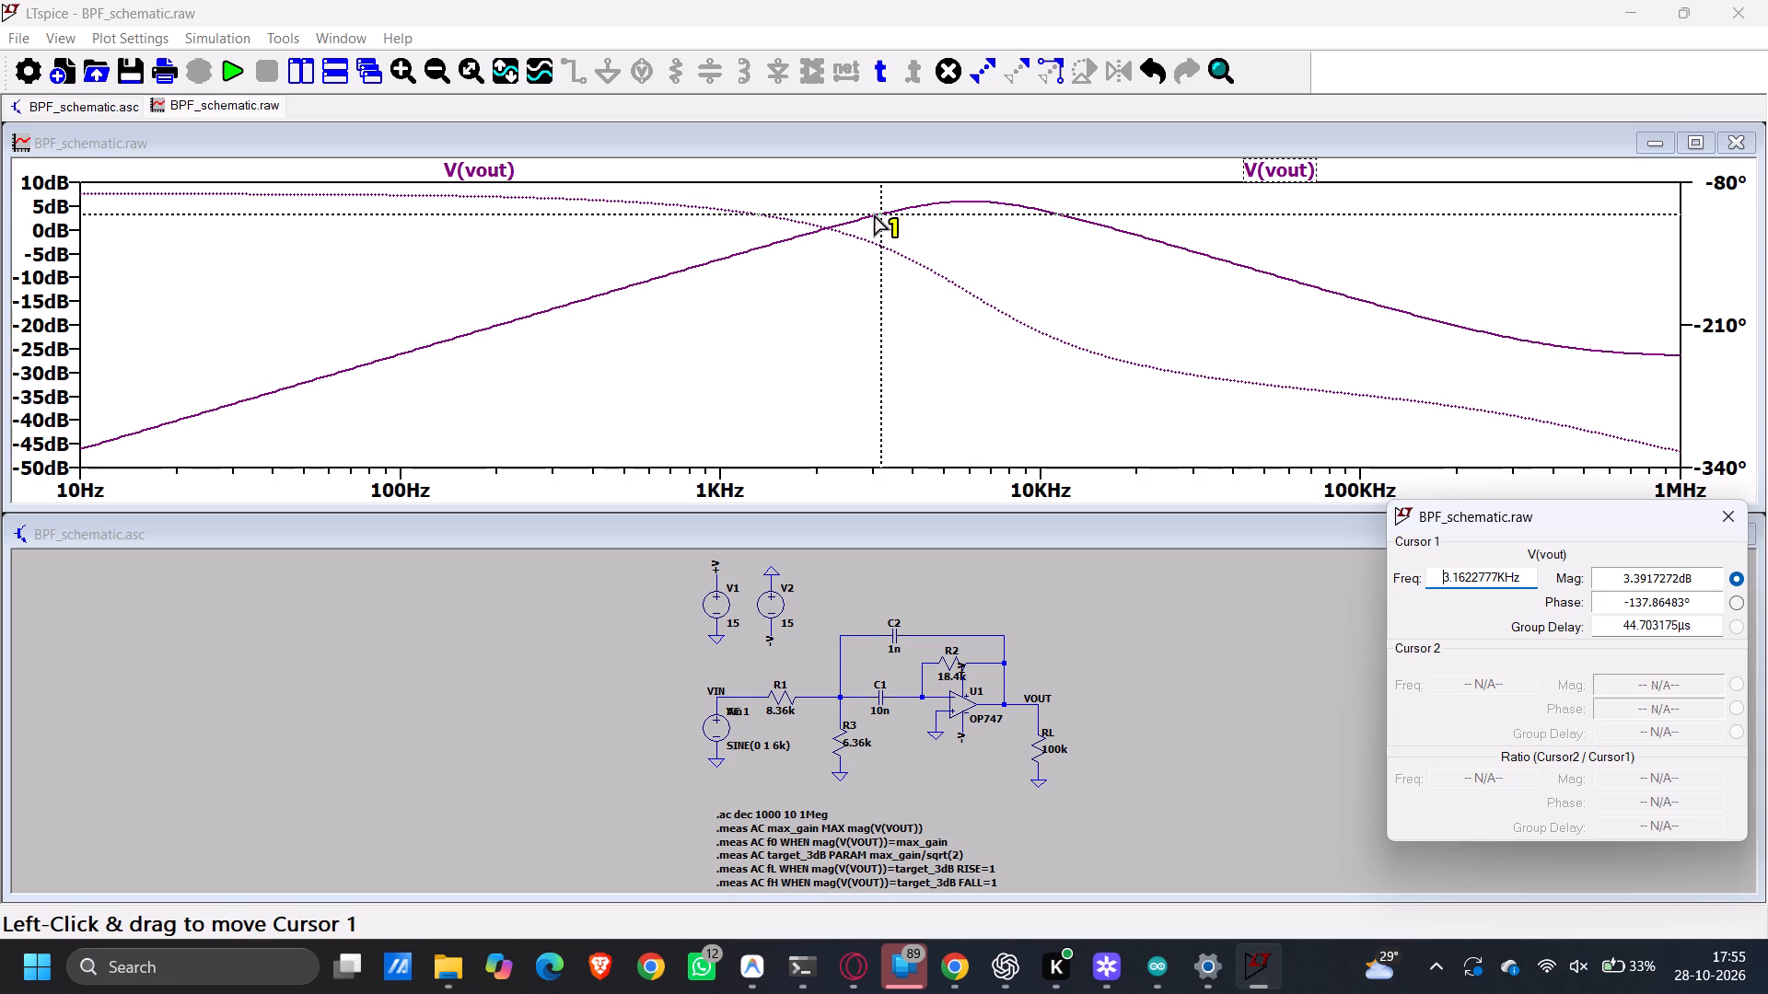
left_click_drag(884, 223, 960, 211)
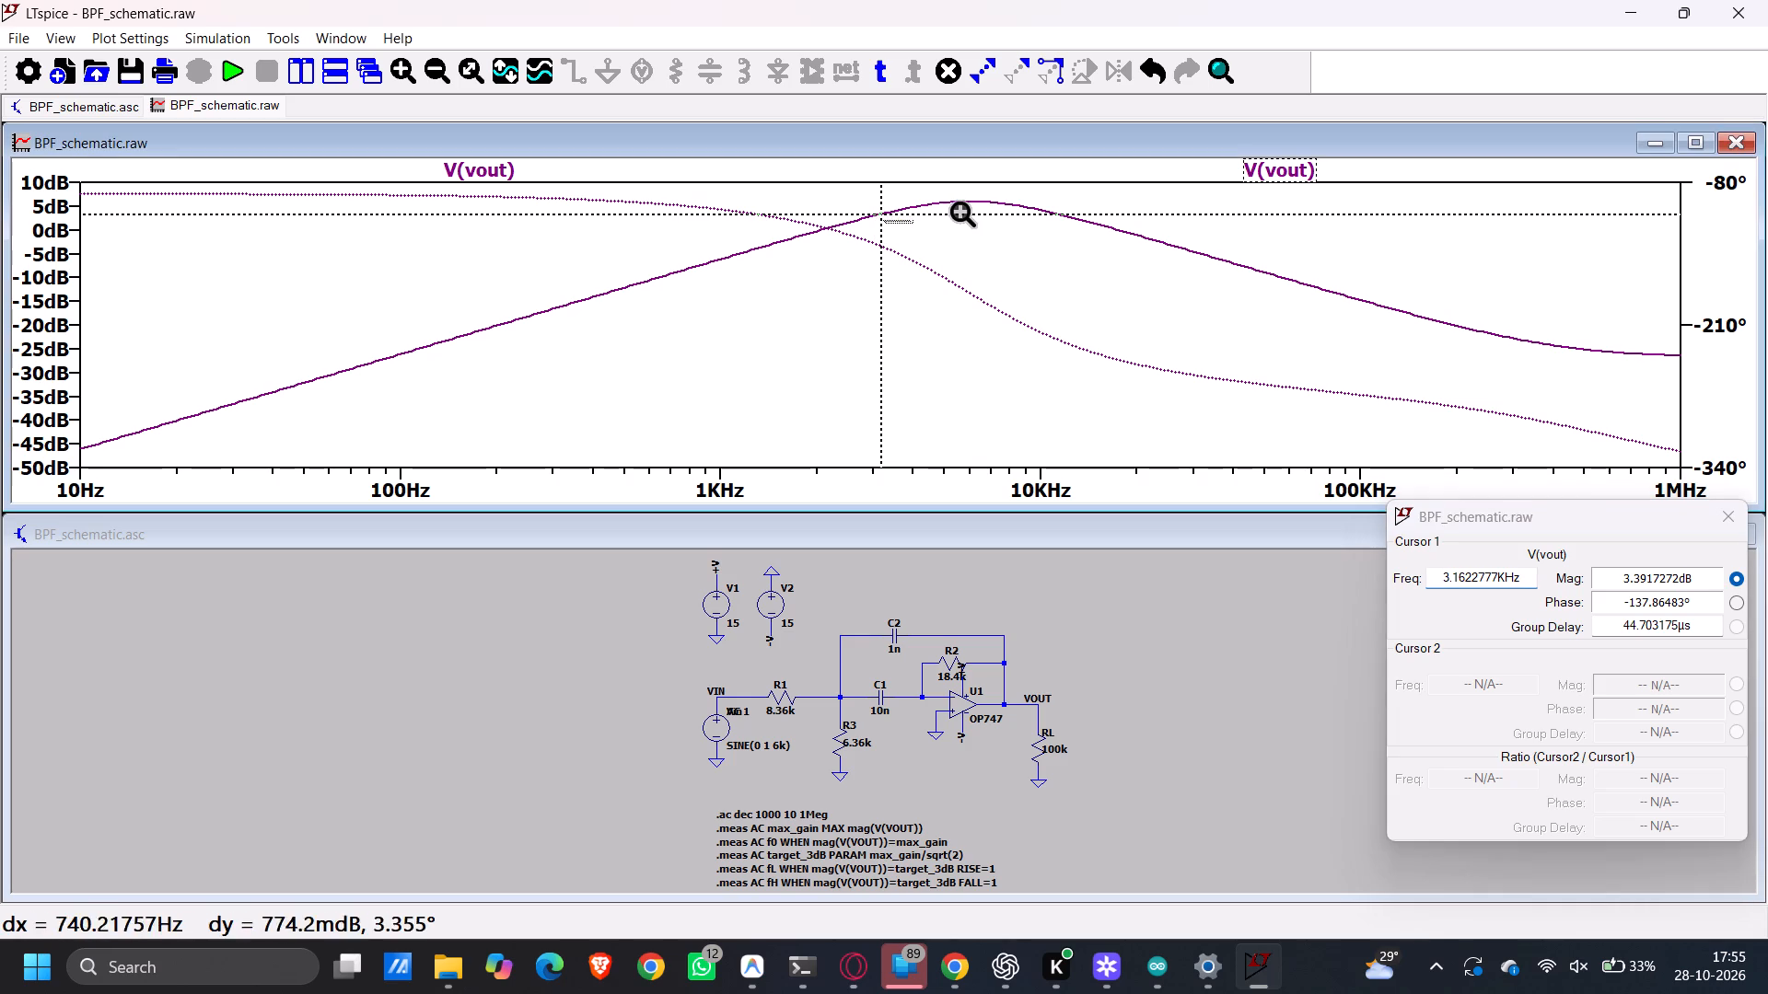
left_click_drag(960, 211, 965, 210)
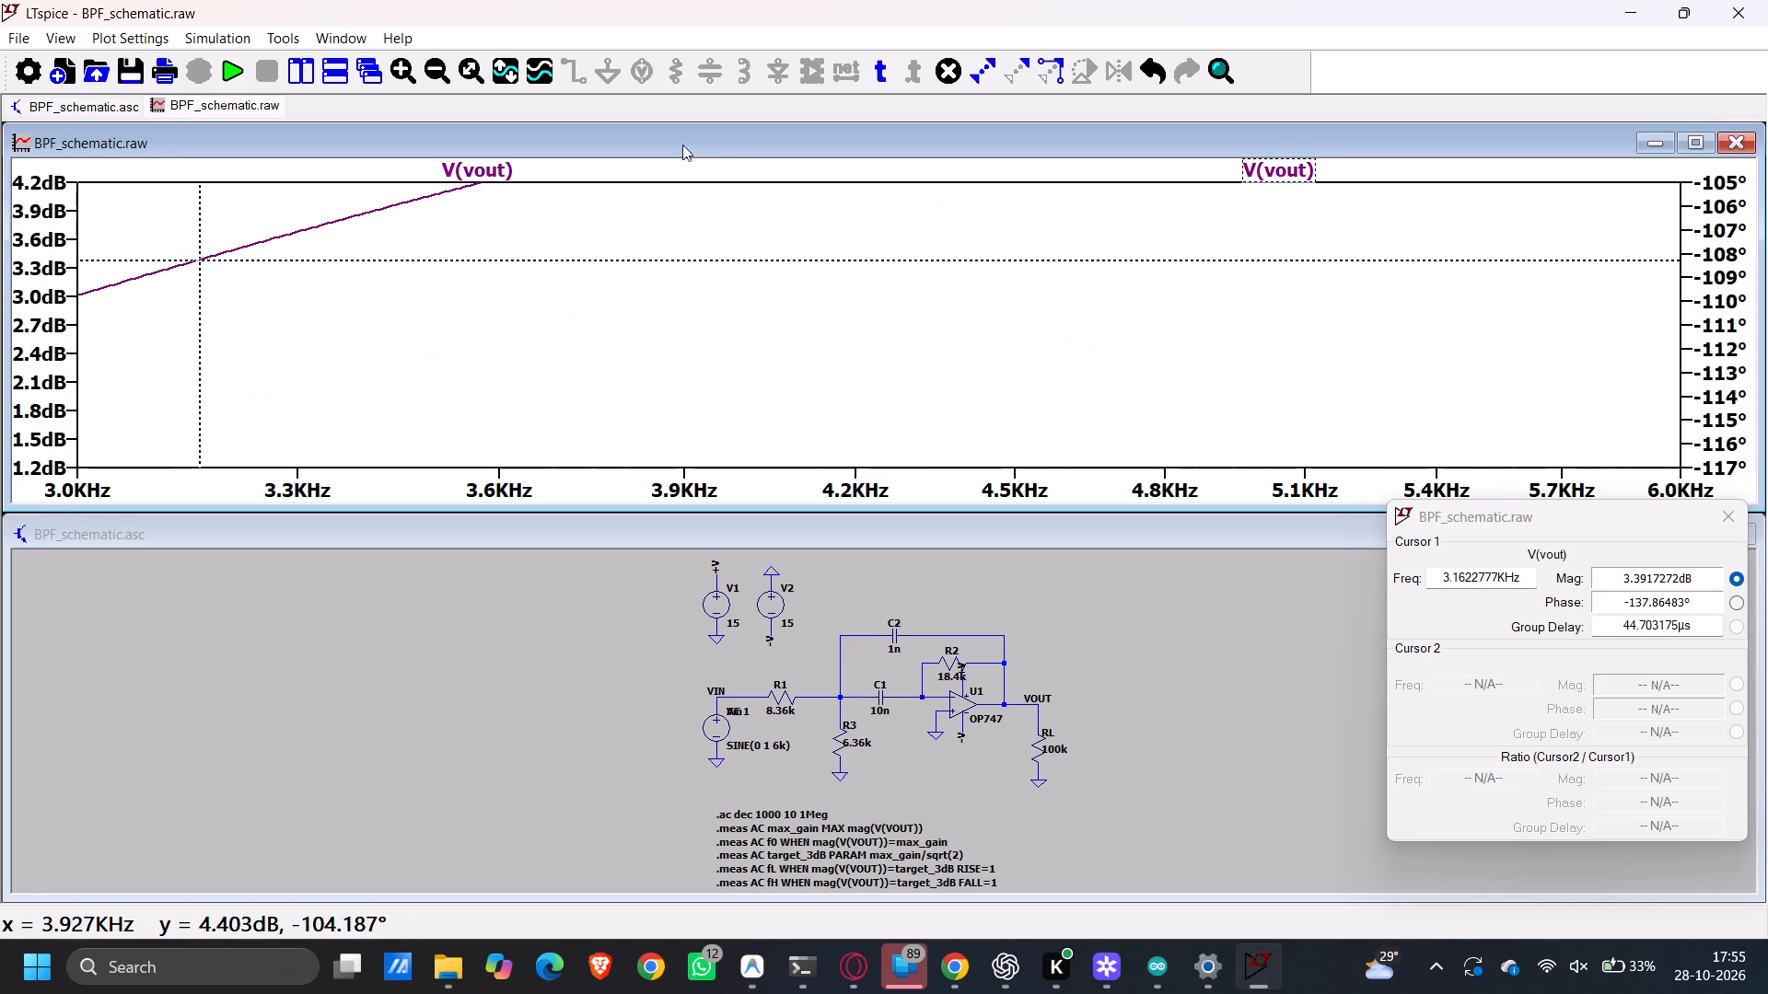
Close the waveform plot, rerun the AC sweep and plot a fresh V(vout) response from the VOUT node.
left_click(1739, 133)
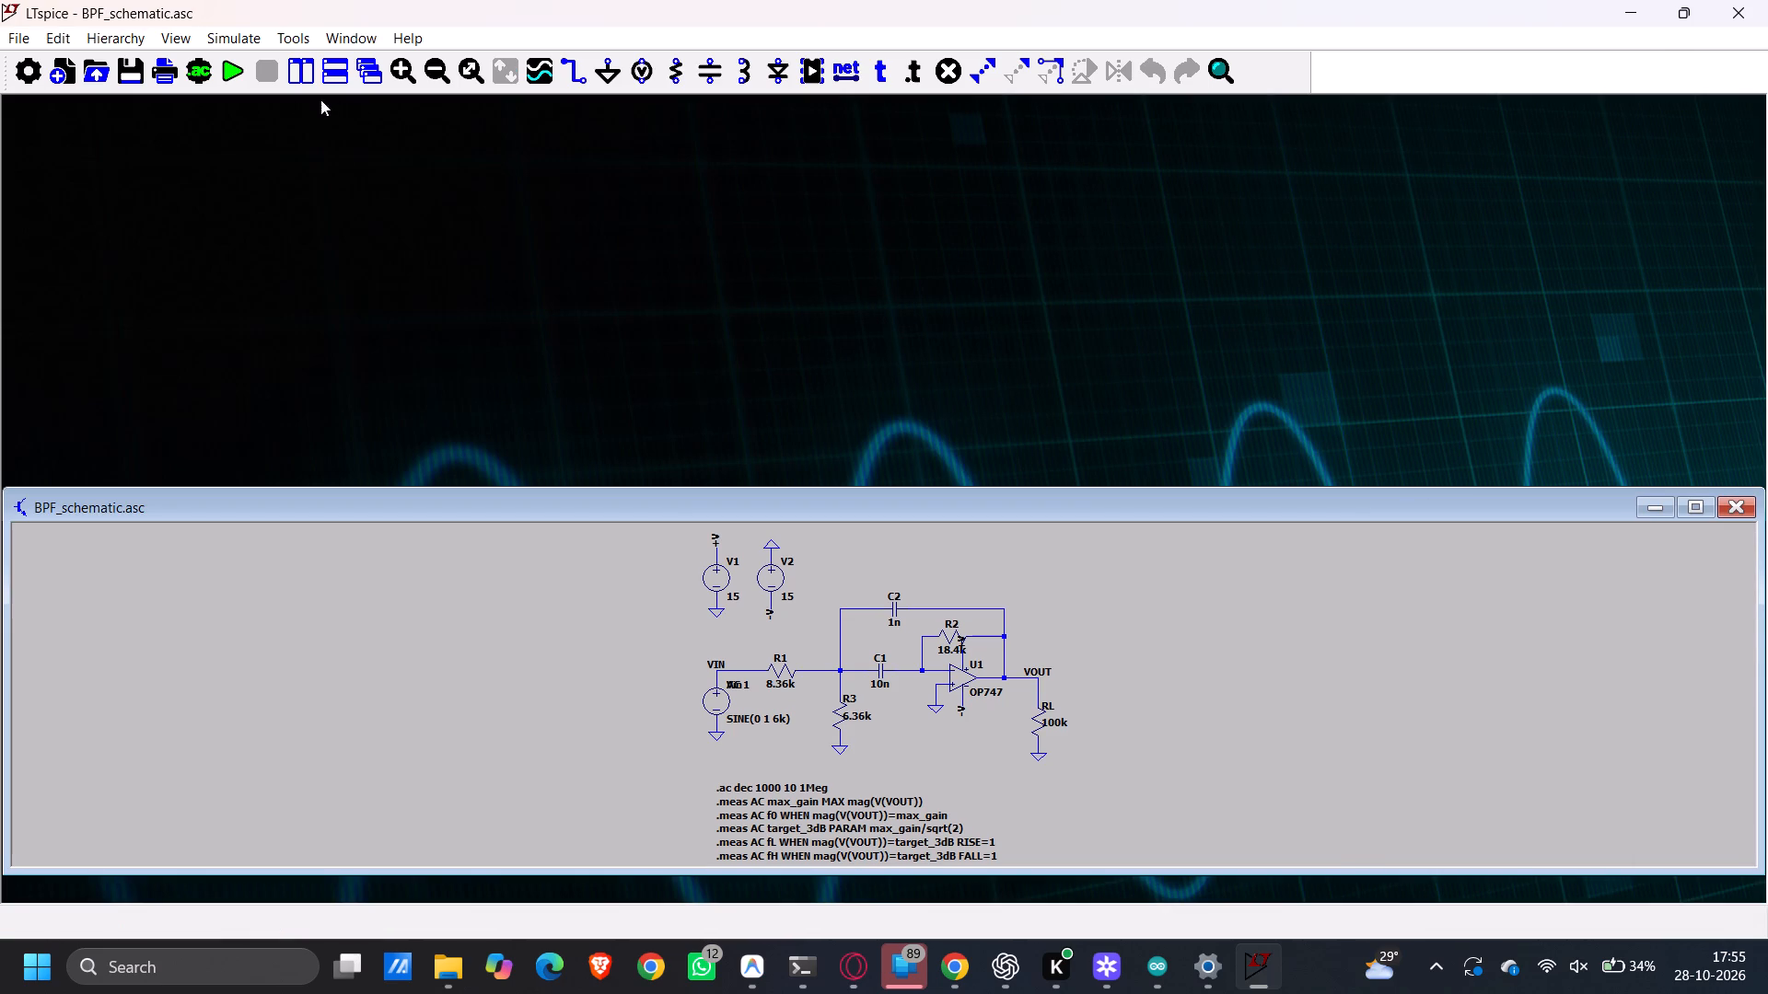
left_click(227, 85)
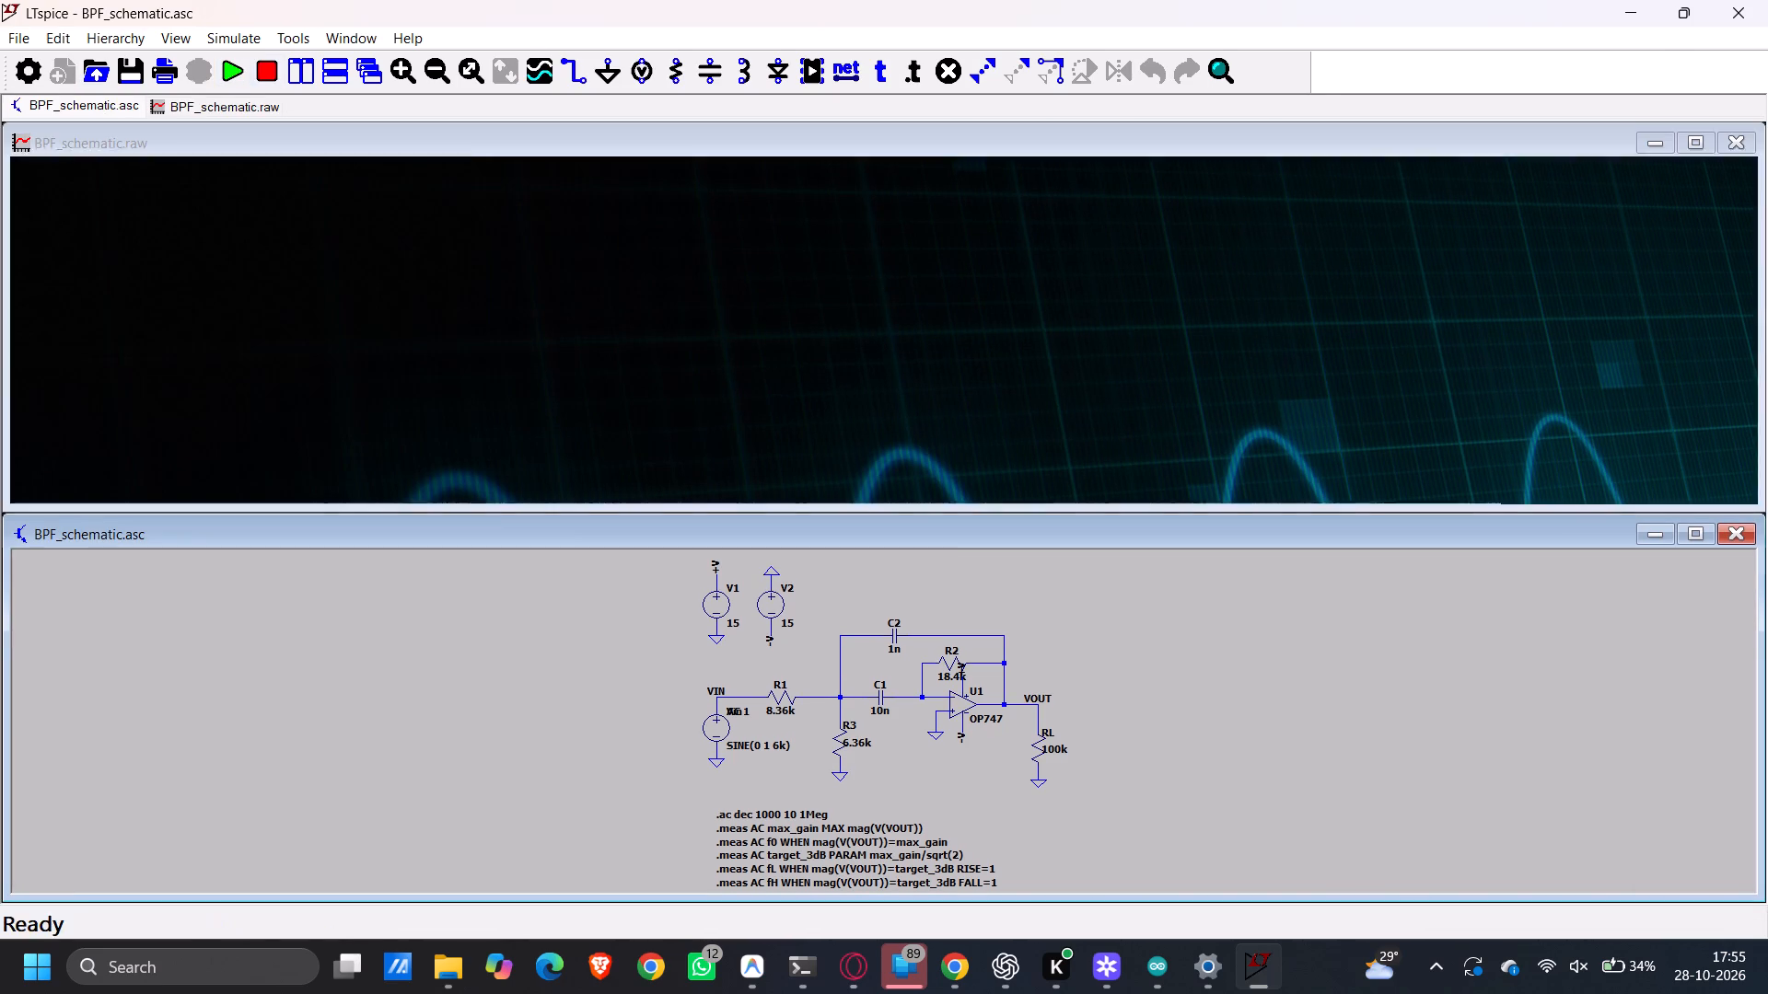
left_click(1032, 698)
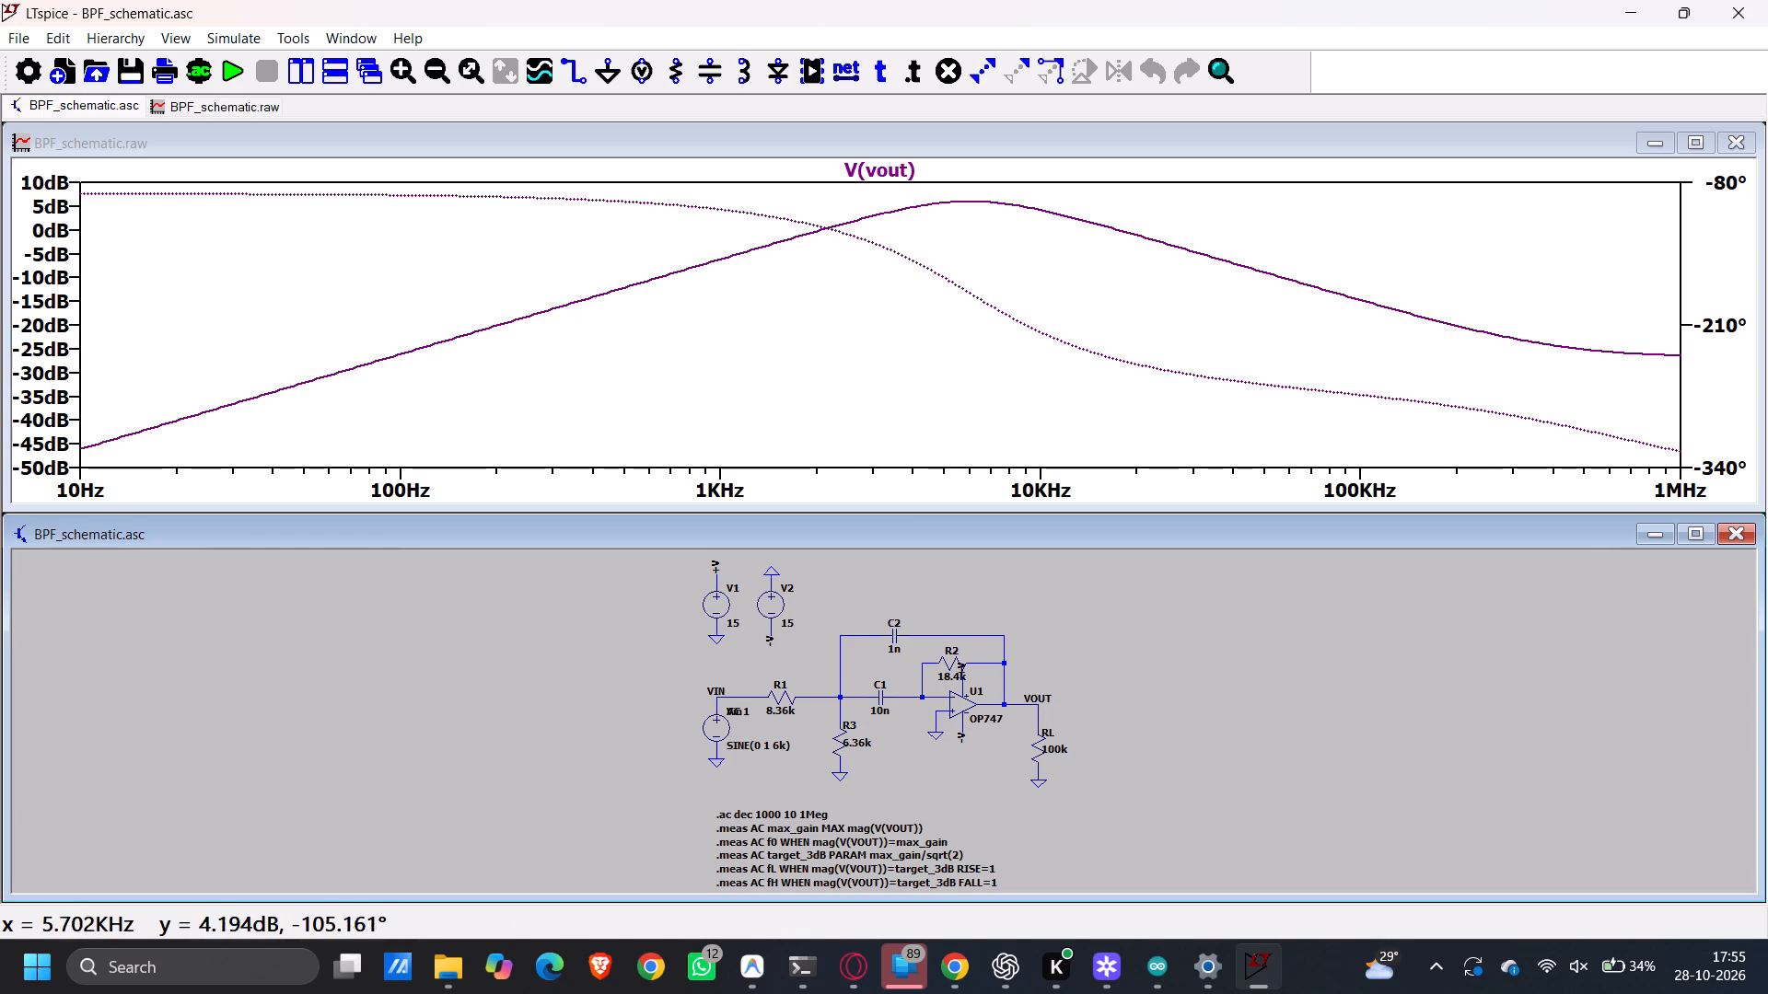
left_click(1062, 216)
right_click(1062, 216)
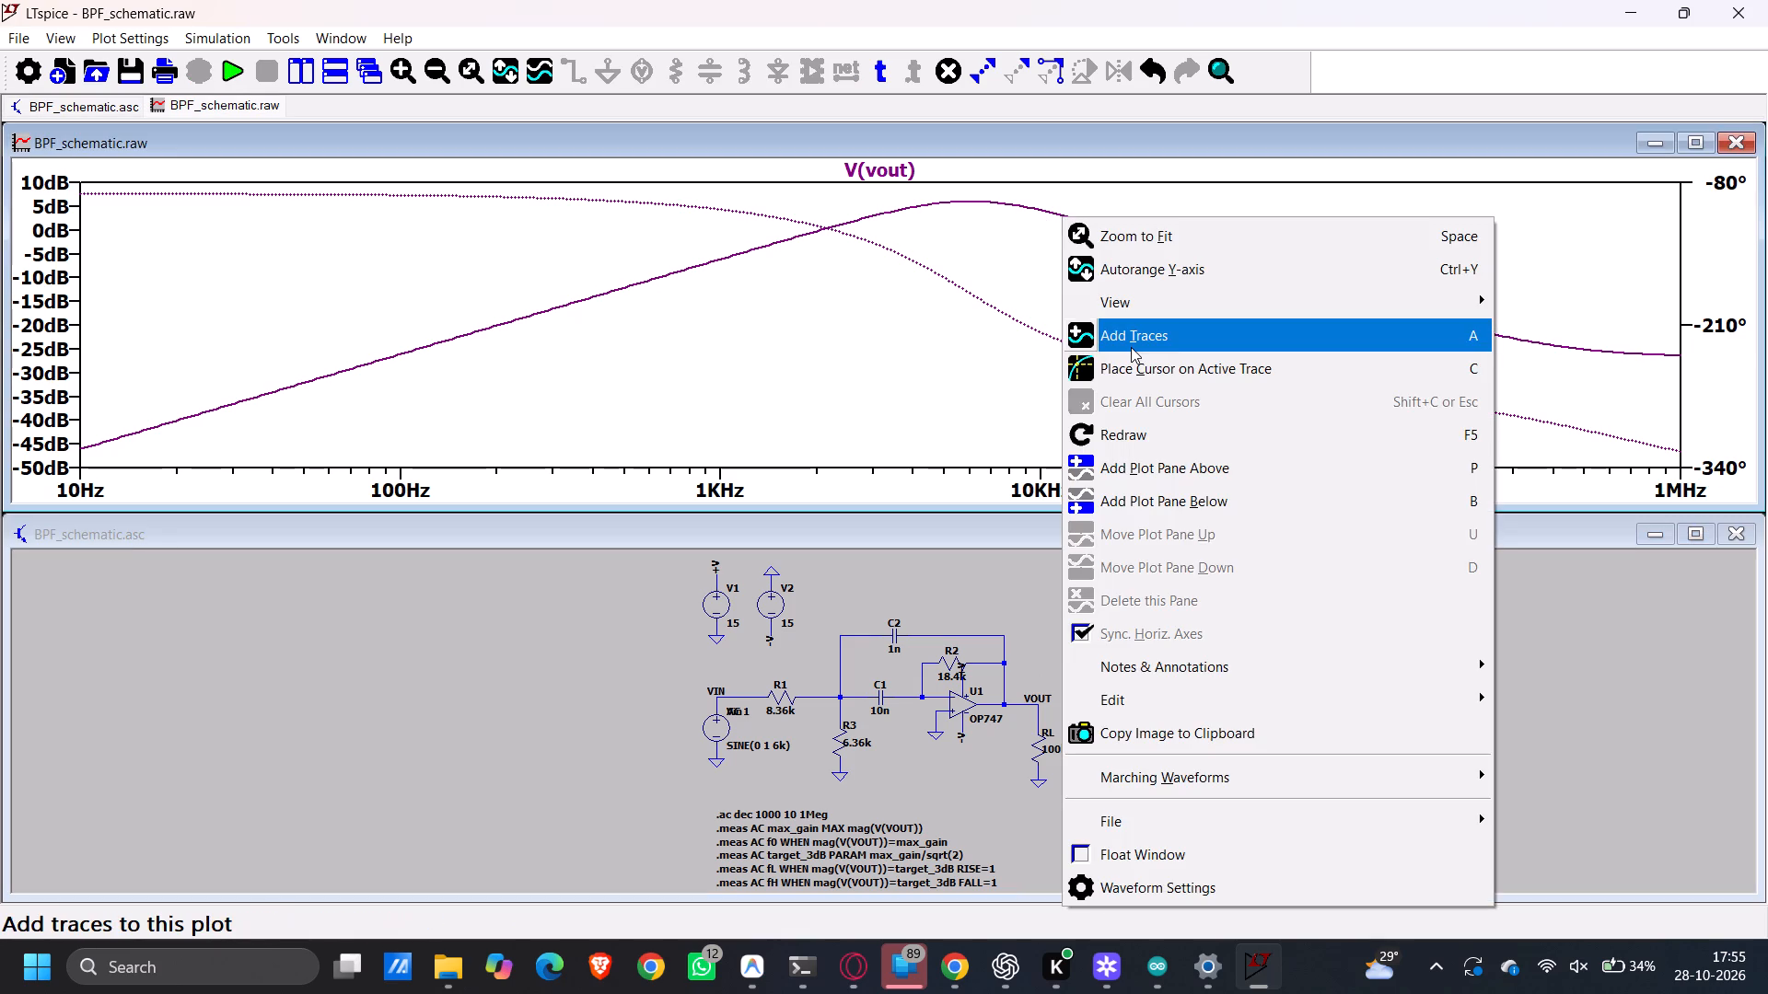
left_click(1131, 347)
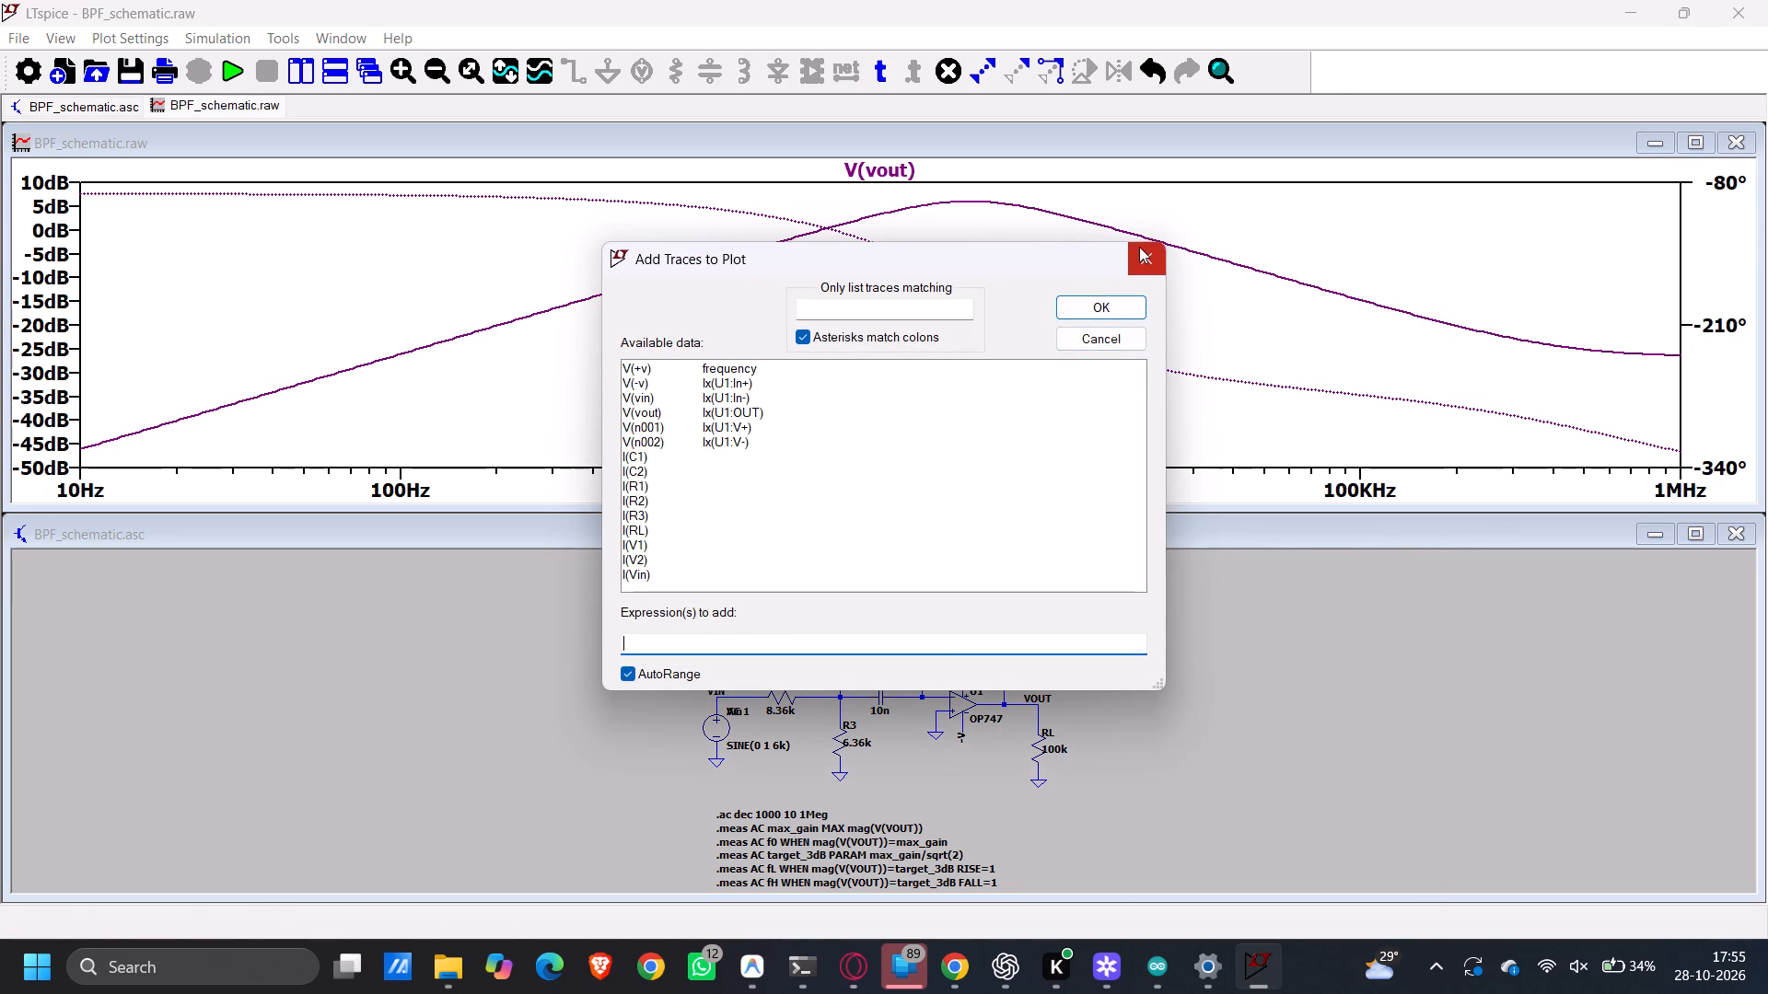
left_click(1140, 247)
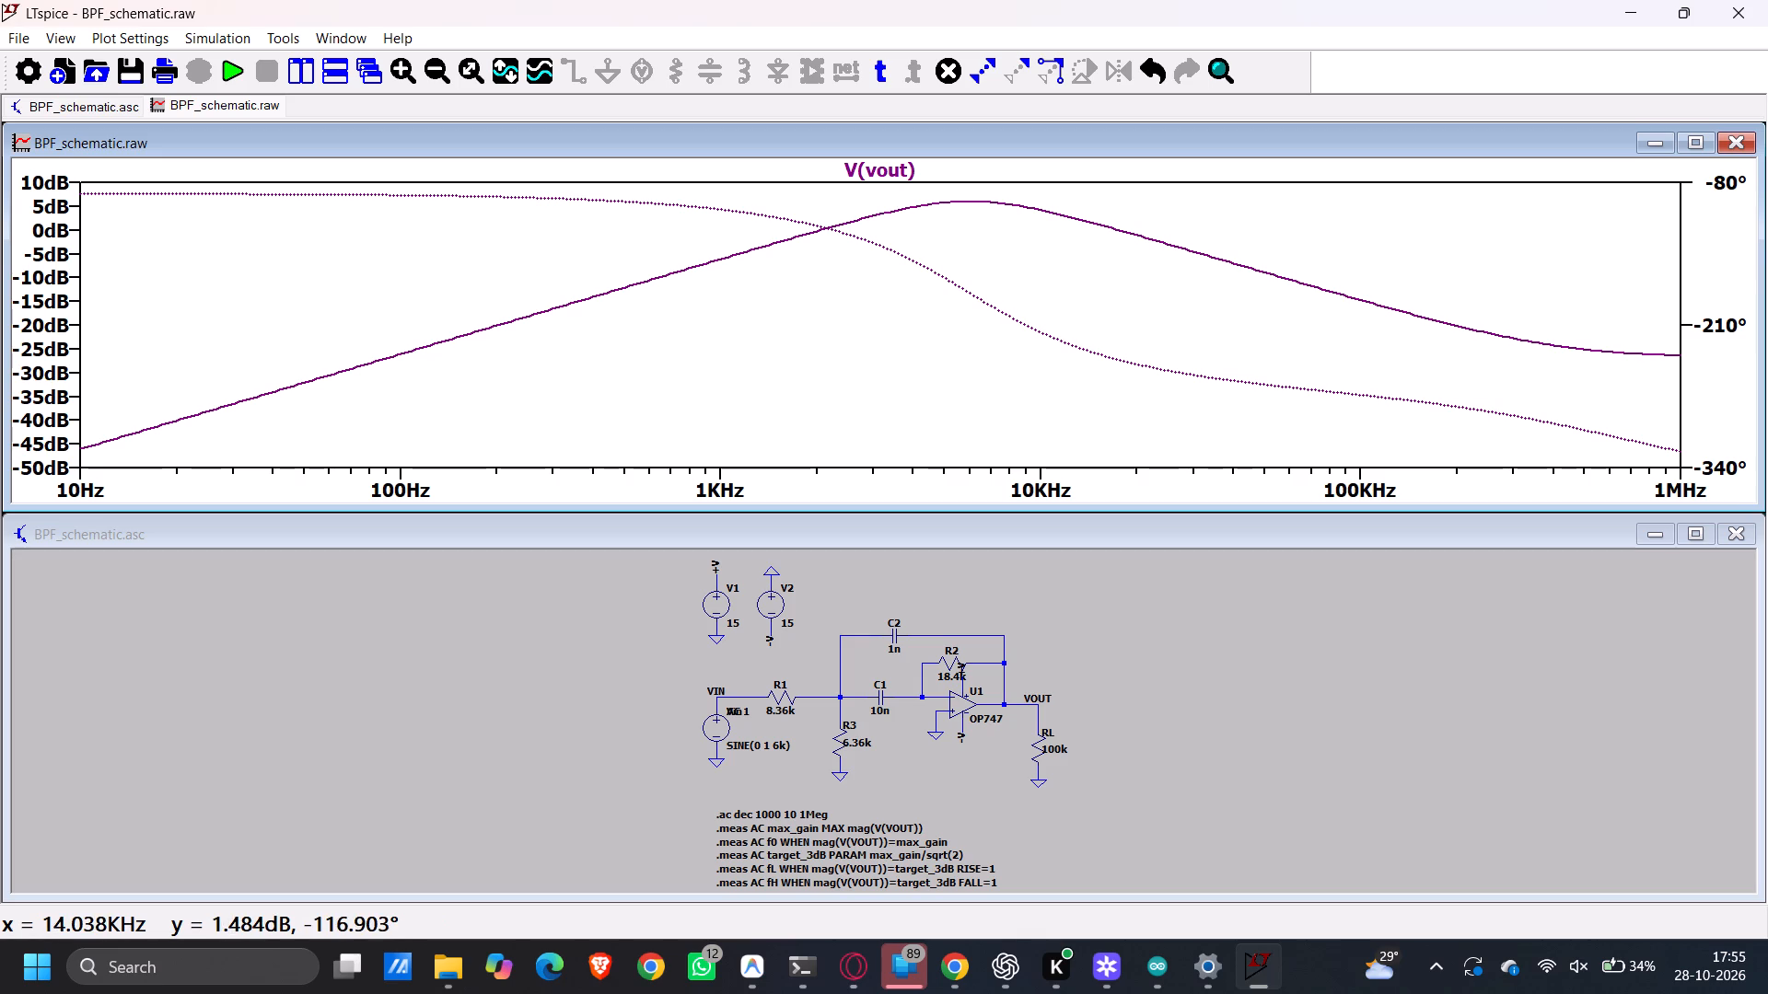
Place a cursor on the V(vout) trace and shift its readout window fully into view.
right_click(1088, 223)
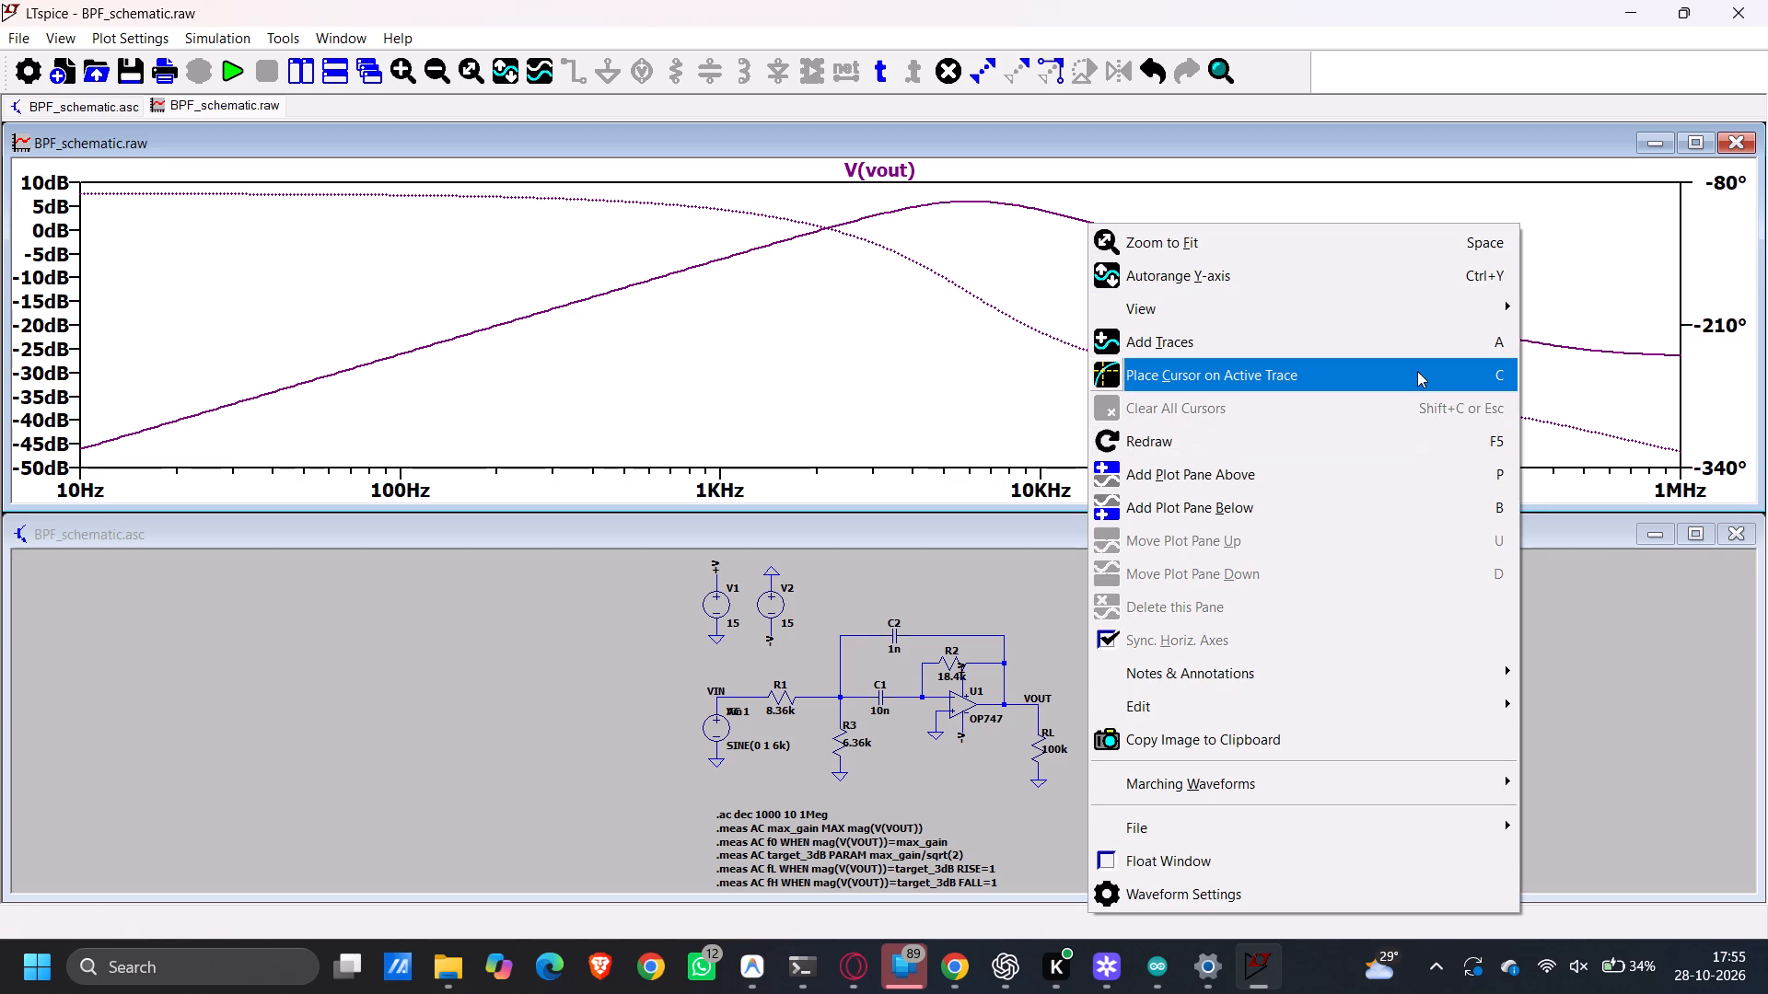
left_click(1417, 371)
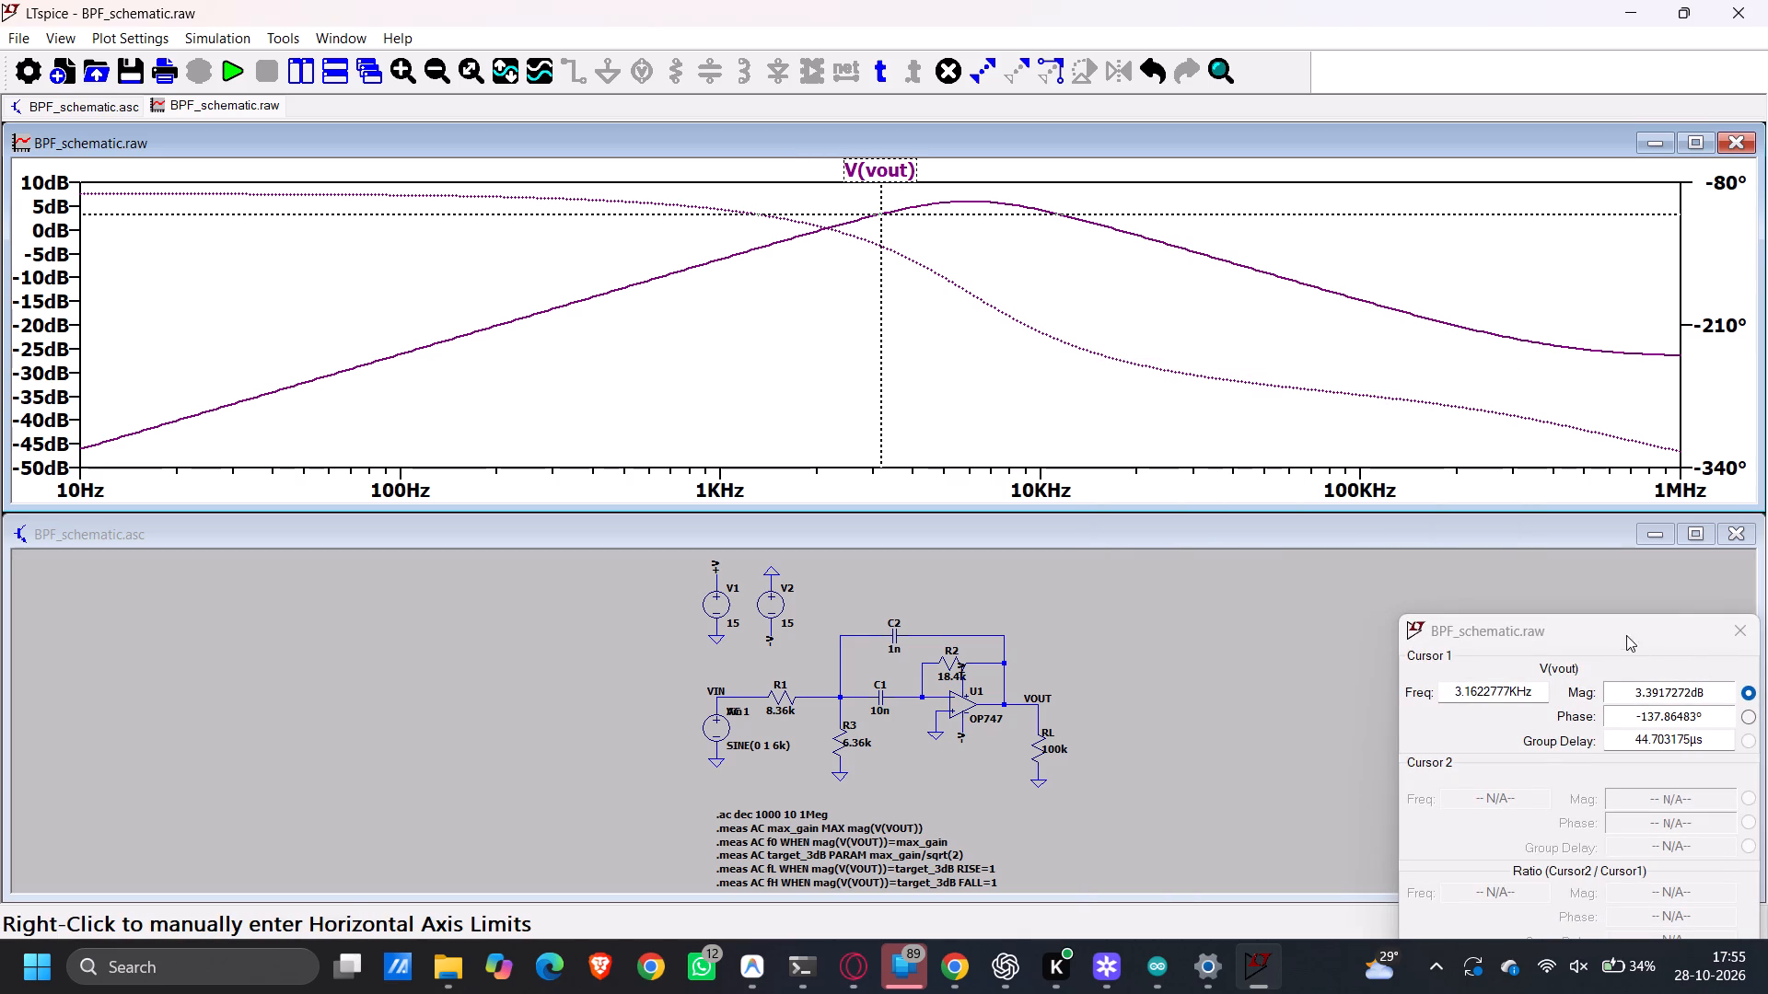
left_click_drag(1626, 621, 1527, 518)
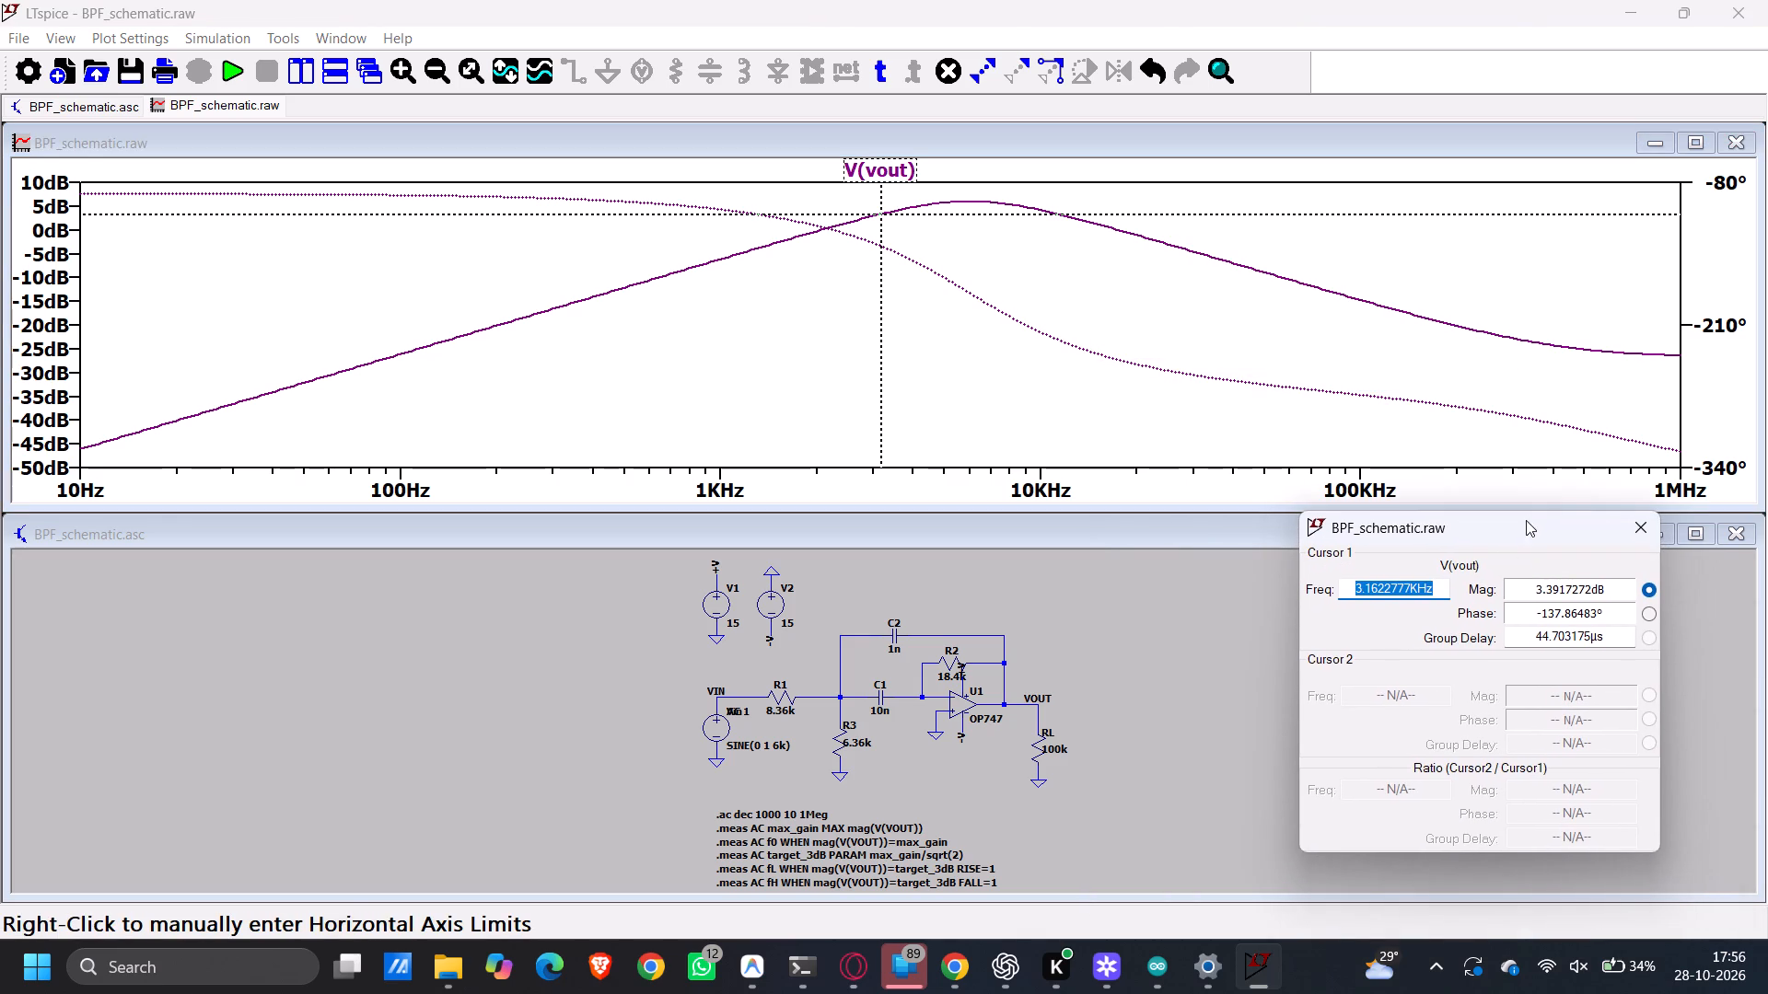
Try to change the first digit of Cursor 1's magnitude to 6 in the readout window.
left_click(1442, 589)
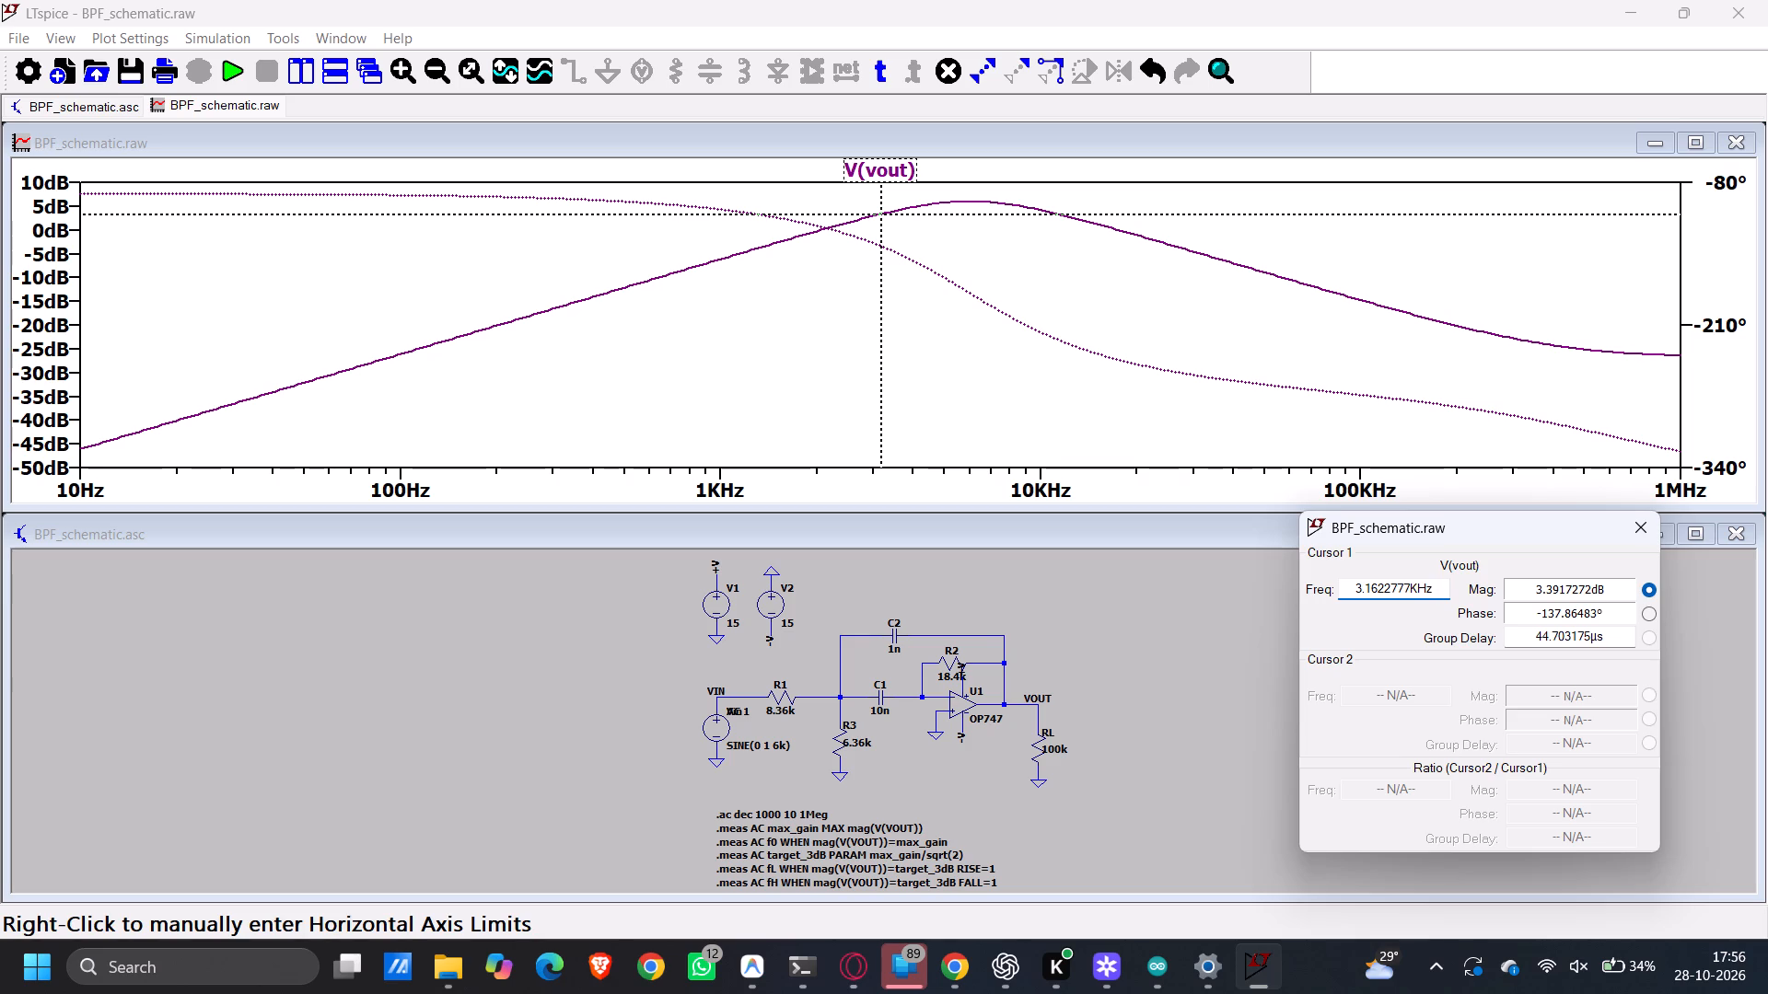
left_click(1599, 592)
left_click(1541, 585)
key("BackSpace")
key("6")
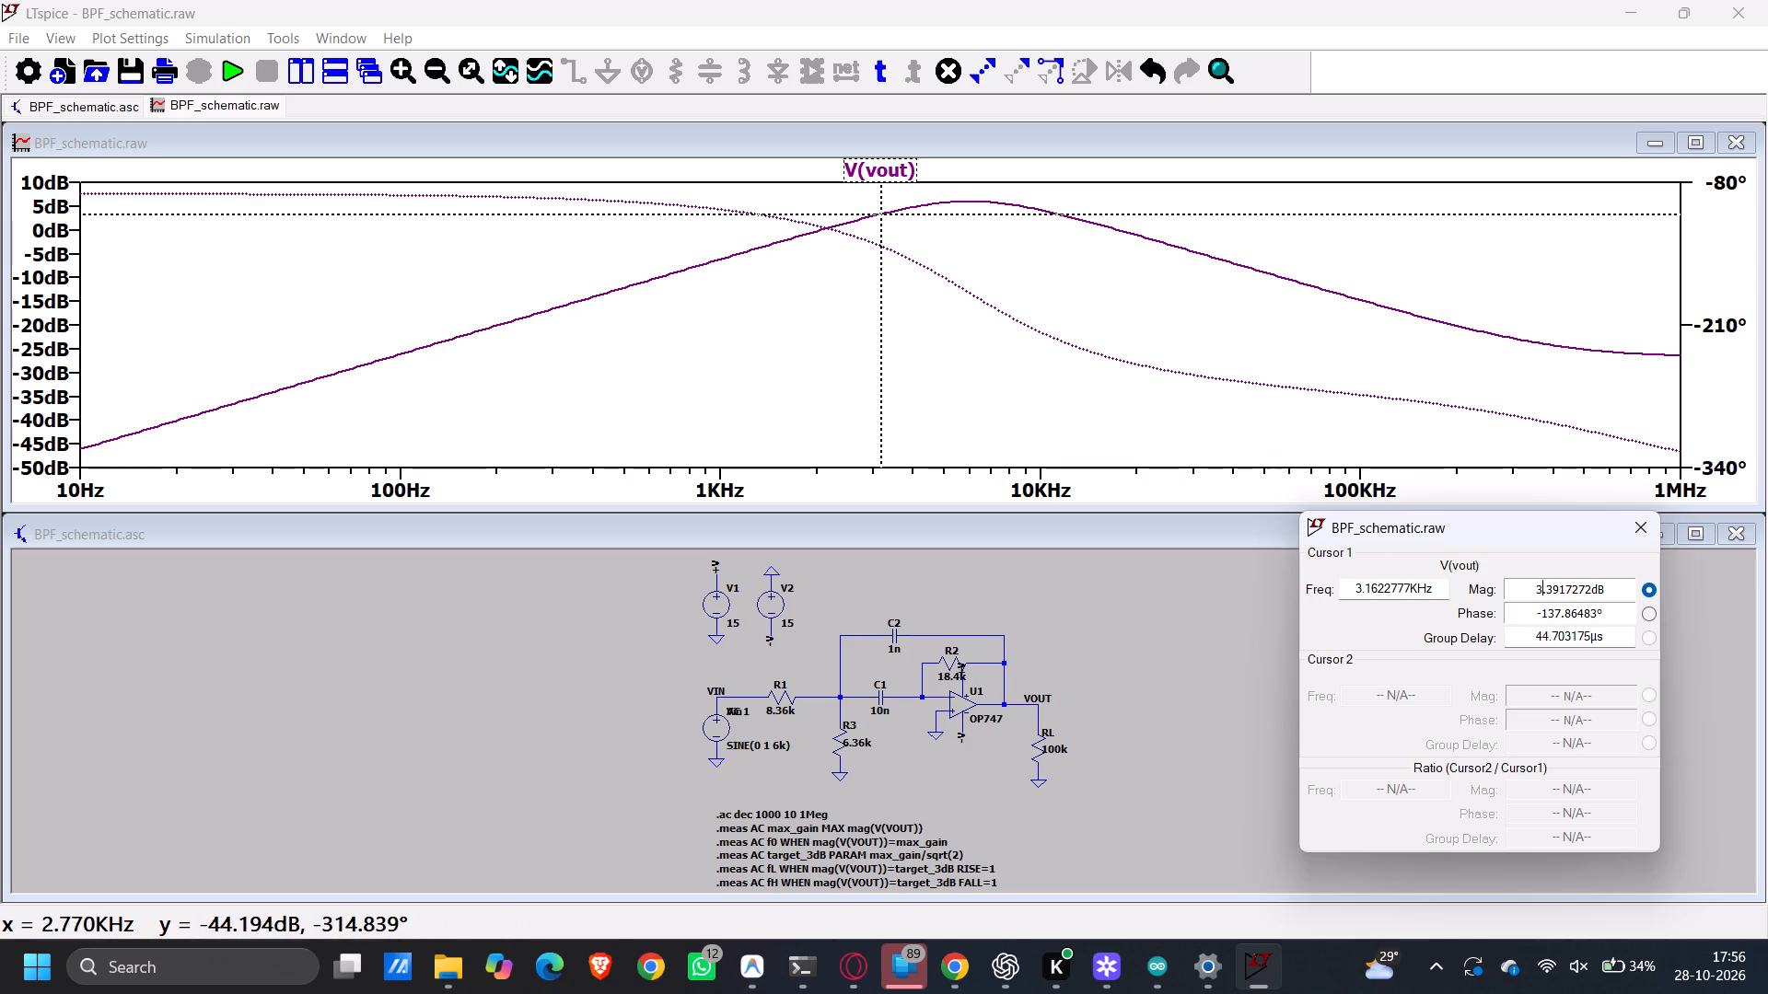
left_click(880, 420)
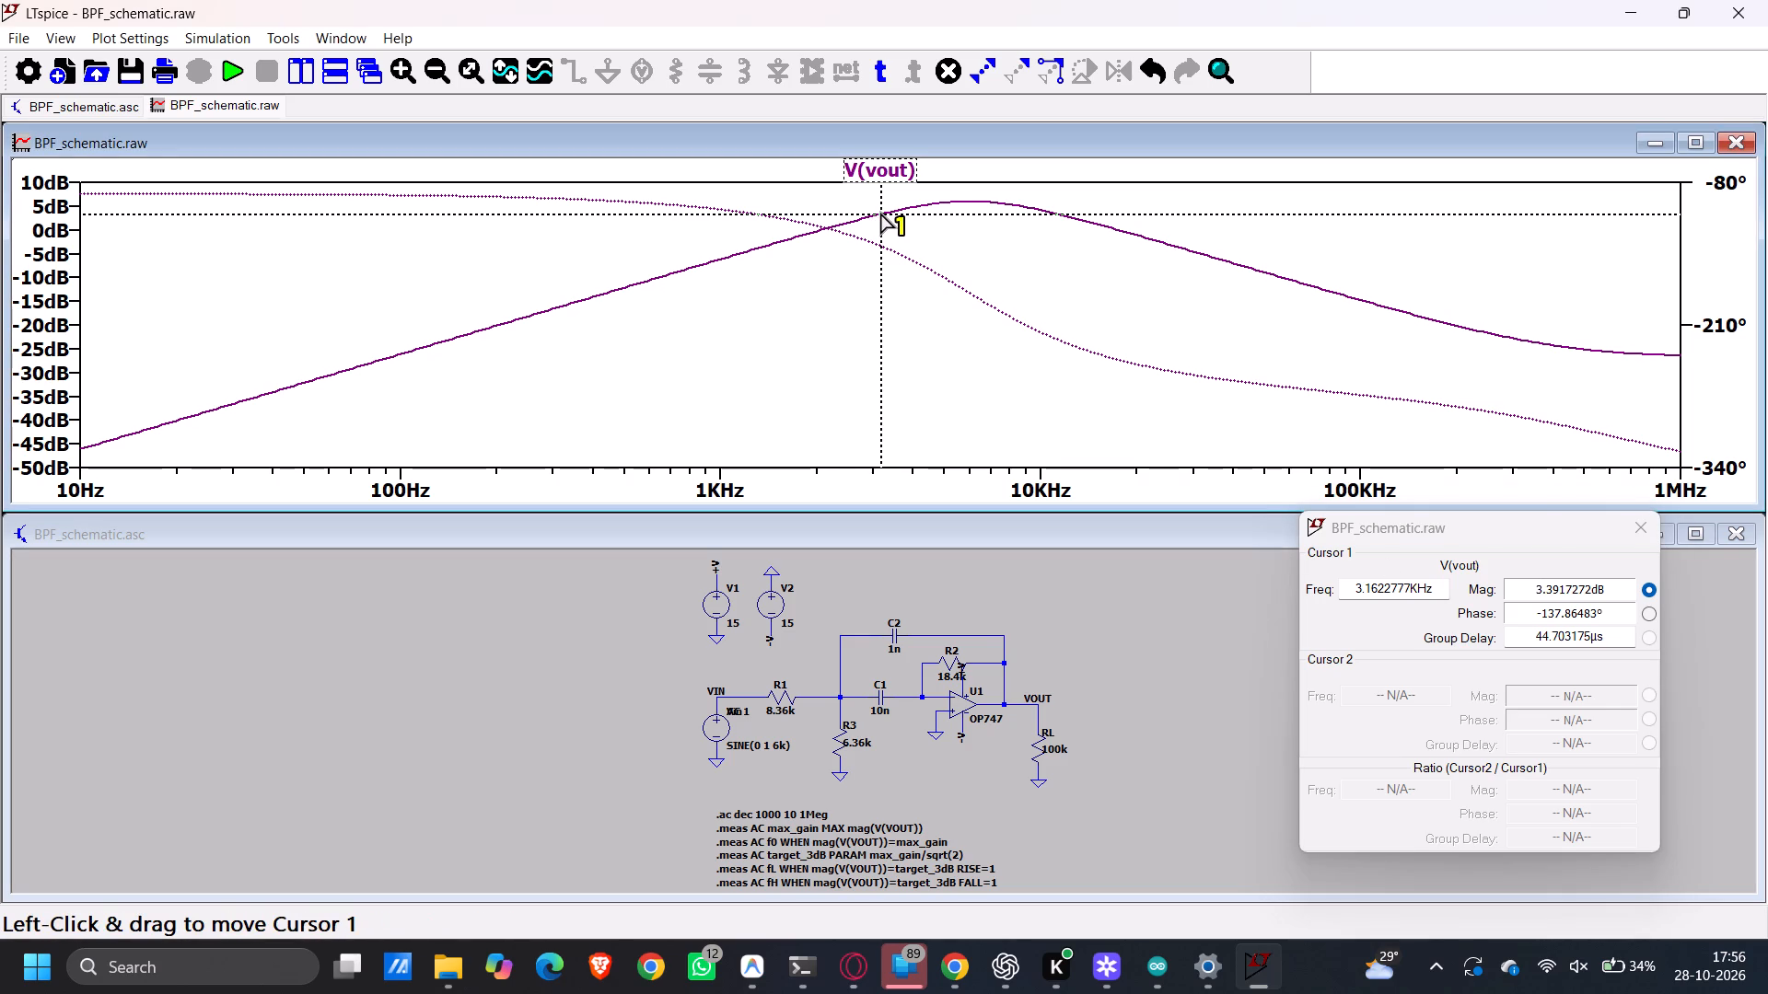
Move Cursor 1 past the V(vout) peak onto the falling slope, to about 13.3 kHz.
left_click_drag(879, 211, 1001, 210)
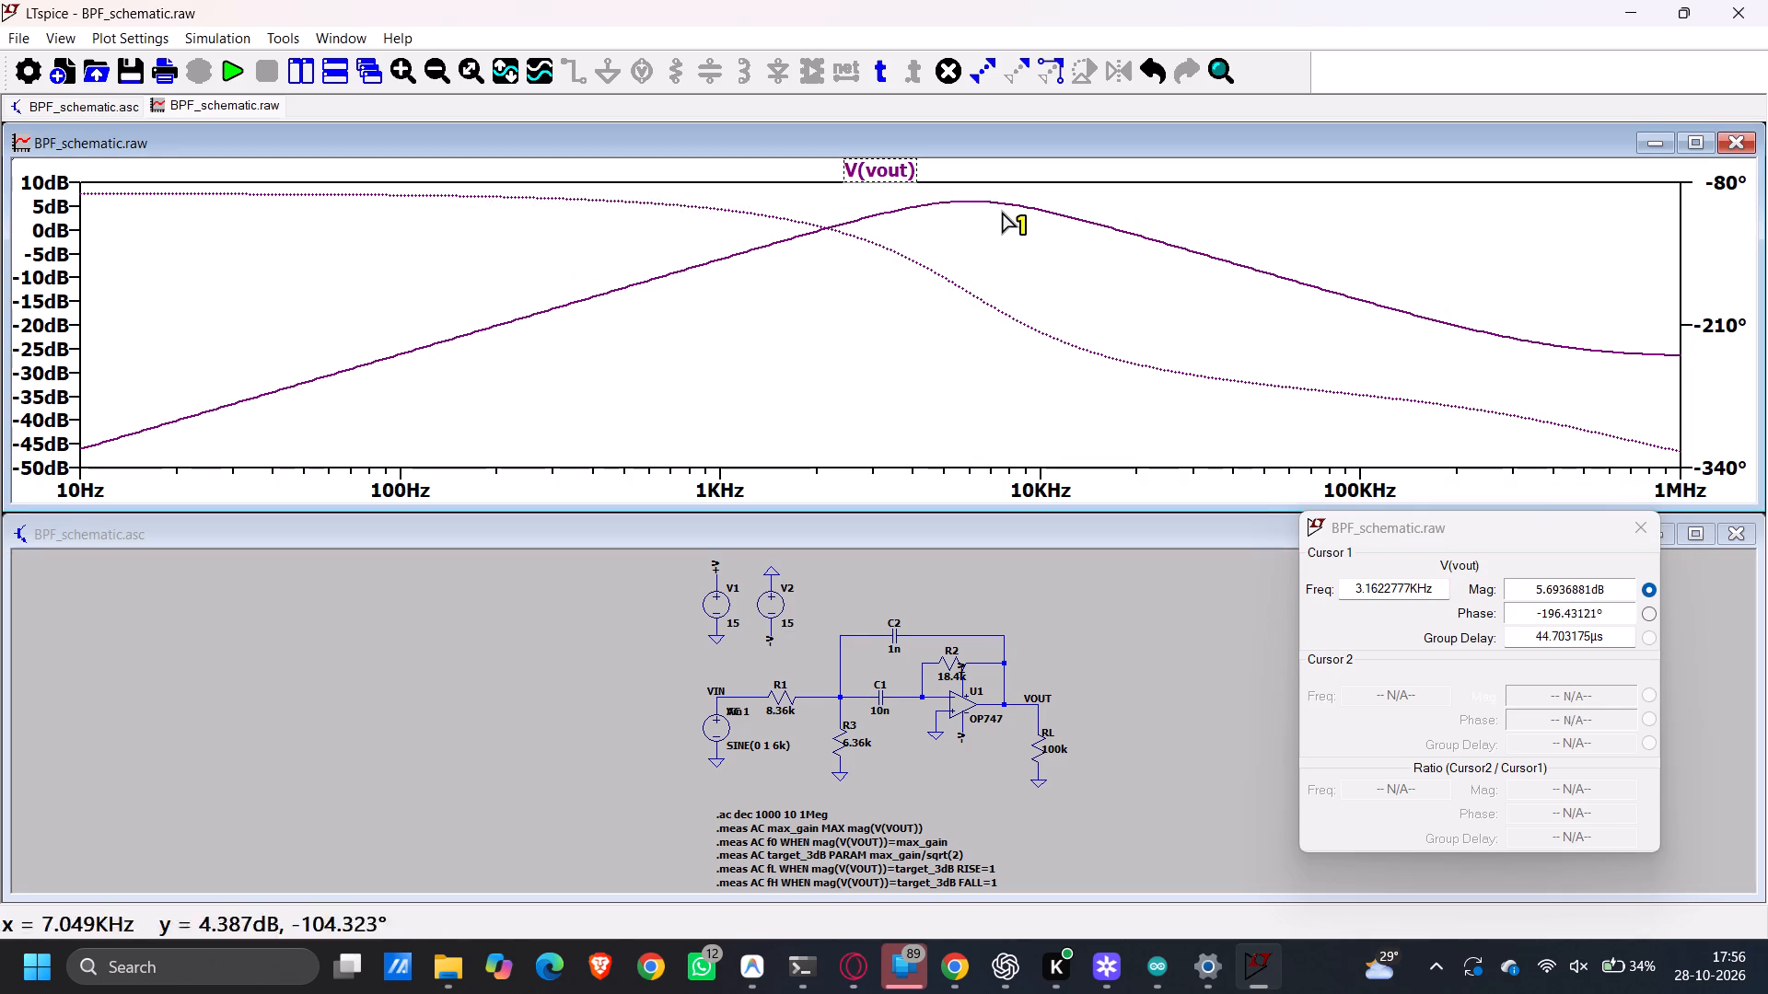
left_click_drag(1001, 210, 1002, 210)
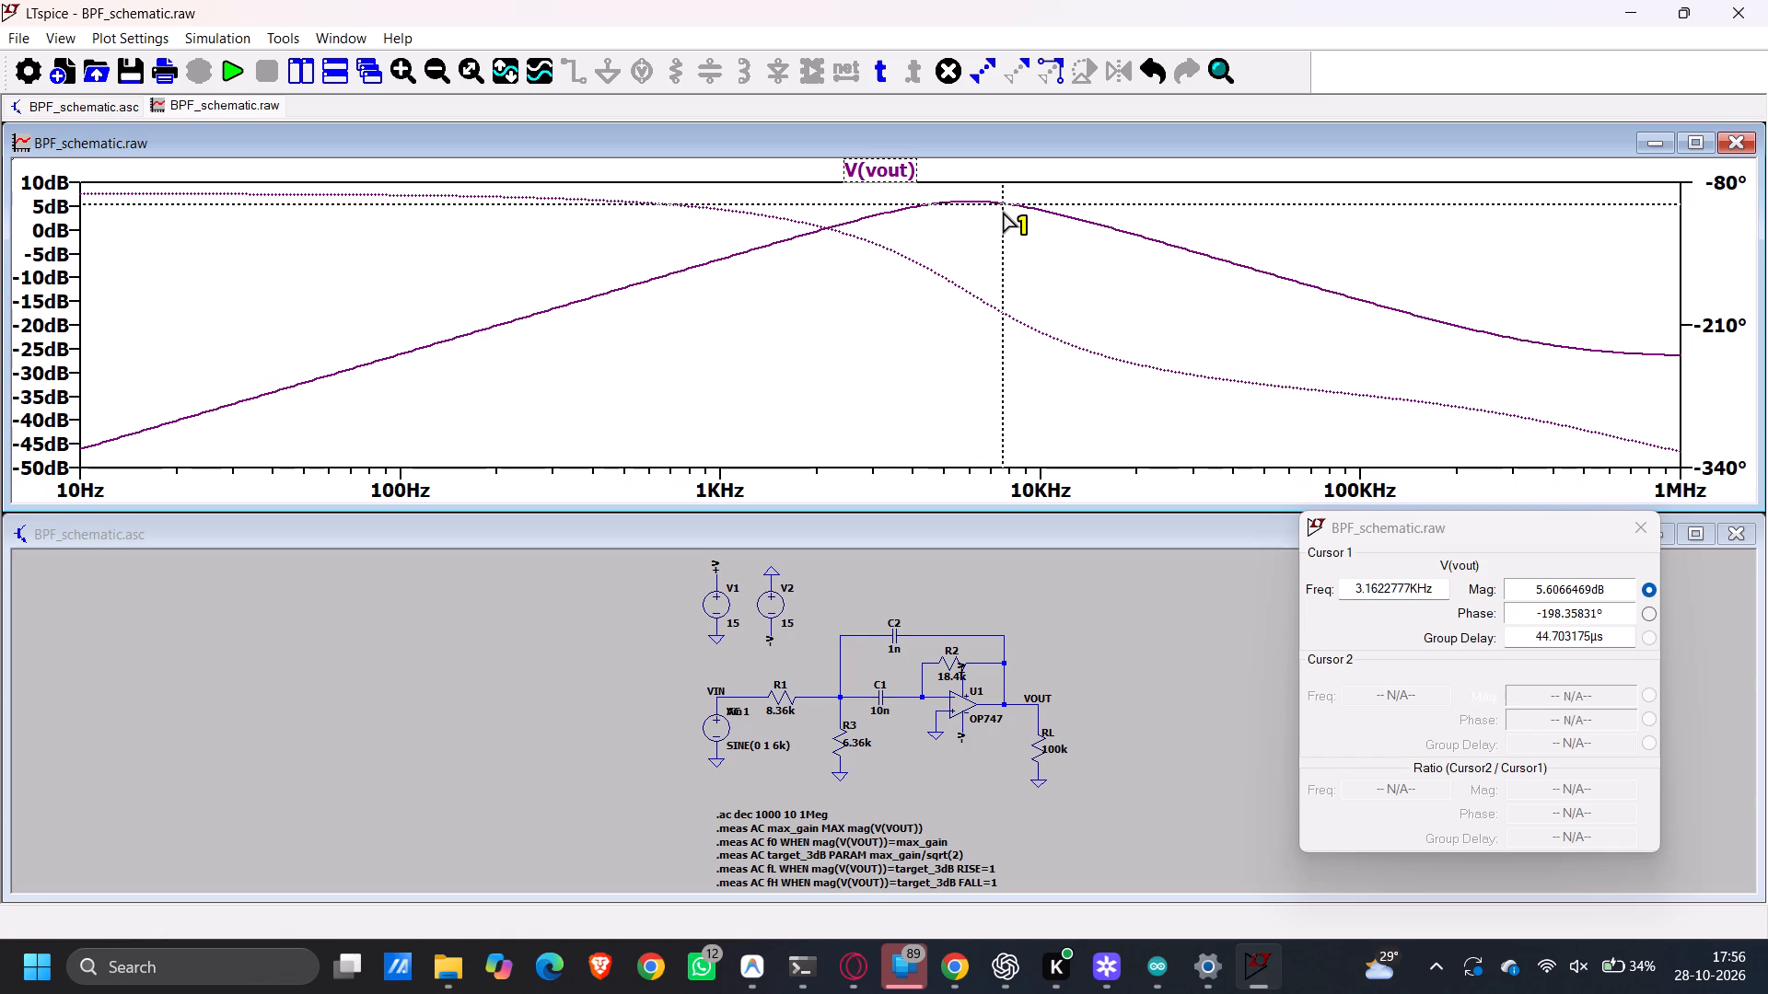
left_click_drag(1002, 210, 1023, 251)
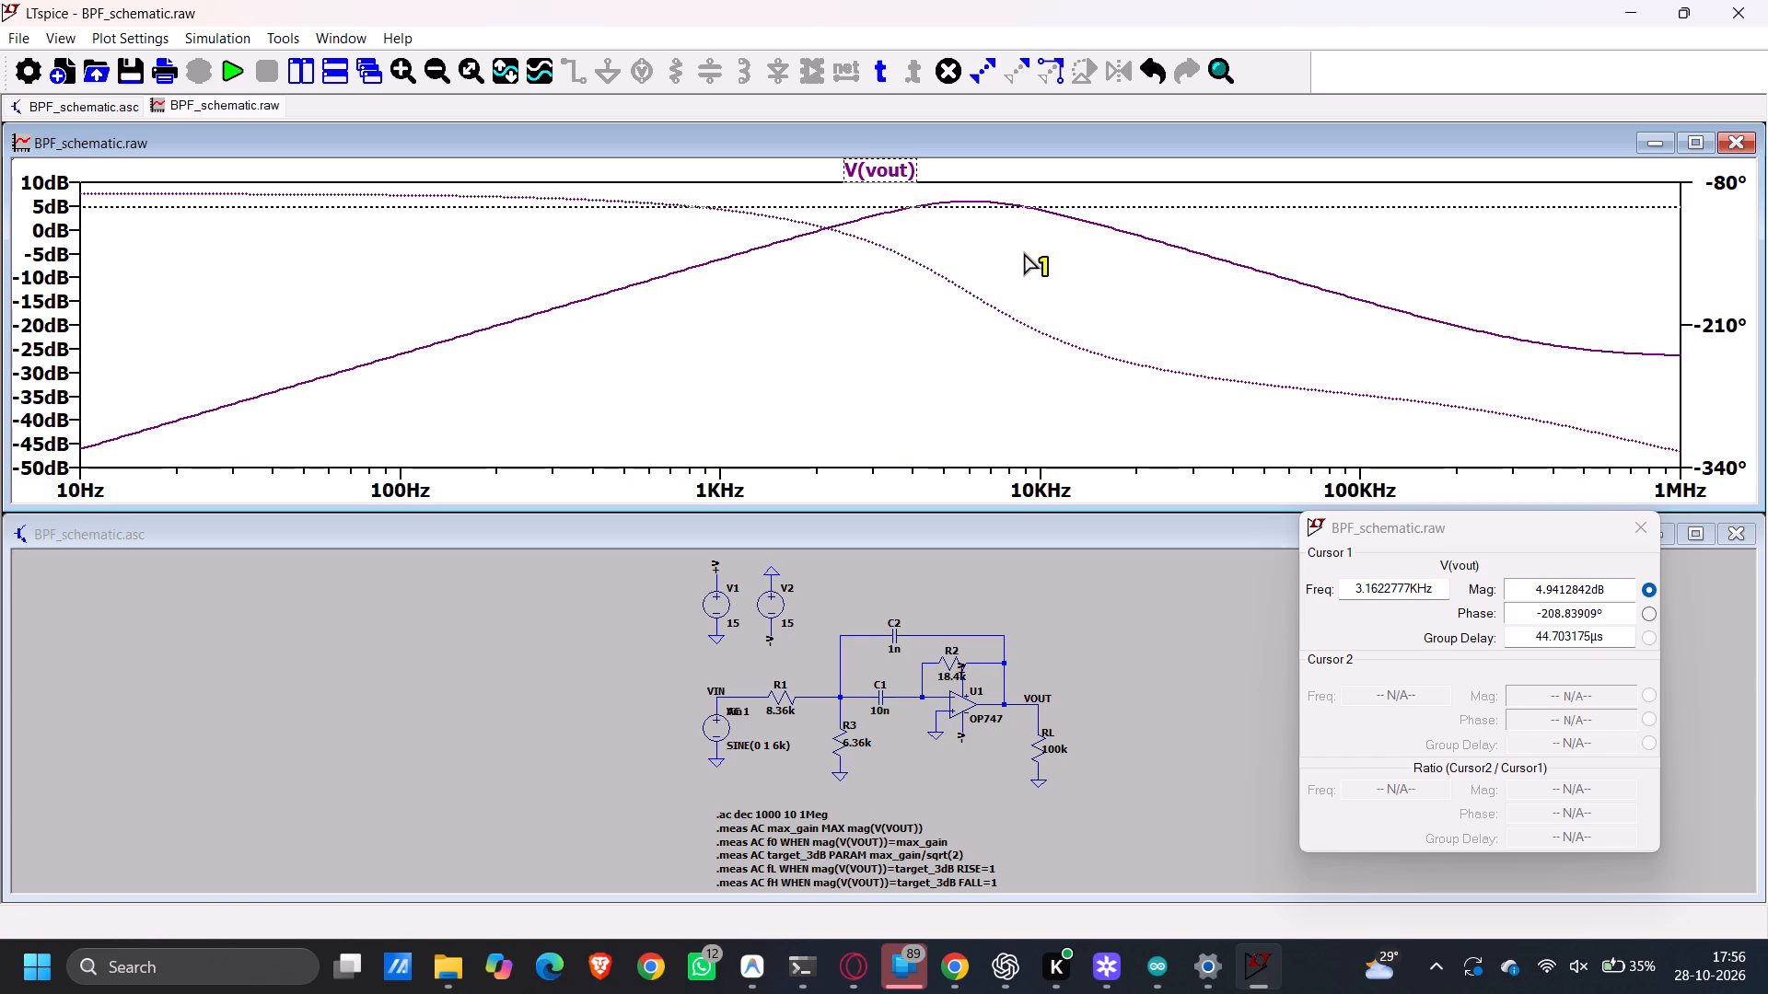
left_click_drag(1023, 251, 1084, 259)
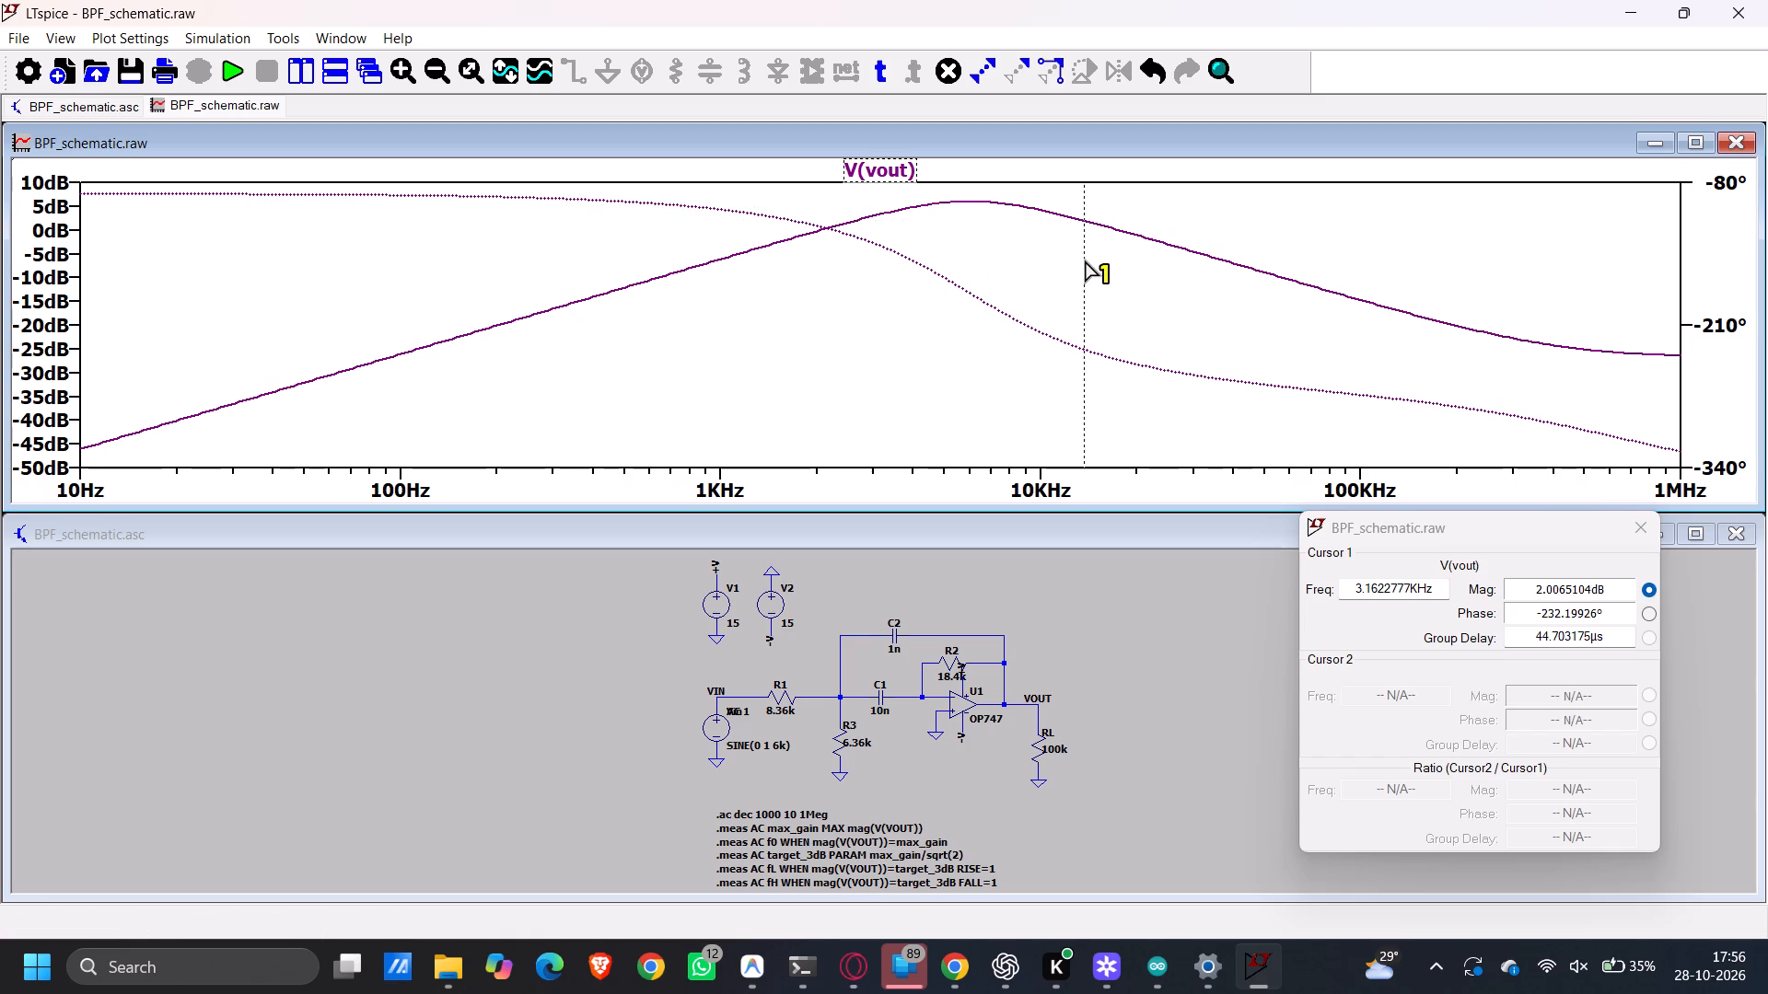
left_click_drag(1084, 259, 1076, 259)
left_click_drag(1076, 259, 1076, 260)
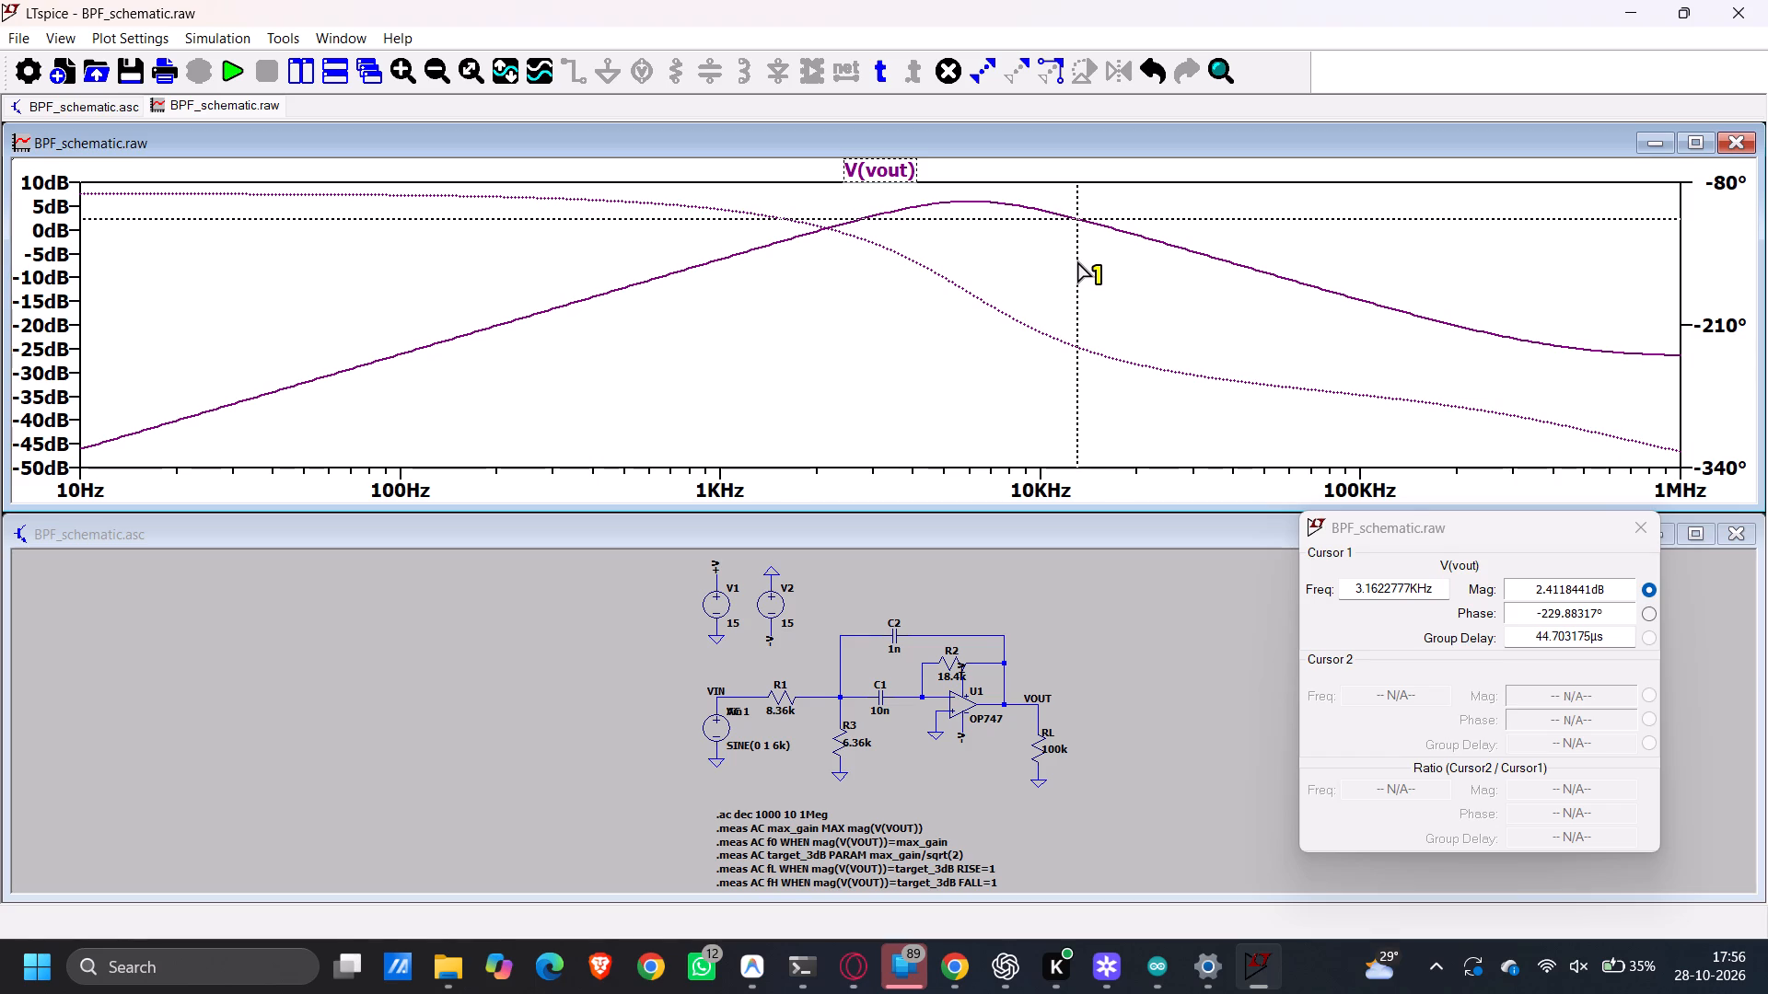
left_click_drag(1076, 260, 1080, 261)
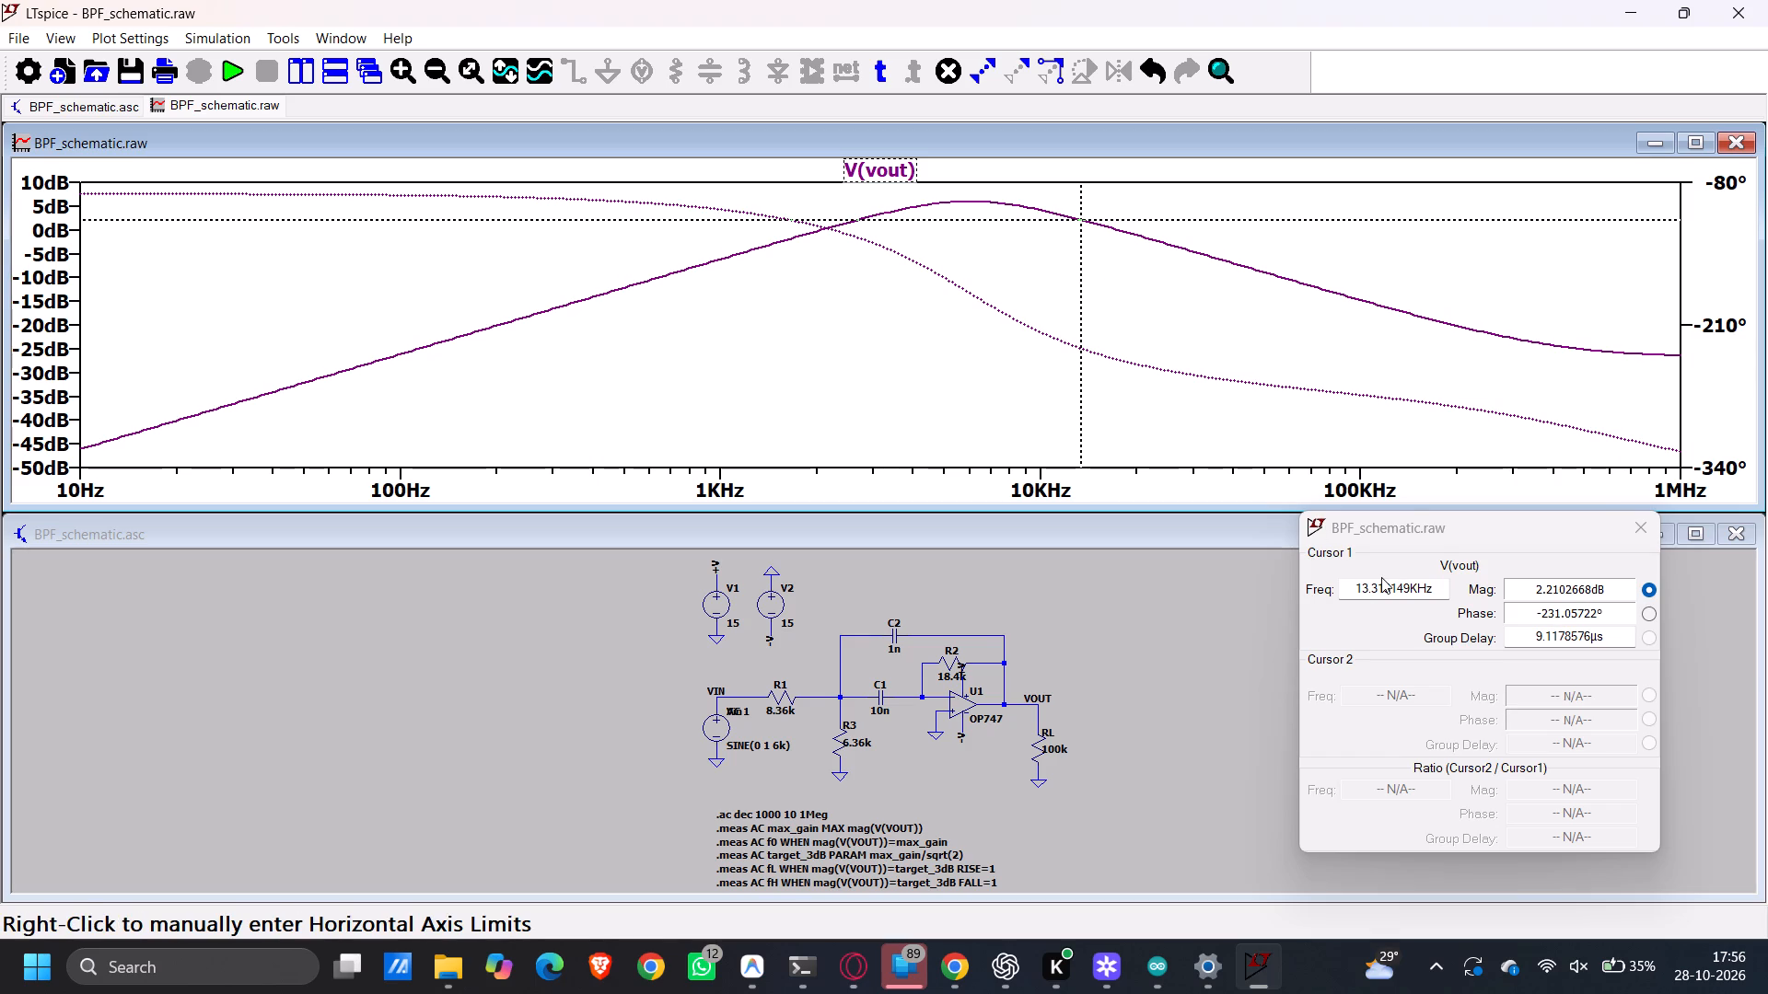
left_click(1381, 577)
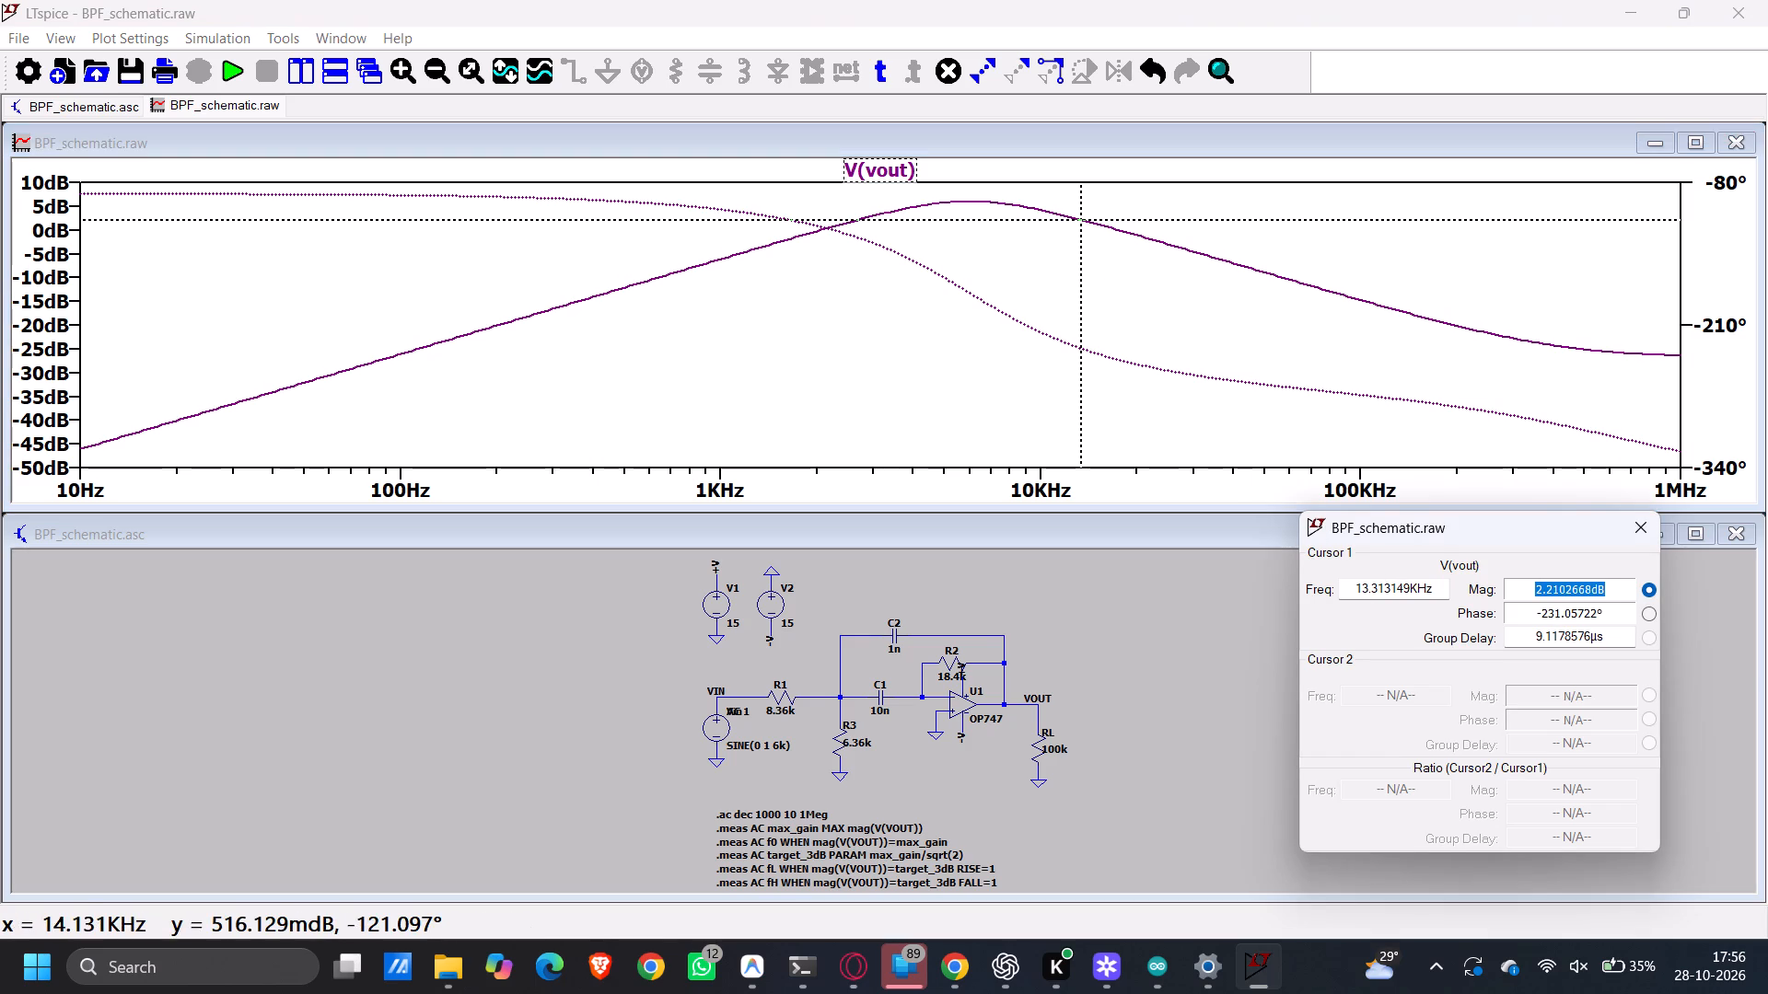
left_click(1204, 343)
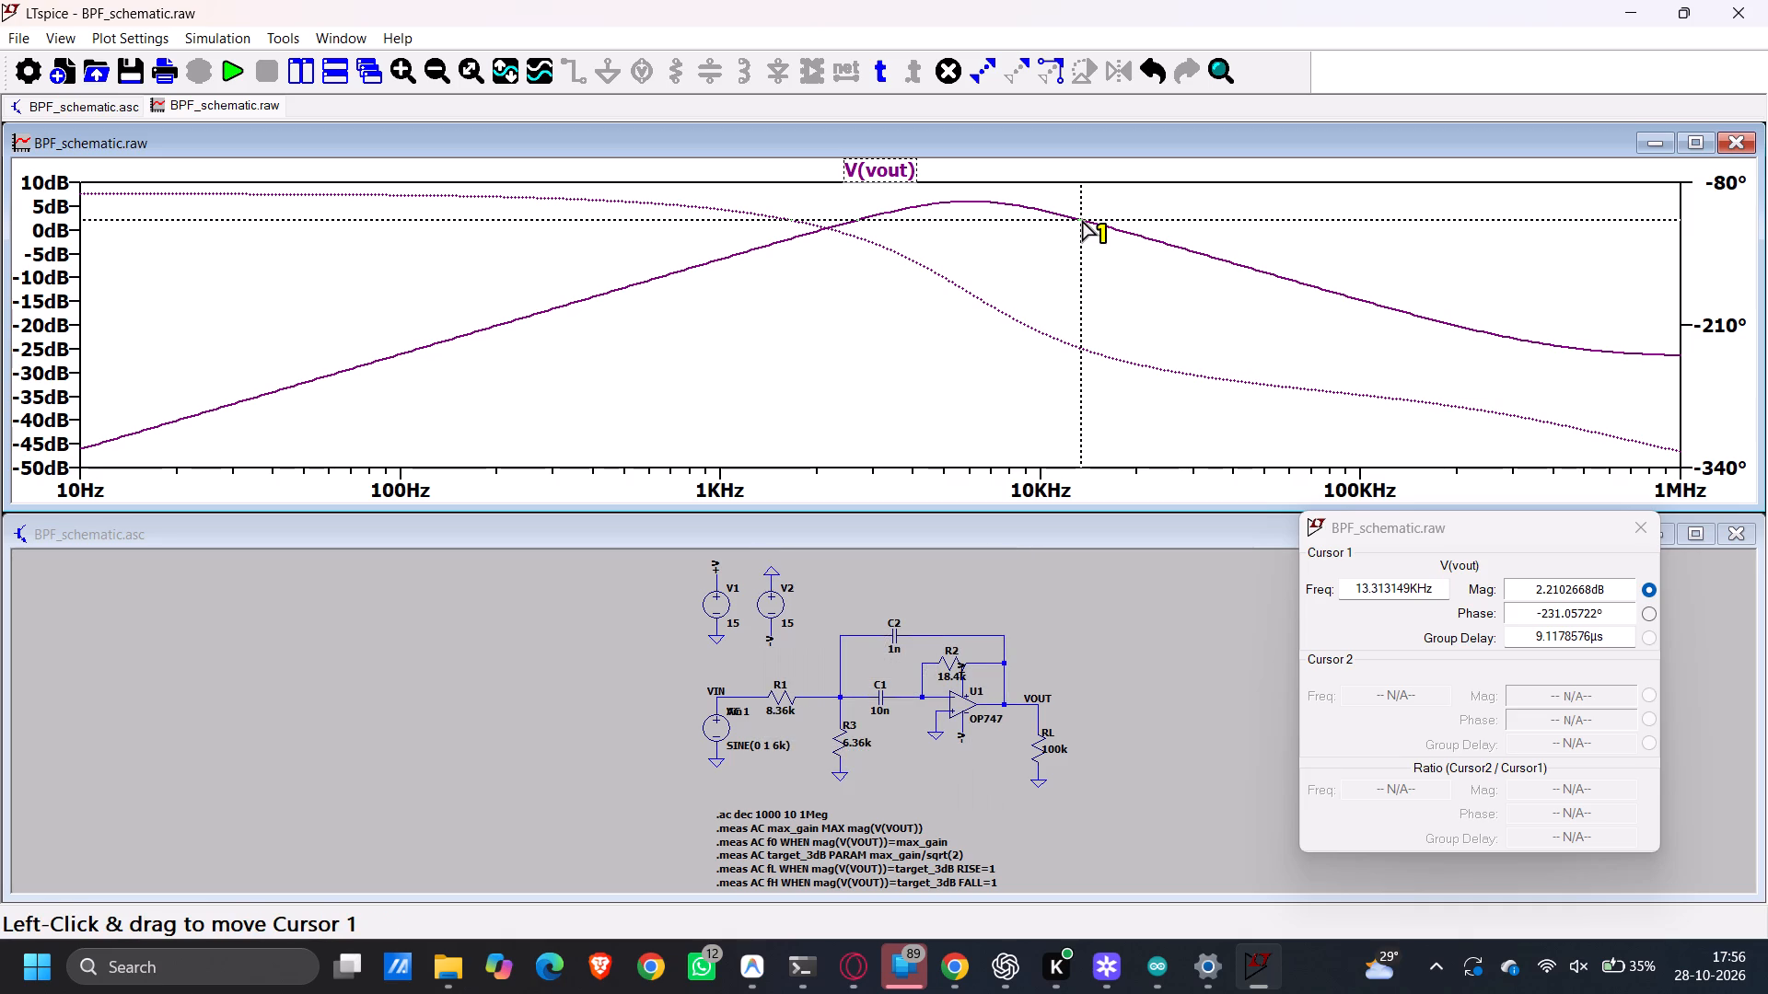
Fine-tune Cursor 1 on the falling slope to the 3 dB magnitude point at about 11.97 kHz.
left_click_drag(1081, 218, 1068, 220)
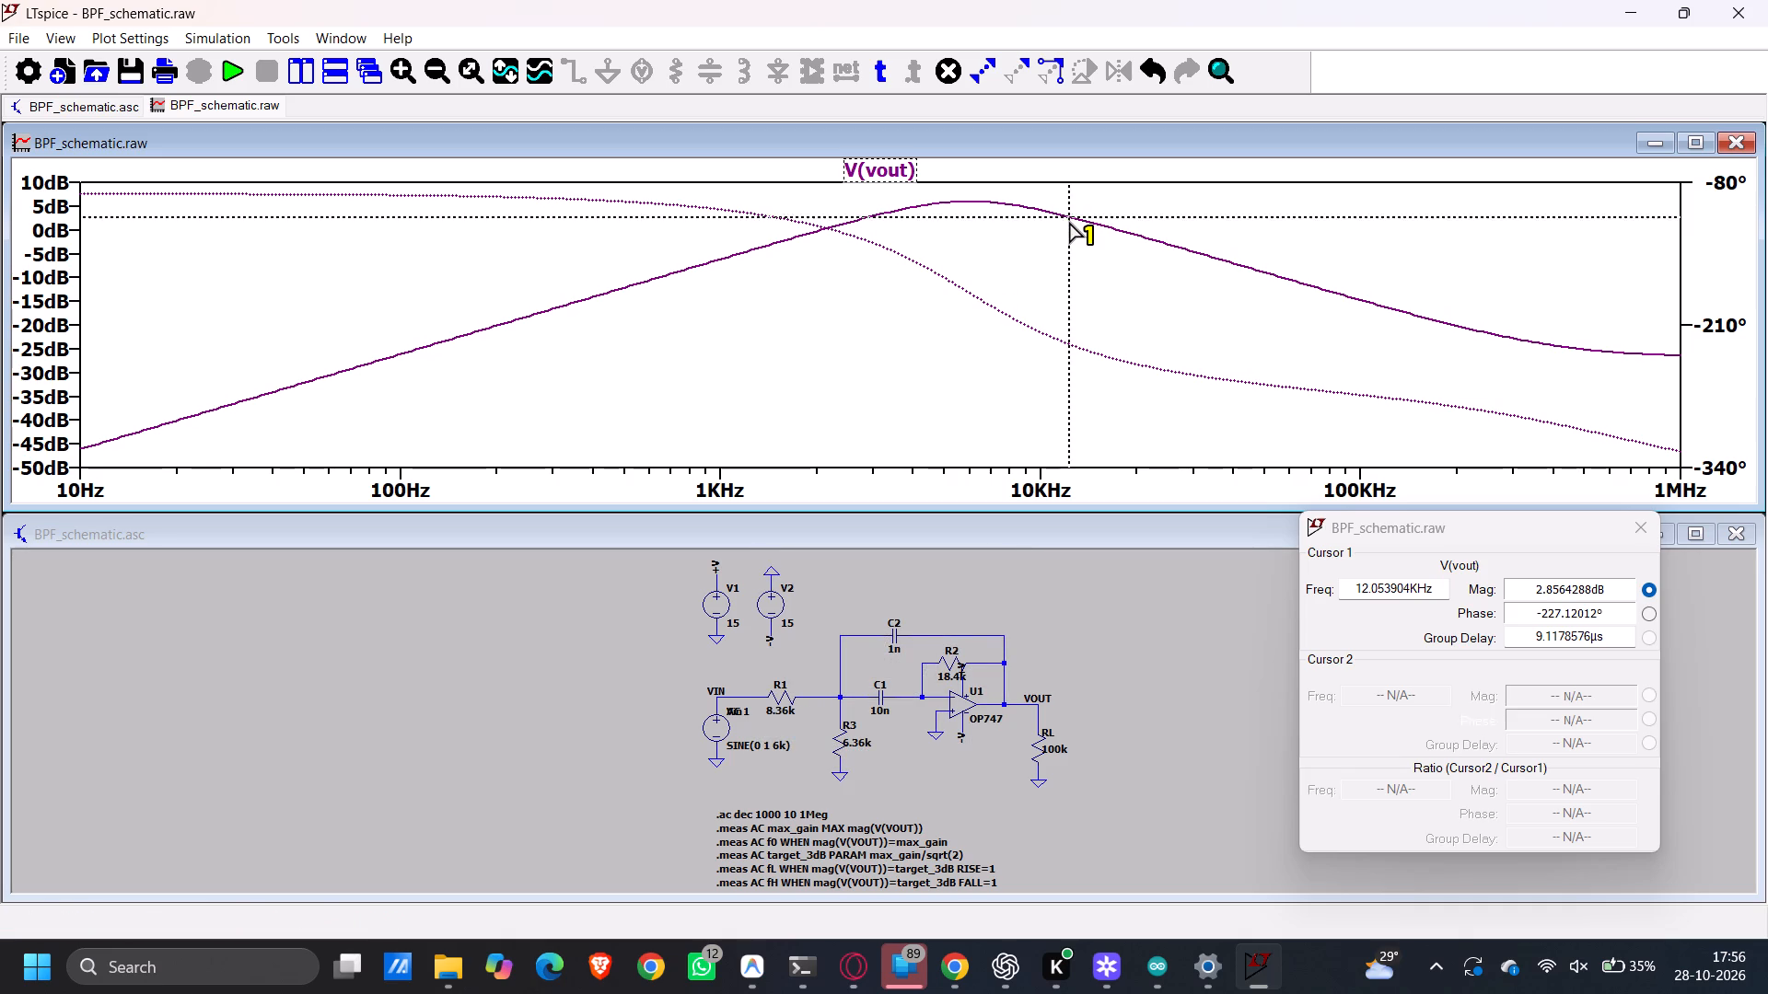
left_click_drag(1068, 220, 1072, 220)
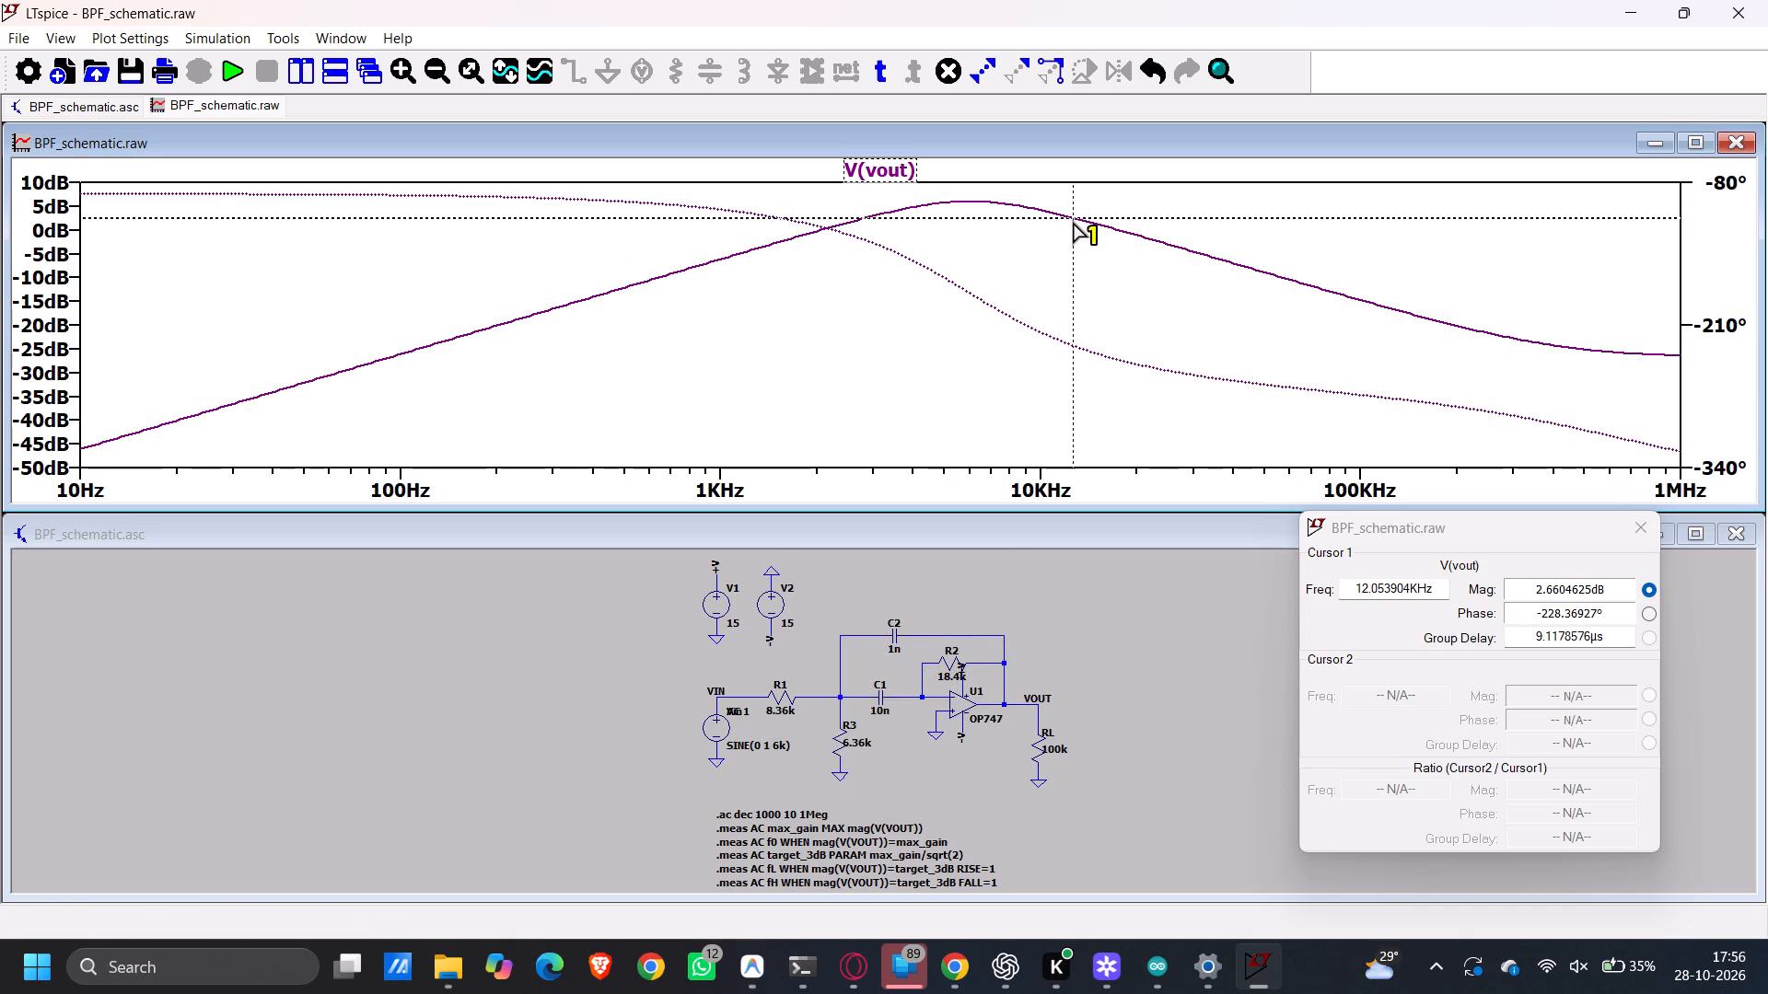
left_click_drag(1072, 220, 1074, 222)
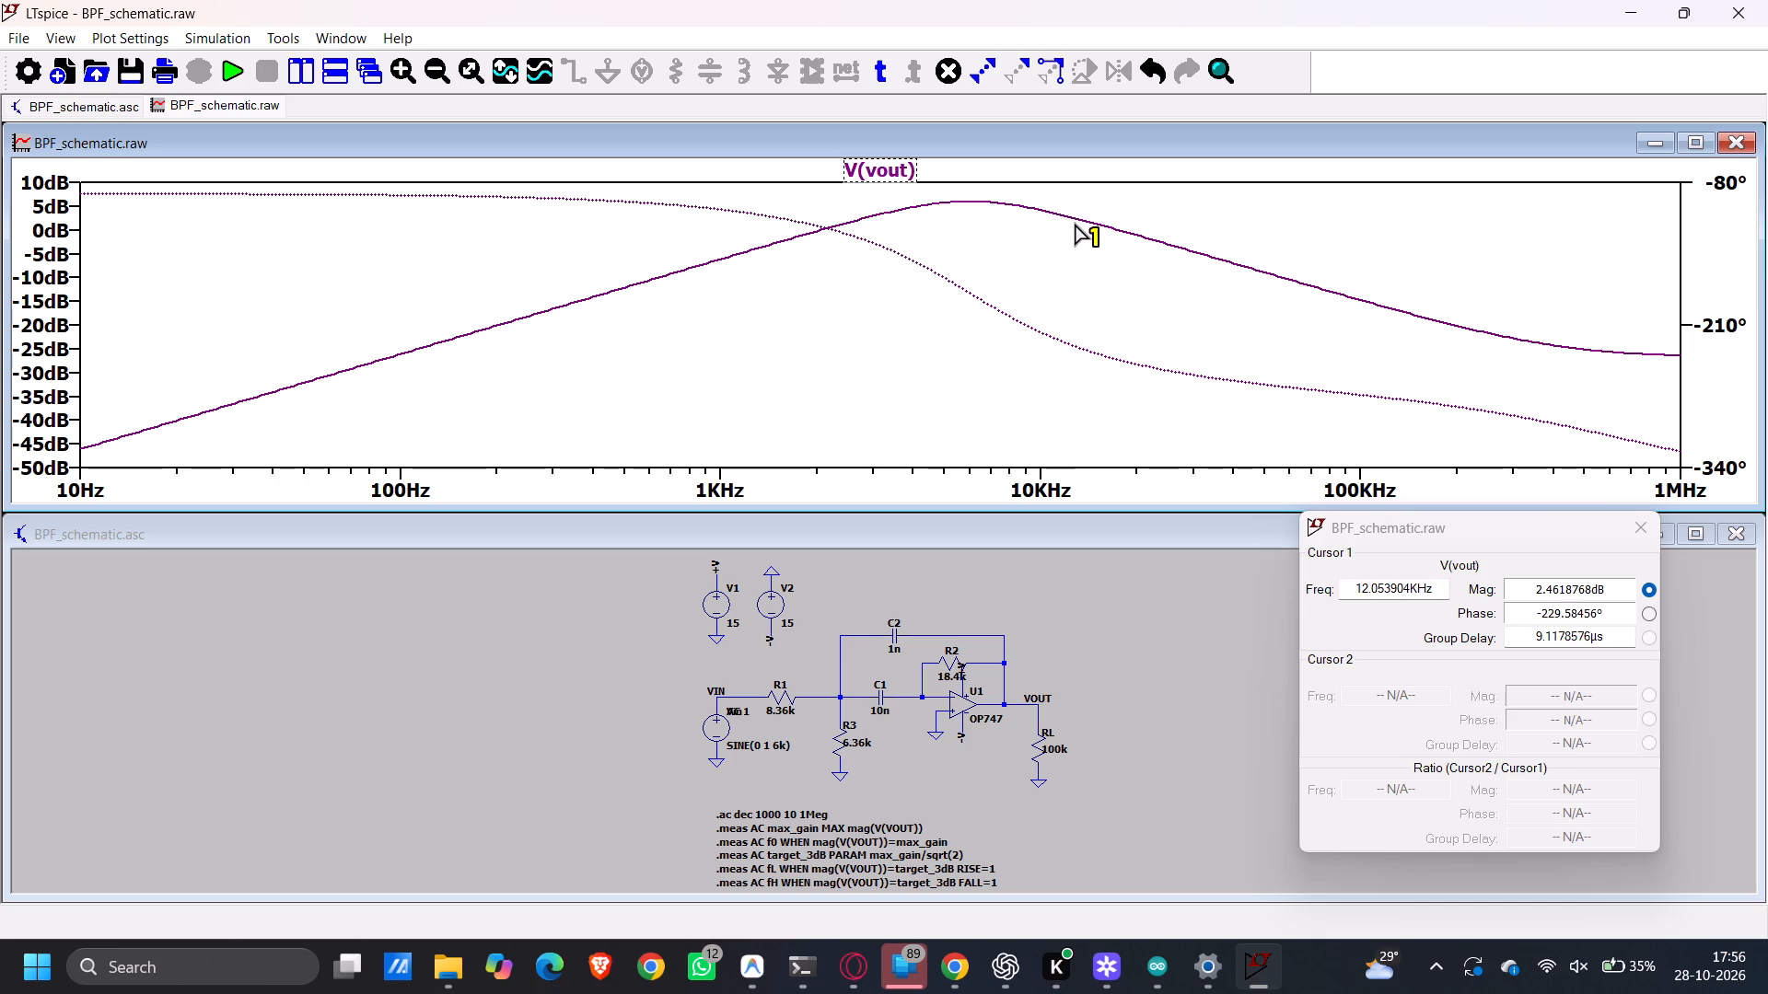
left_click_drag(1074, 222, 1069, 223)
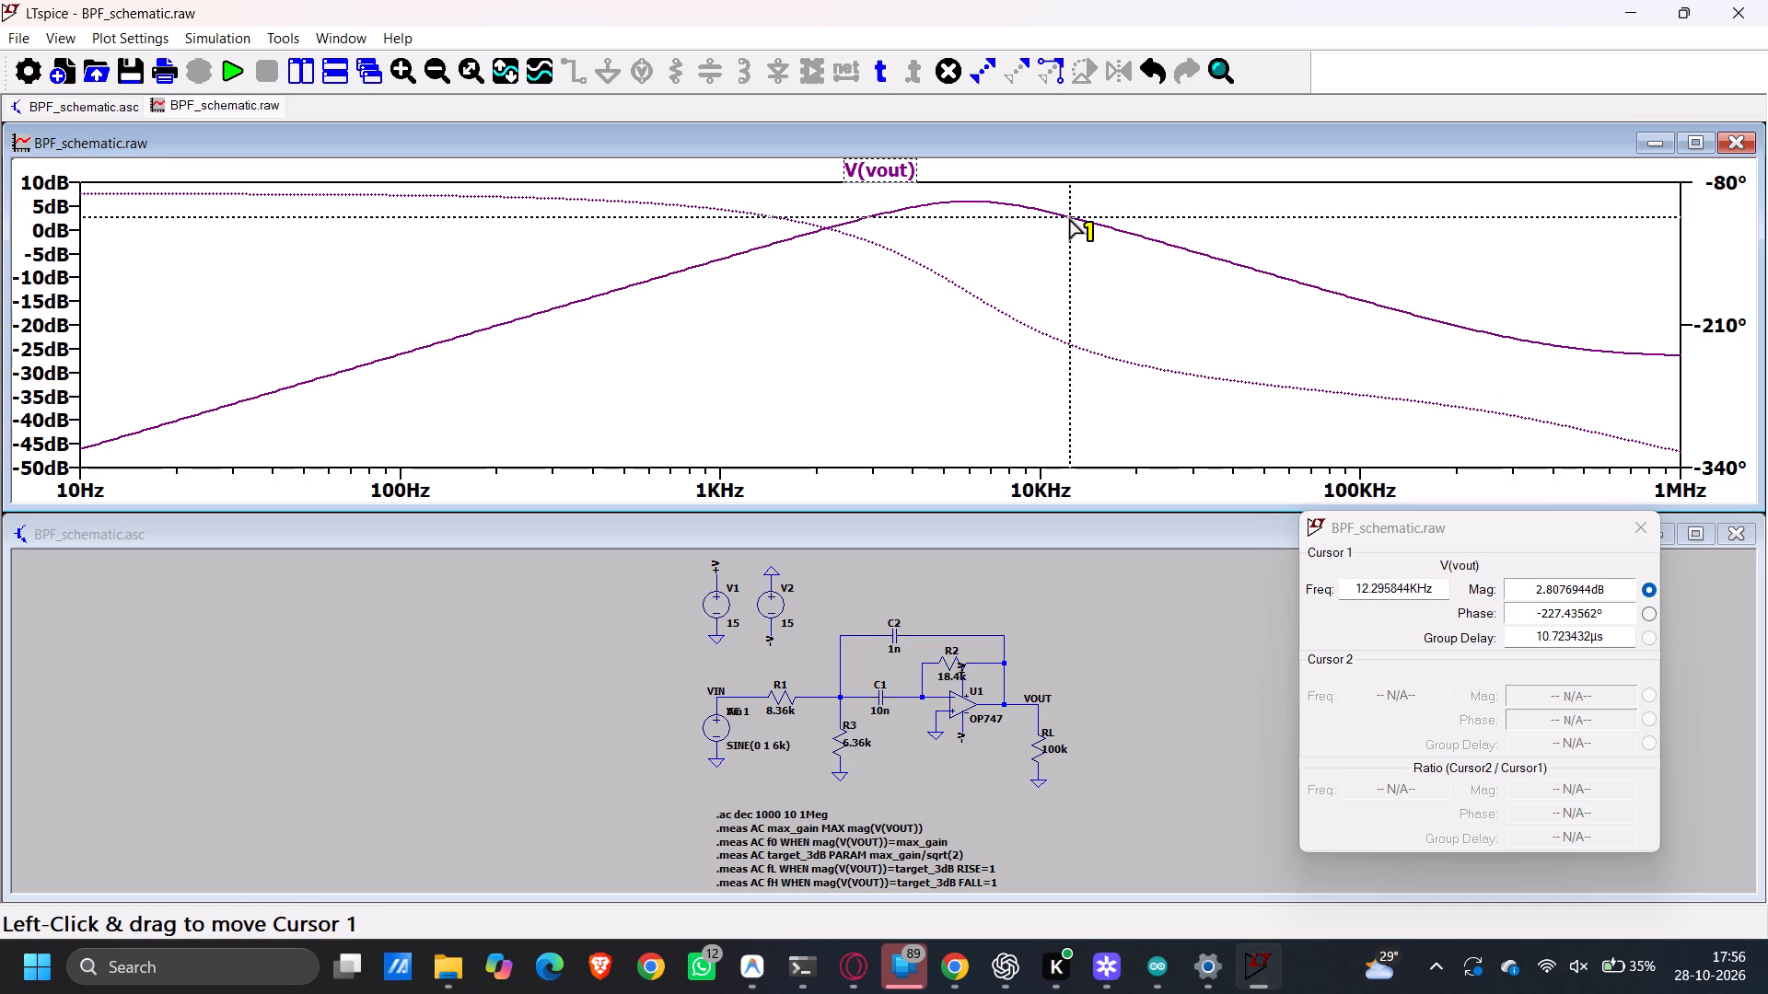
left_click(1068, 216)
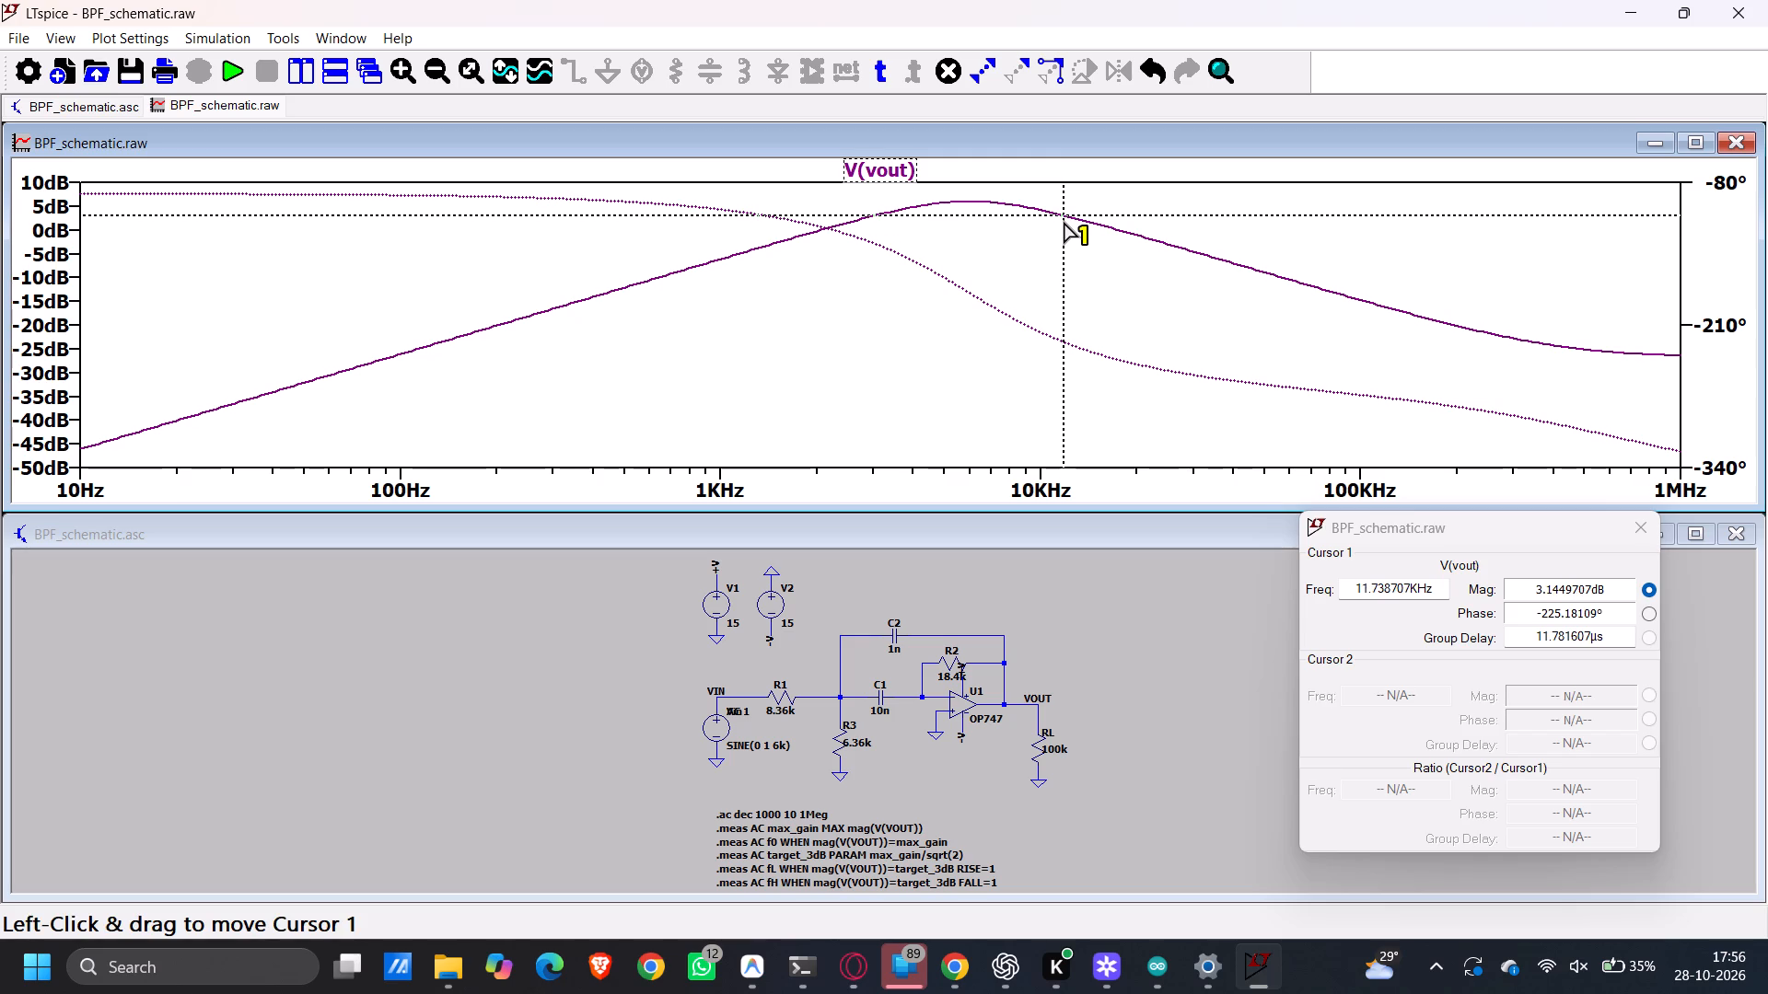
left_click(1063, 220)
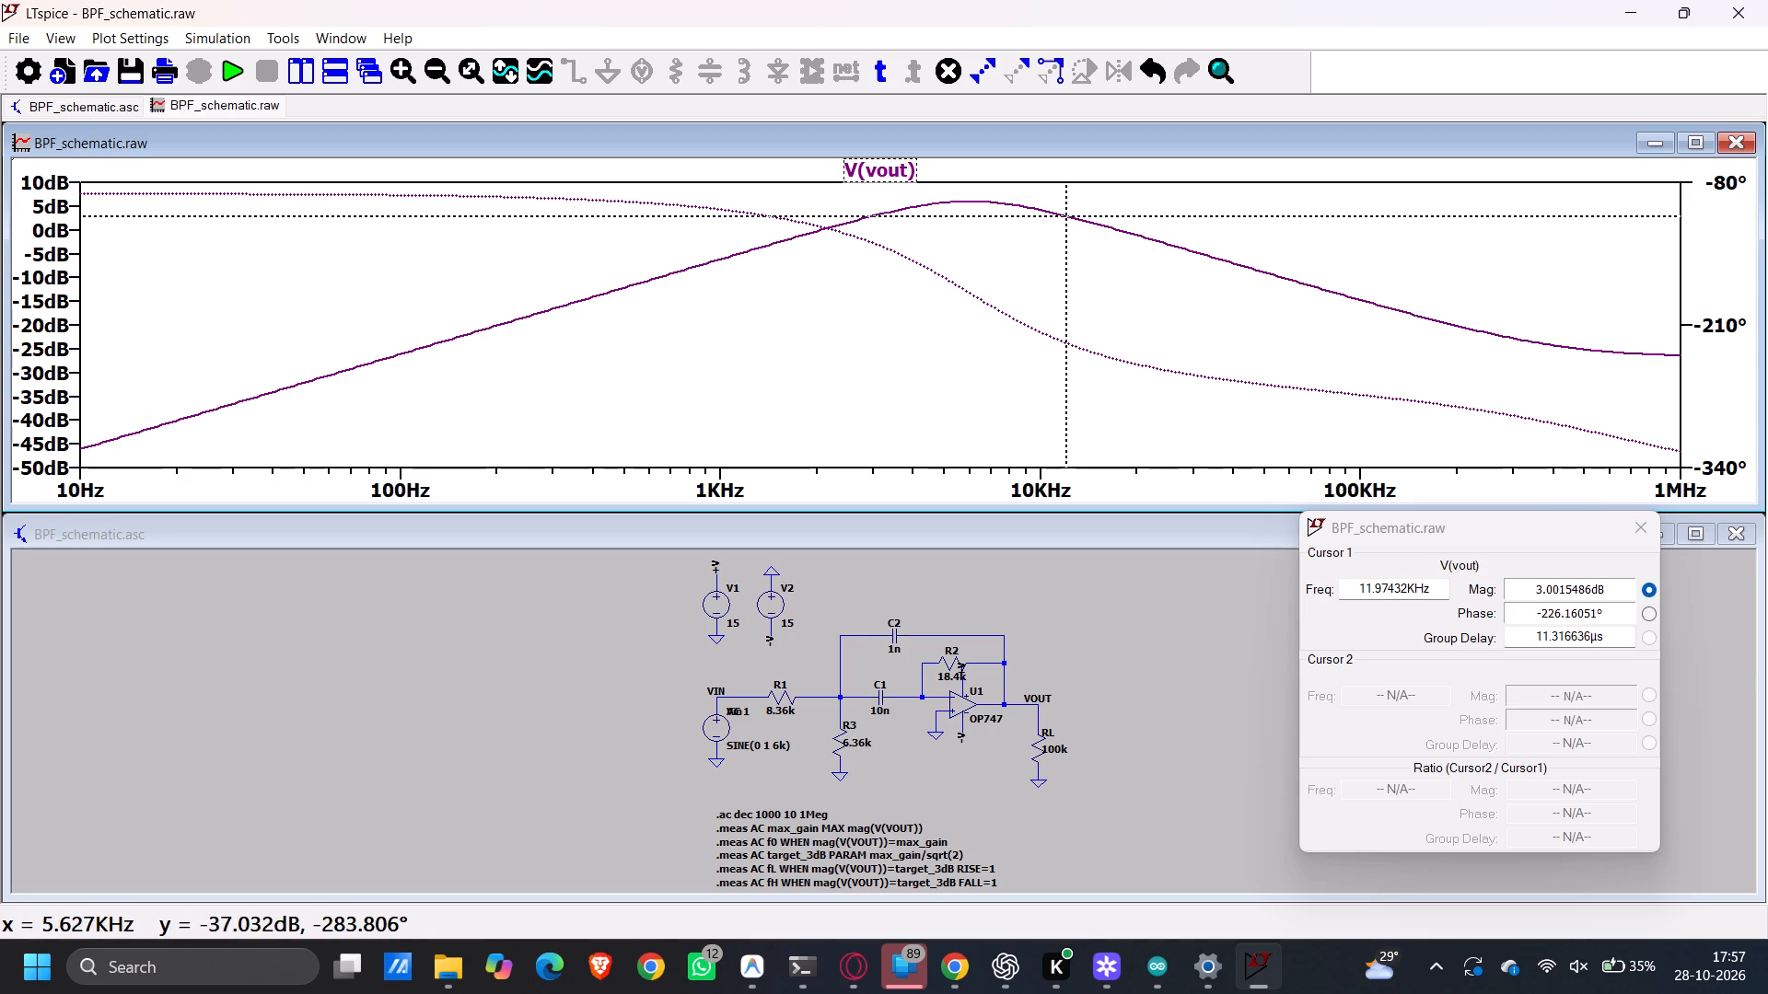
Capture a rectangular screenshot covering the waveform plot, the schematic and the cursor readout window.
key("shift+super+s")
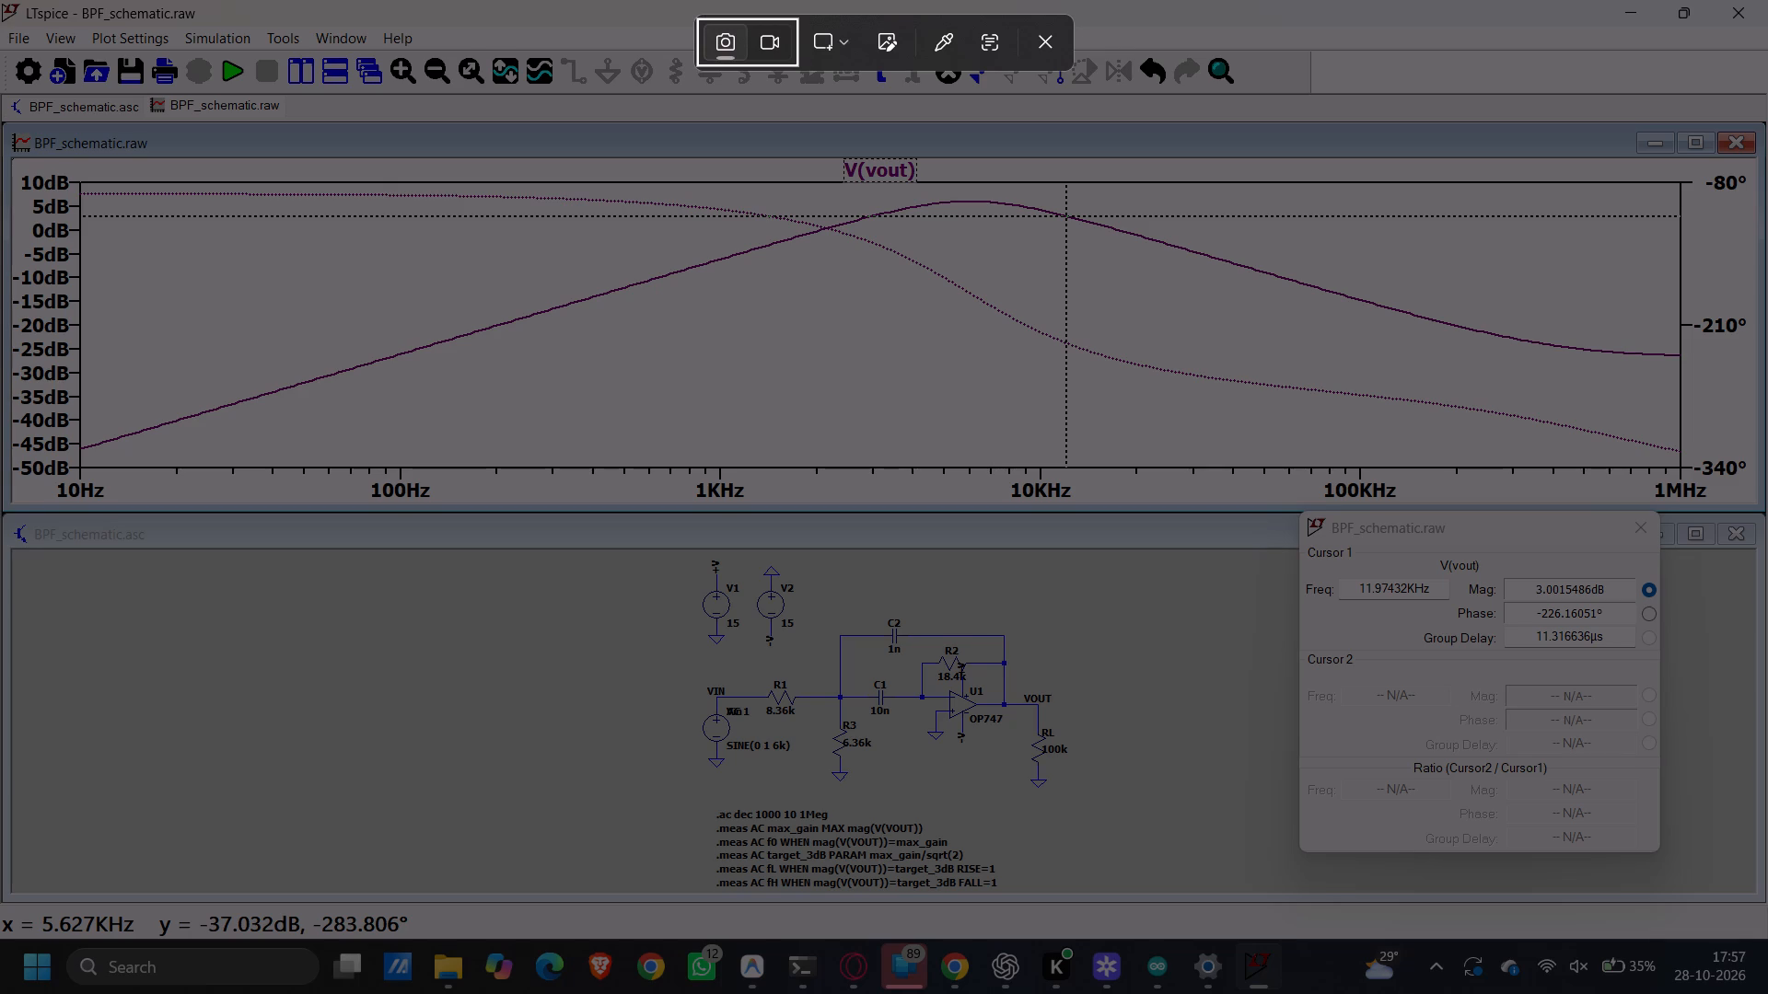
left_click_drag(0, 122, 1660, 786)
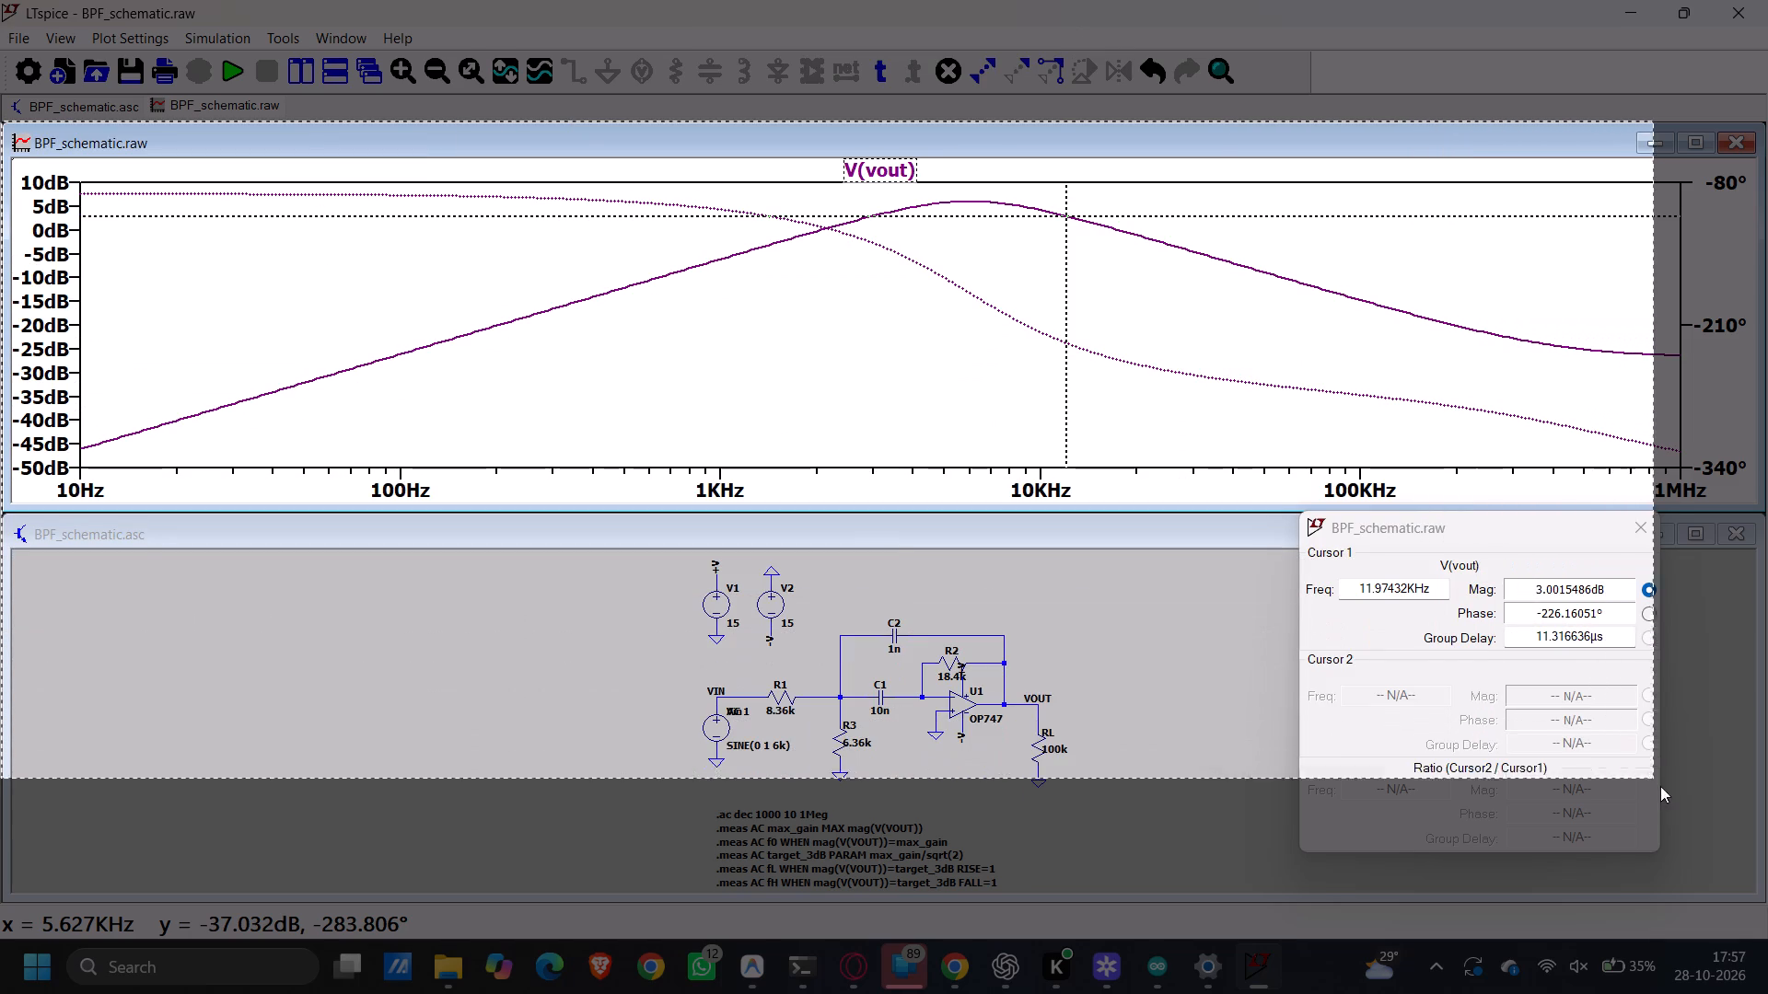
left_click_drag(1660, 786, 1767, 971)
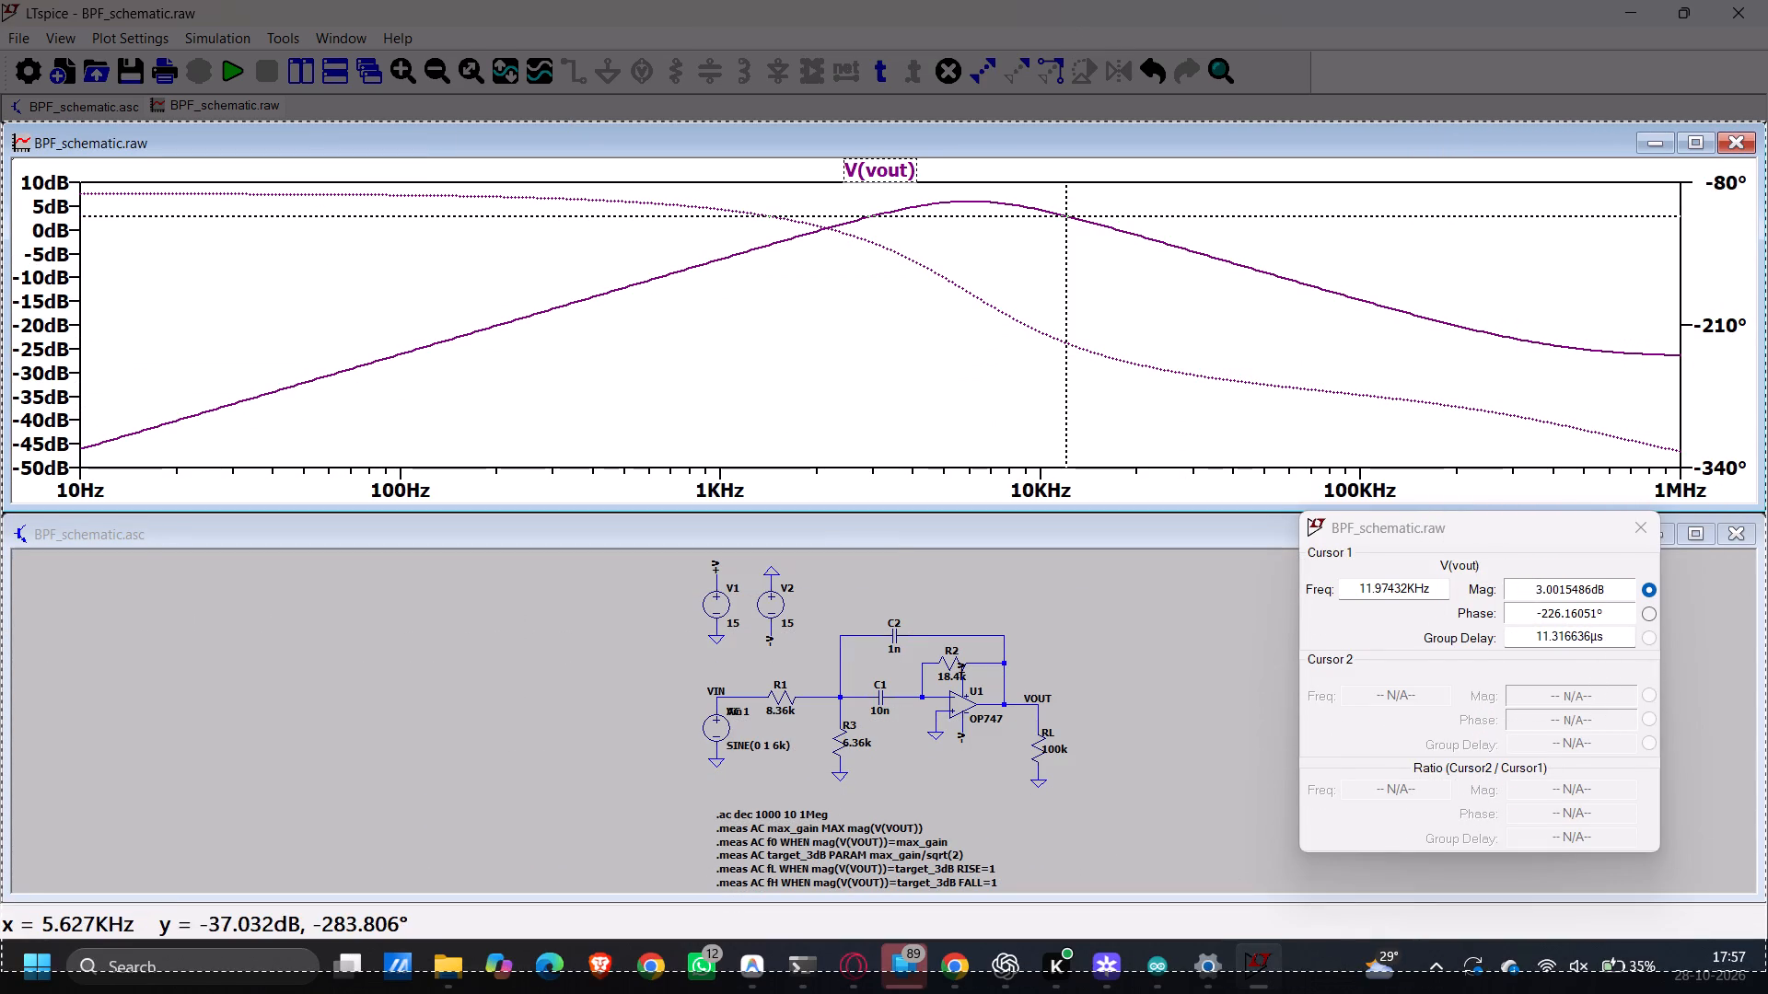
Trim the lower edge of the screenshot area to exclude the taskbar and copy the waveform, schematic and cursor readout capture.
left_click_drag(1767, 971, 1767, 939)
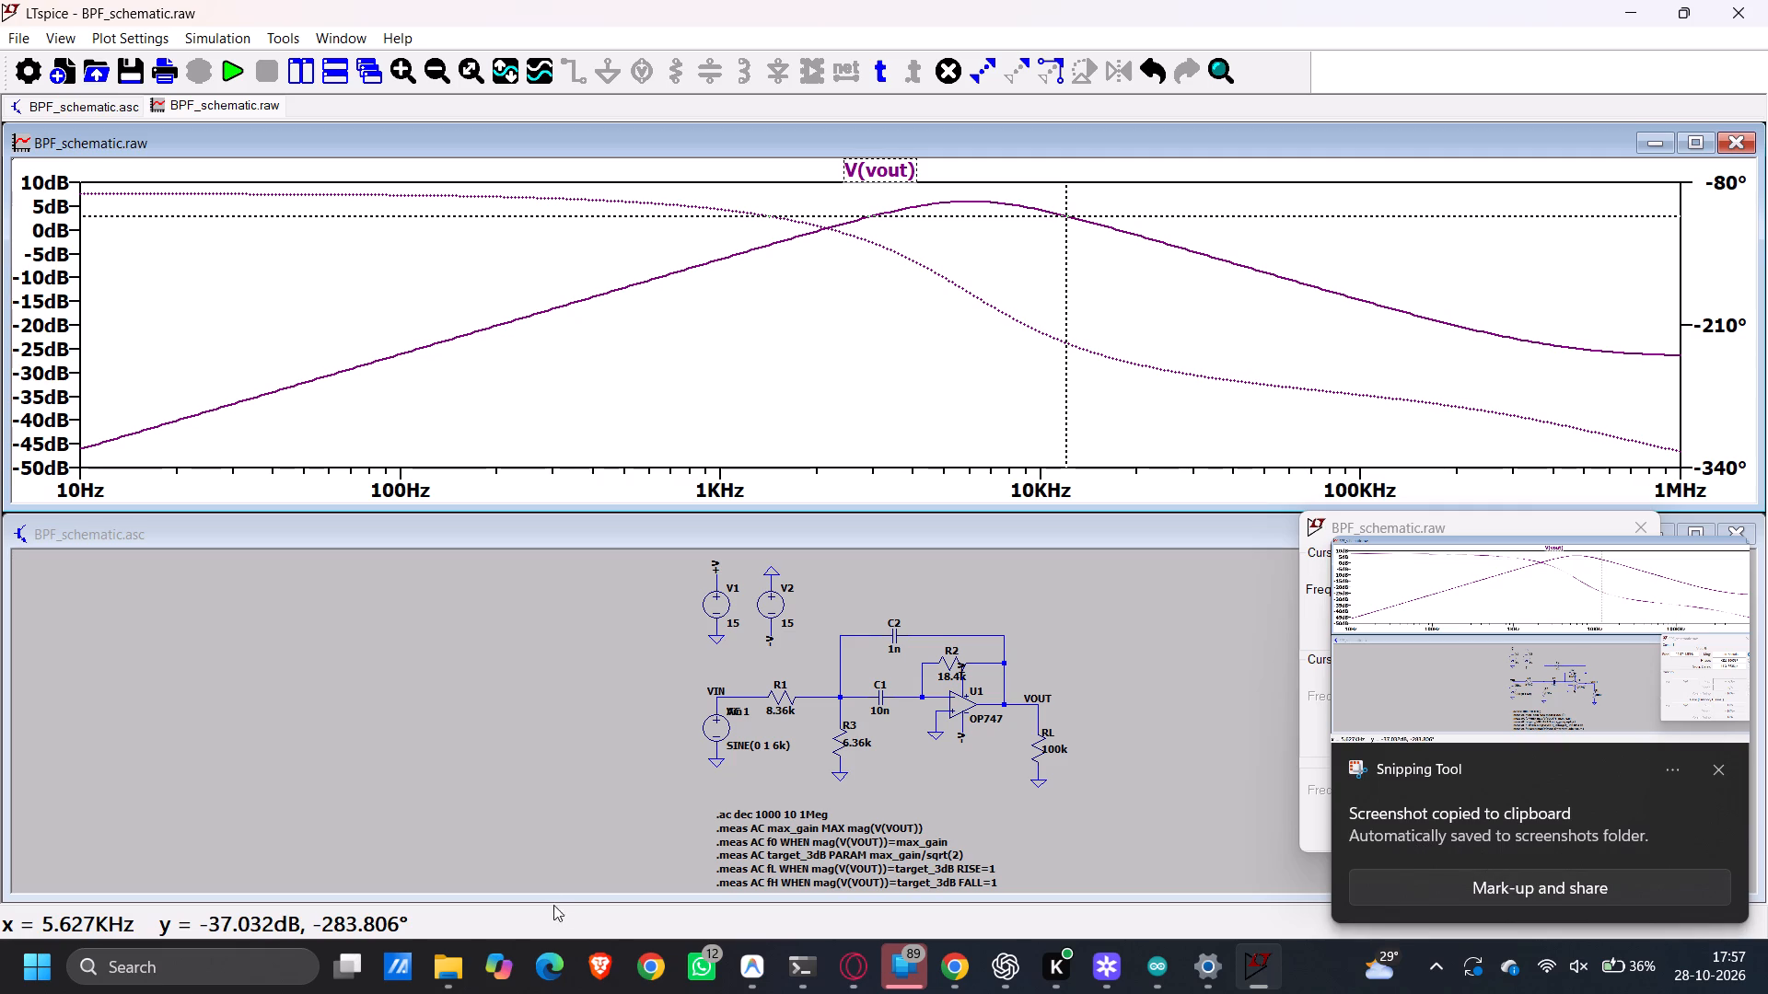
Switch to WhatsApp.
left_click(709, 967)
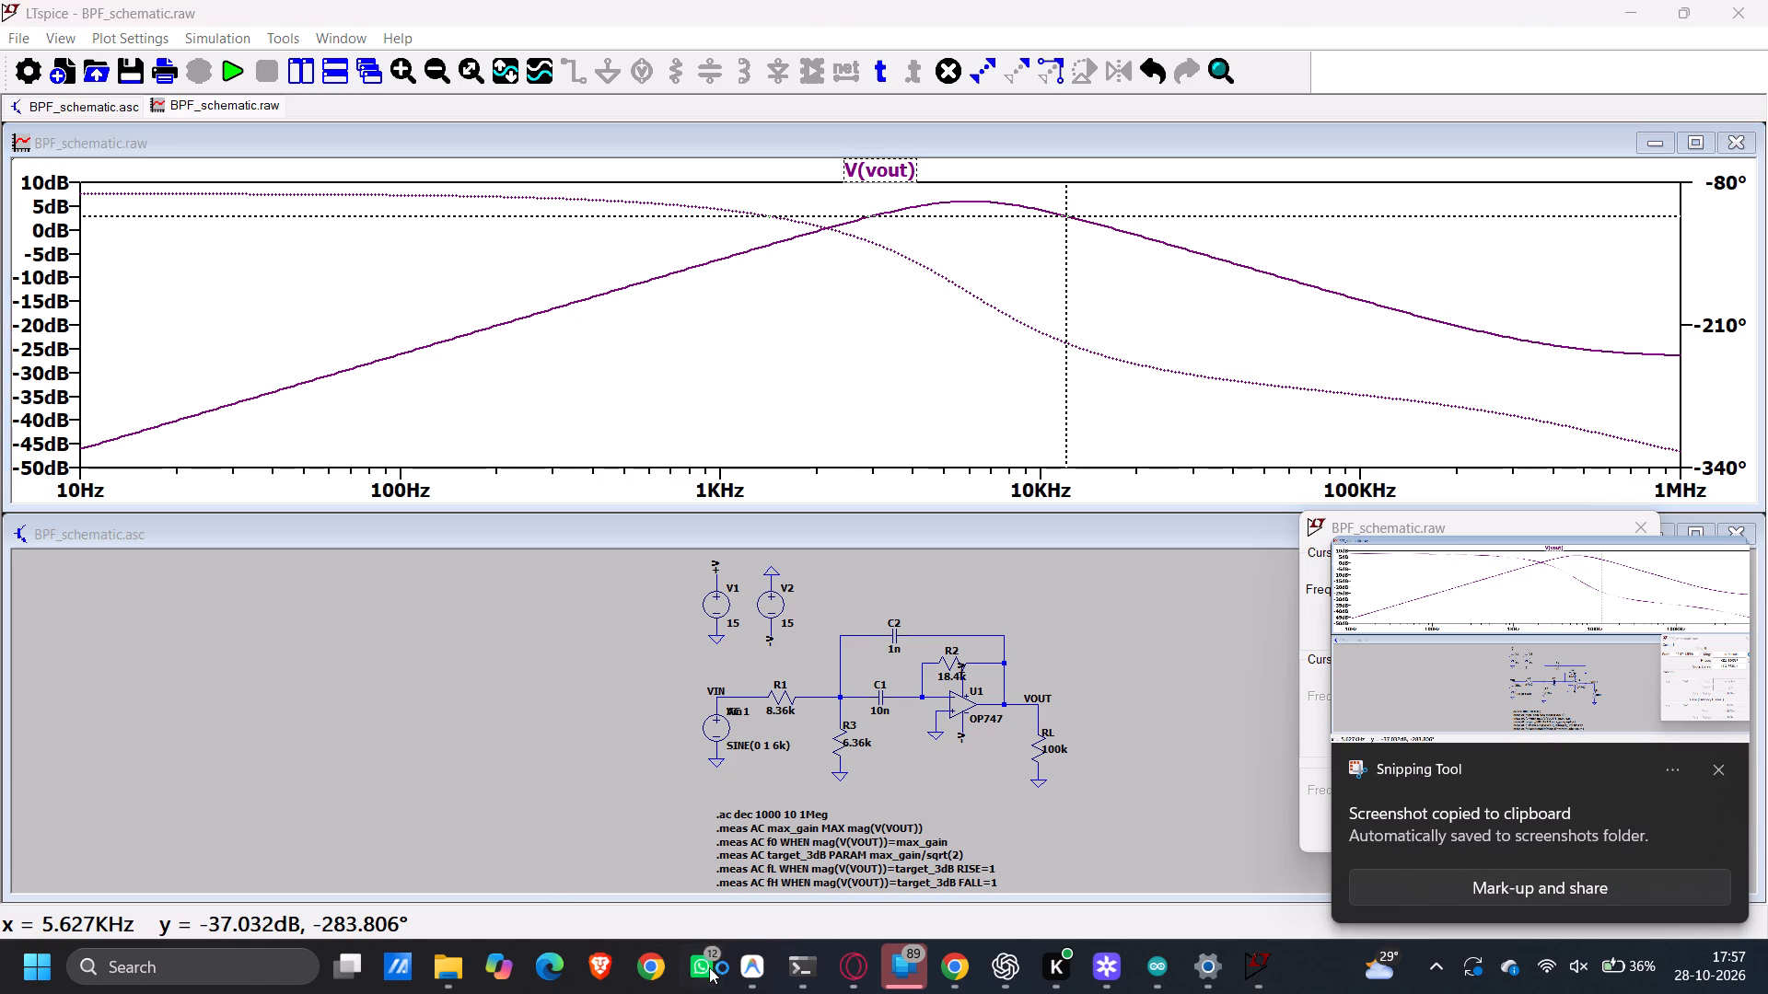
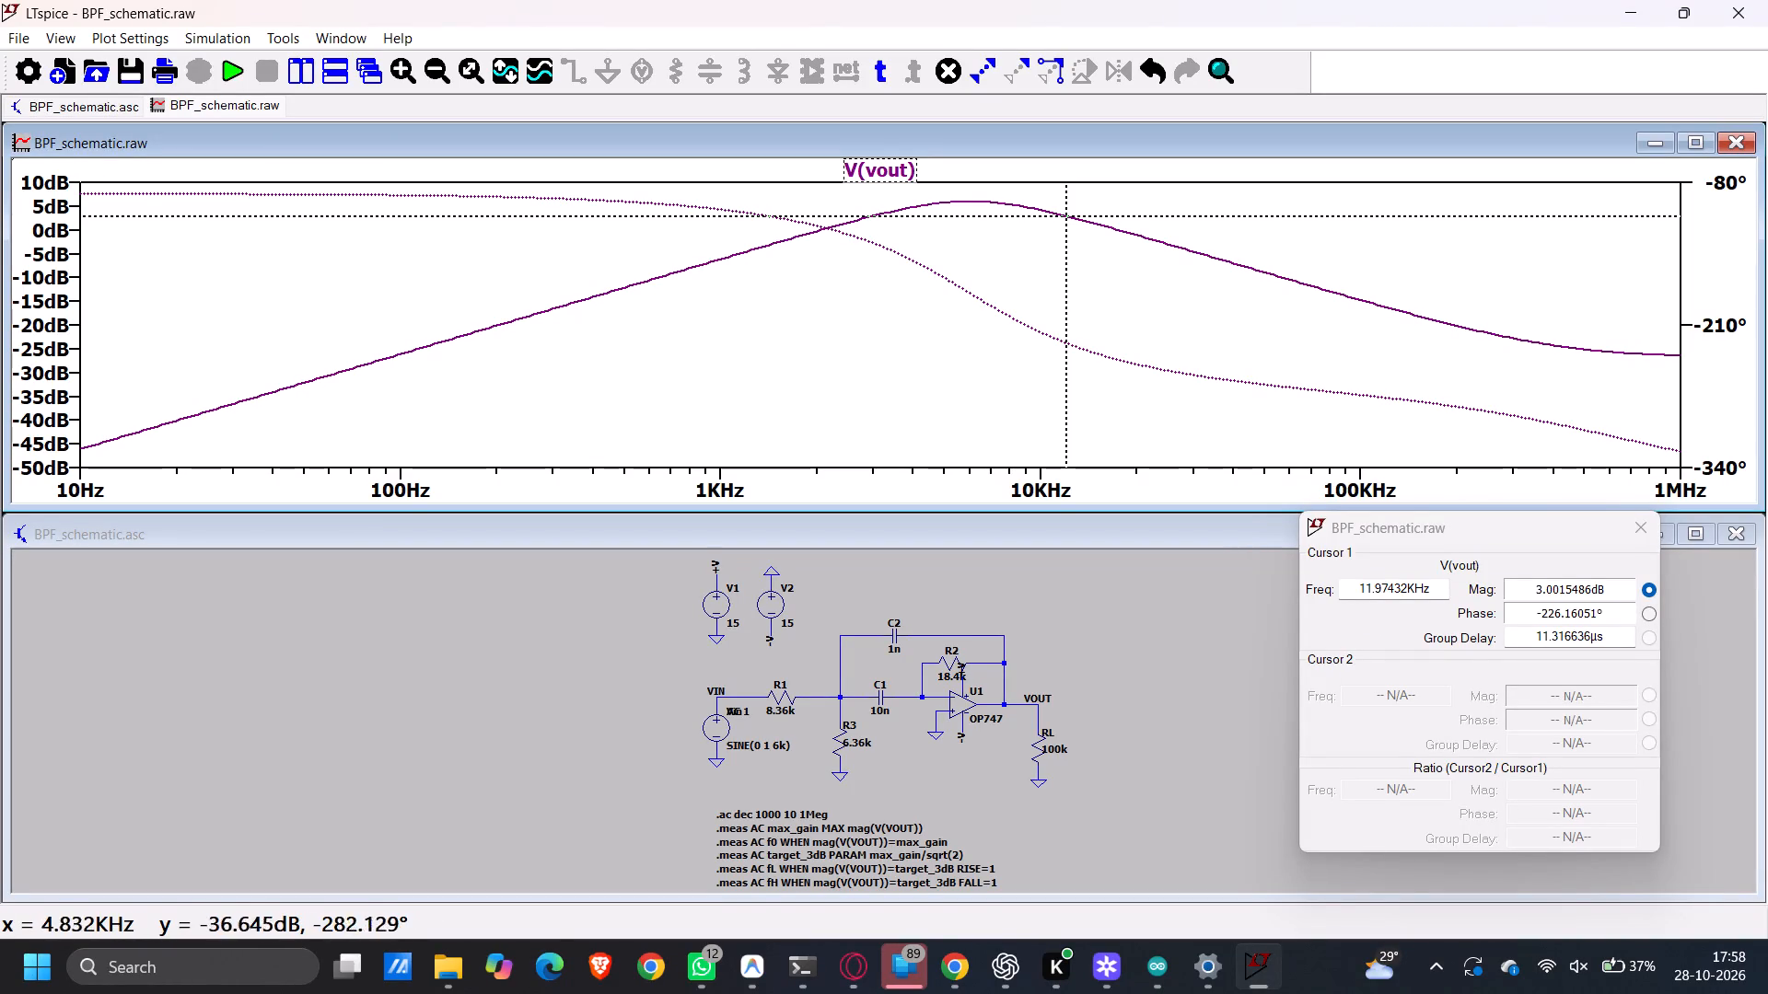
Close the cursor readout window to remove Cursor 1 from the V(vout) plot.
left_click(865, 344)
left_click(1646, 527)
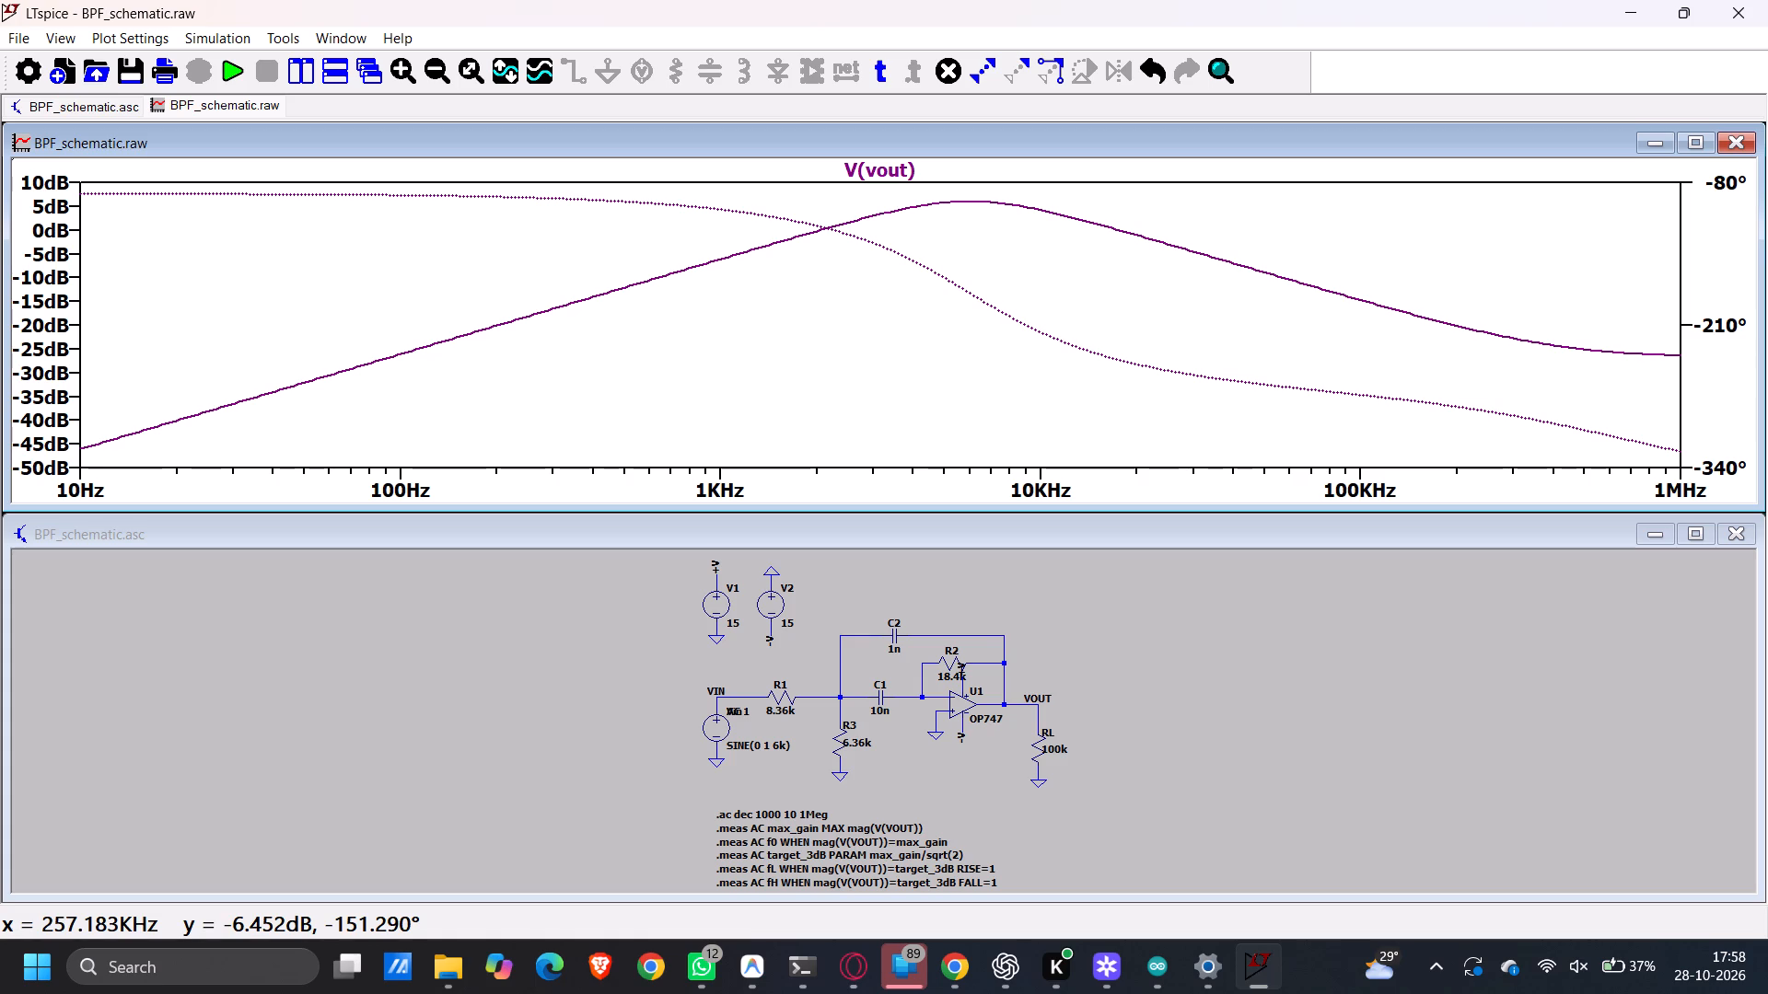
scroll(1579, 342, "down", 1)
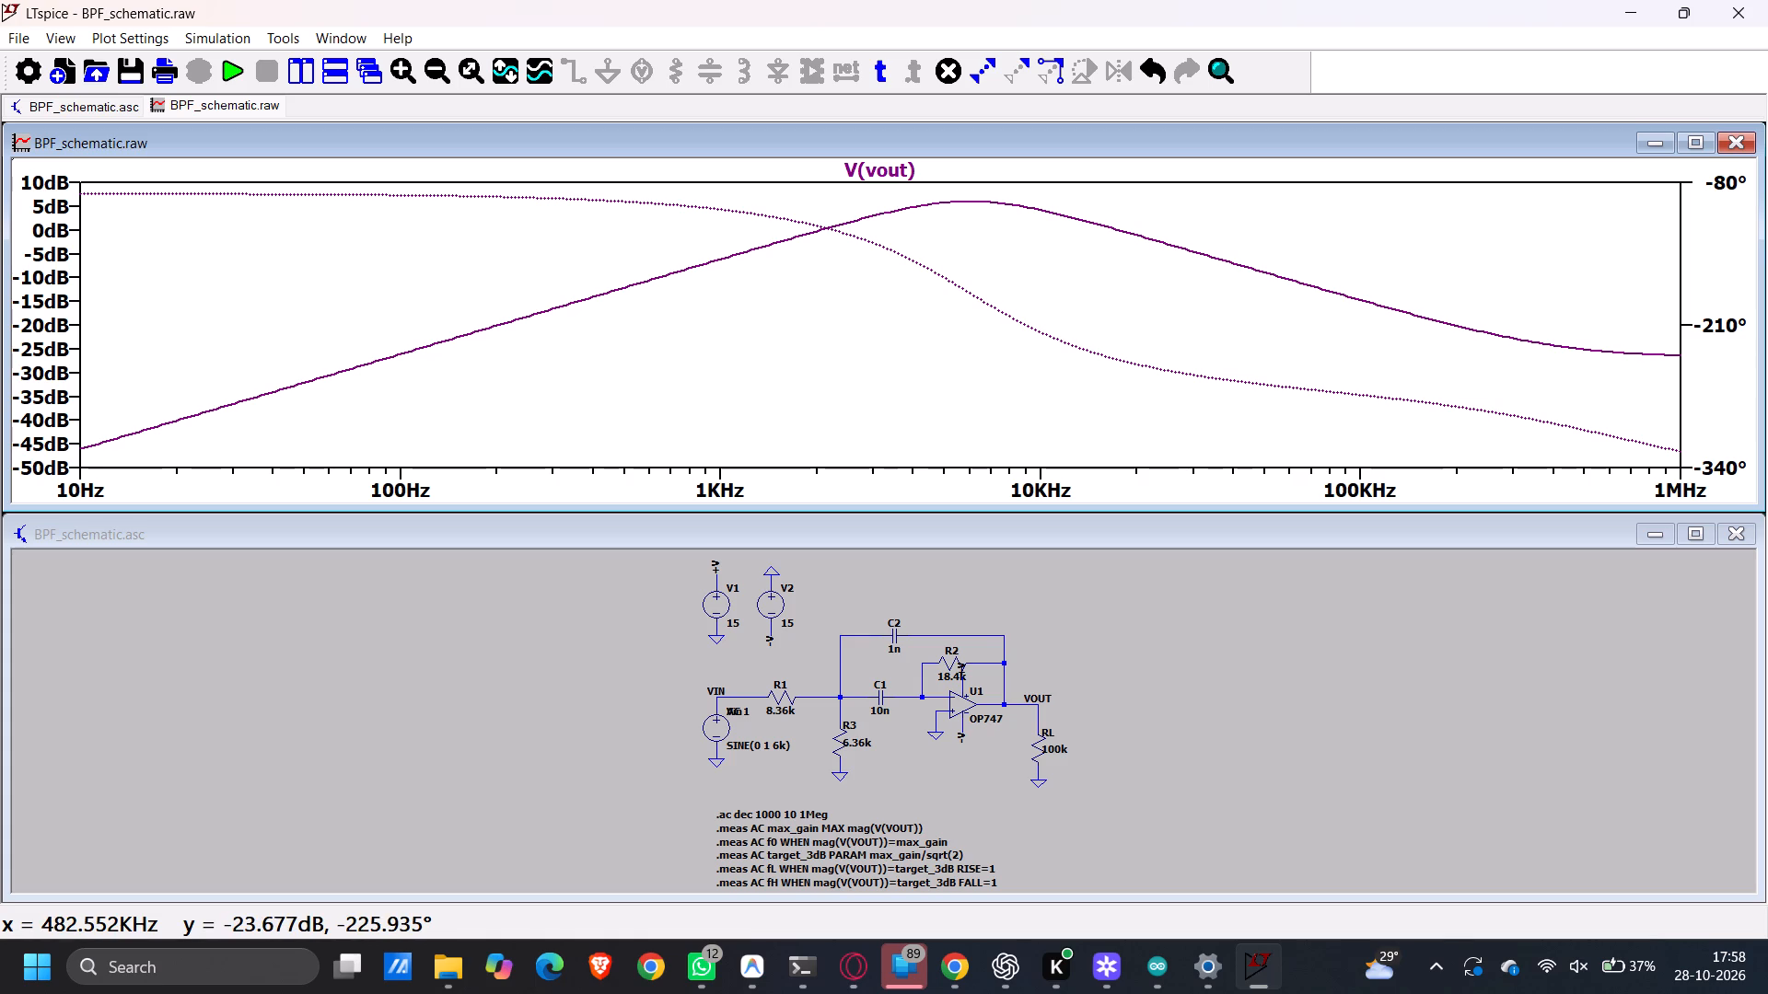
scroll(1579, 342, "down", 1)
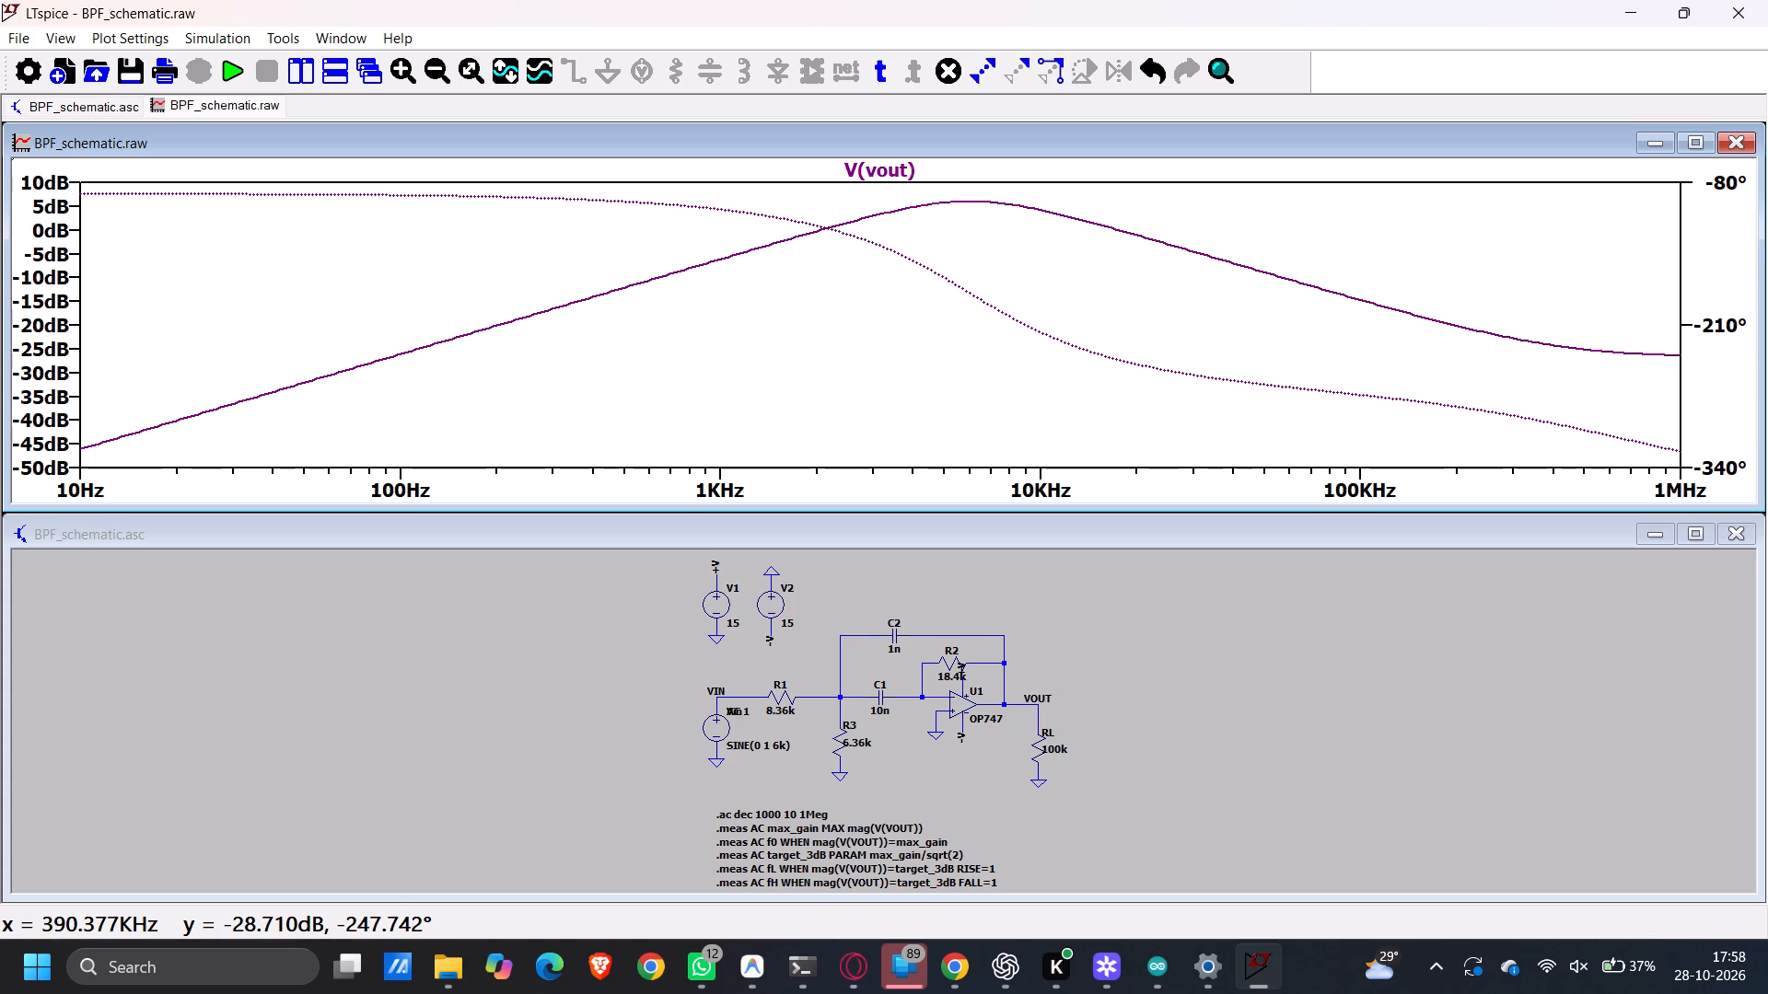
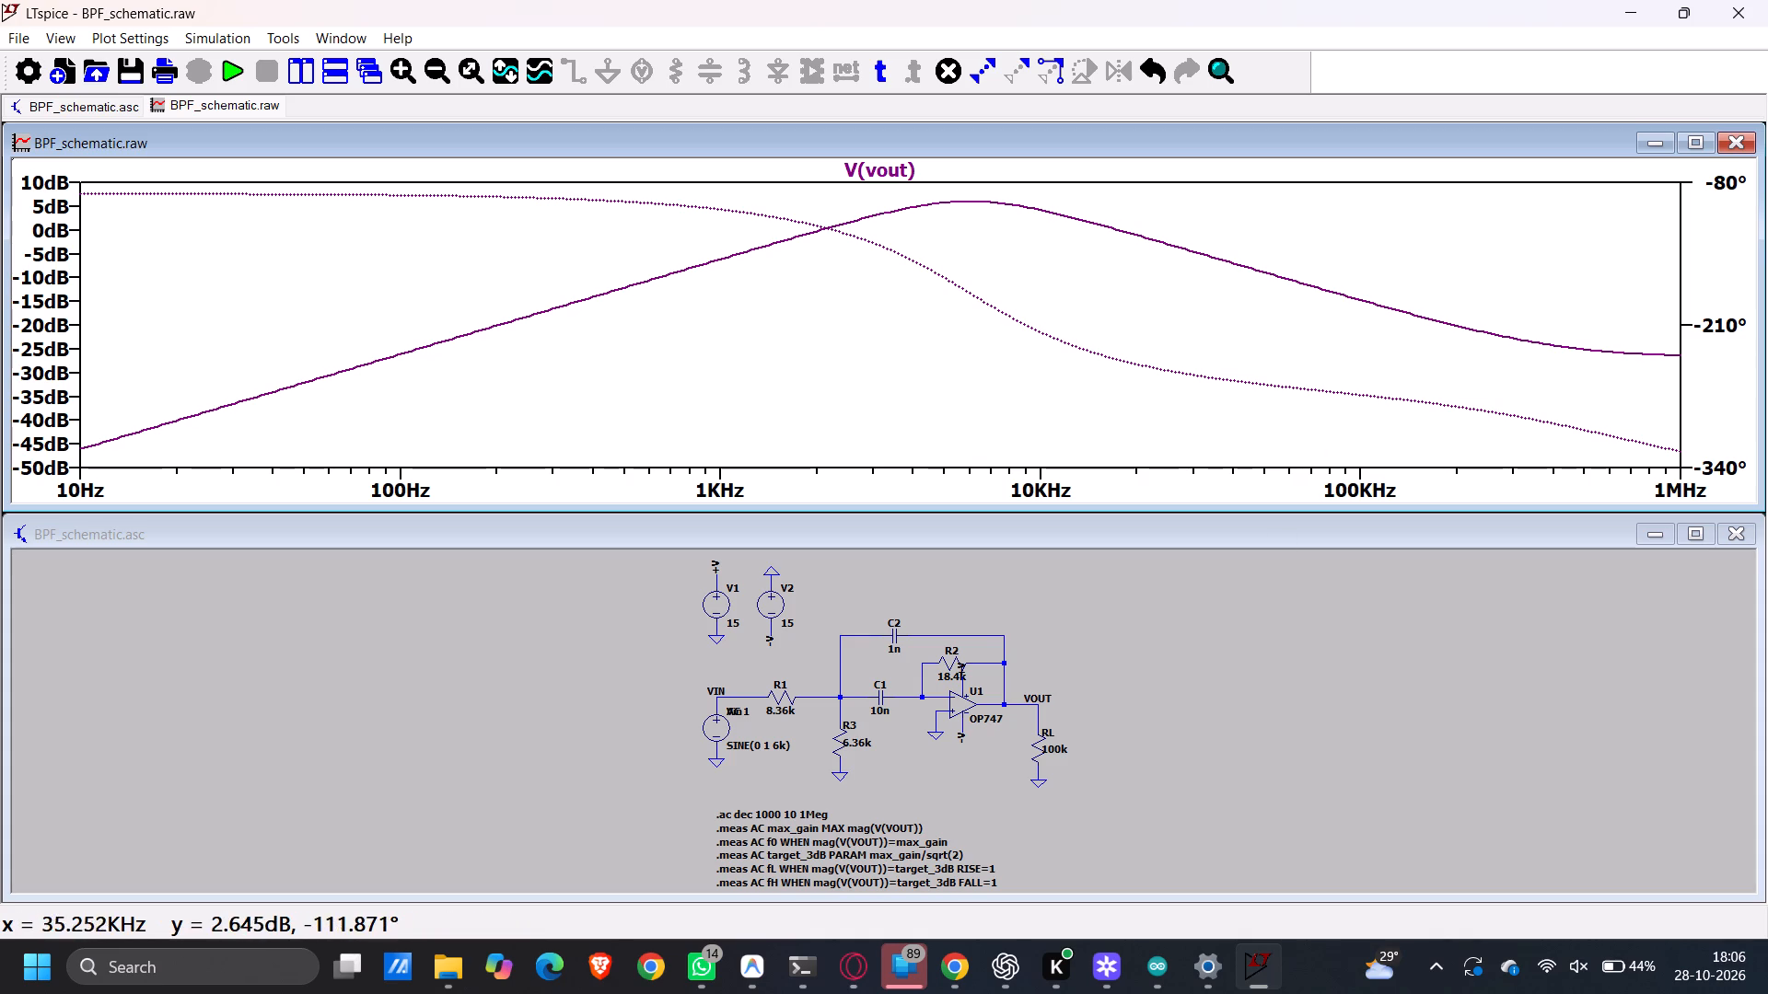
left_click(966, 202)
right_click(966, 202)
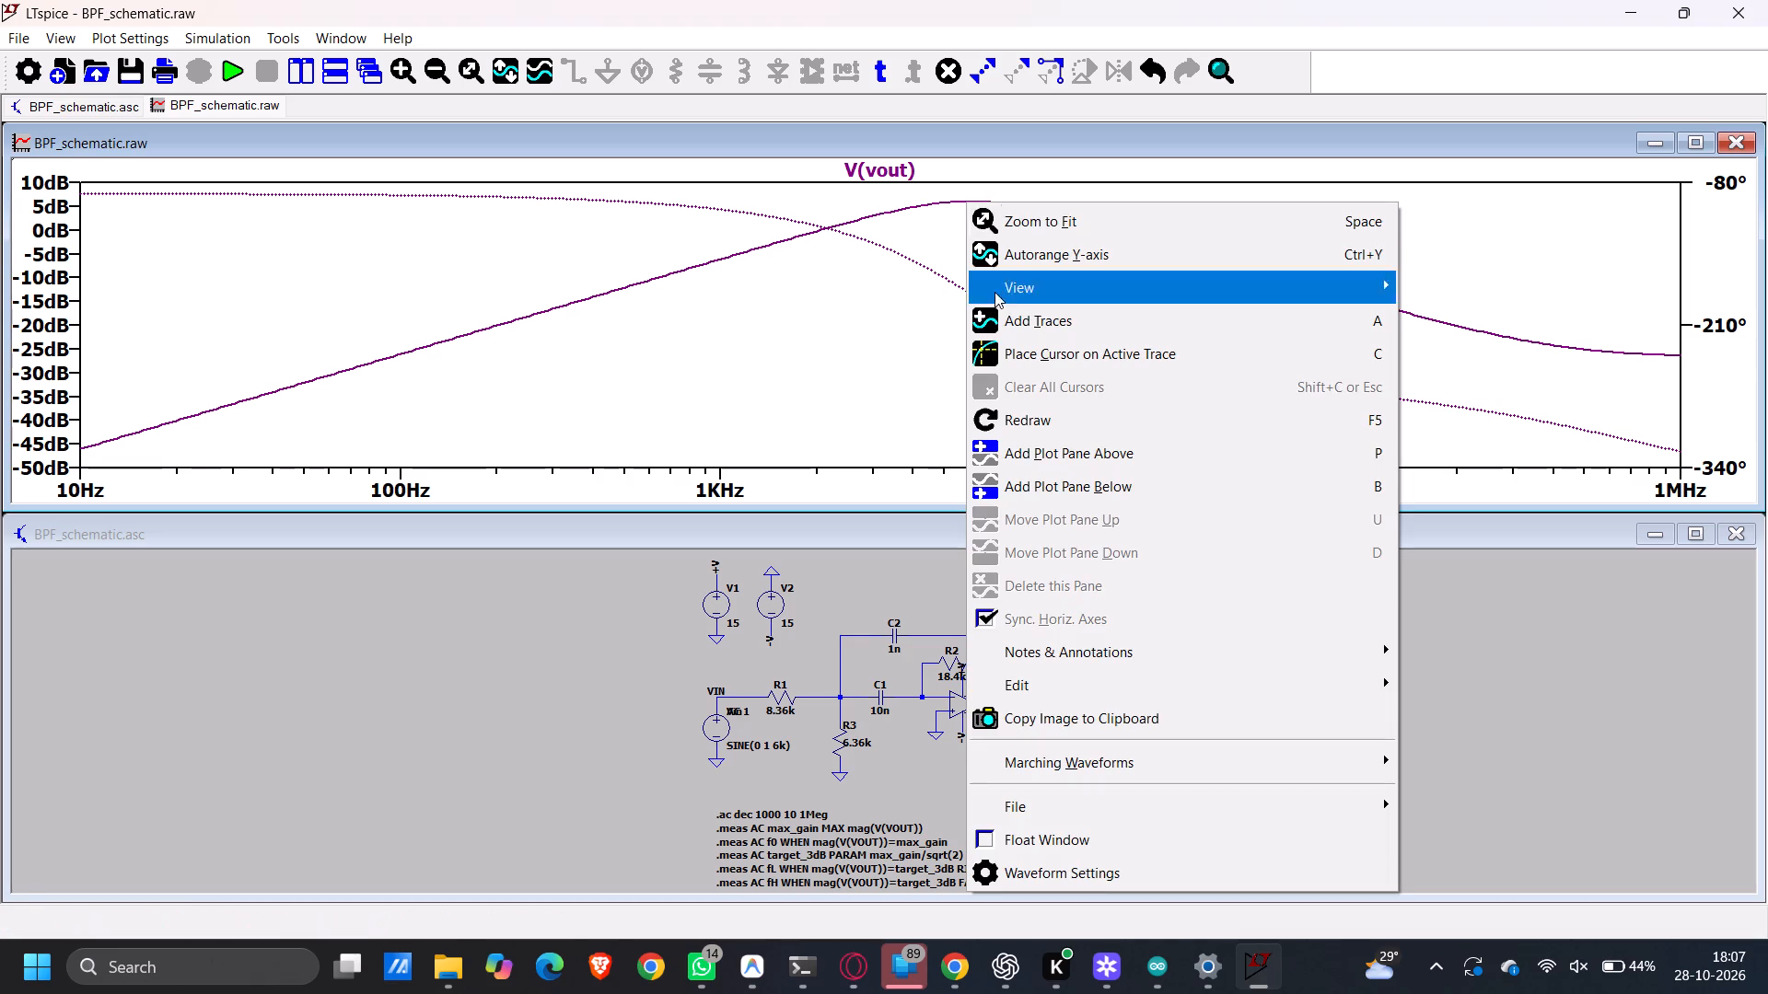
Place a cursor on the V(vout) trace and move it to the magnitude peak at about 6.09 kHz.
left_click(1038, 345)
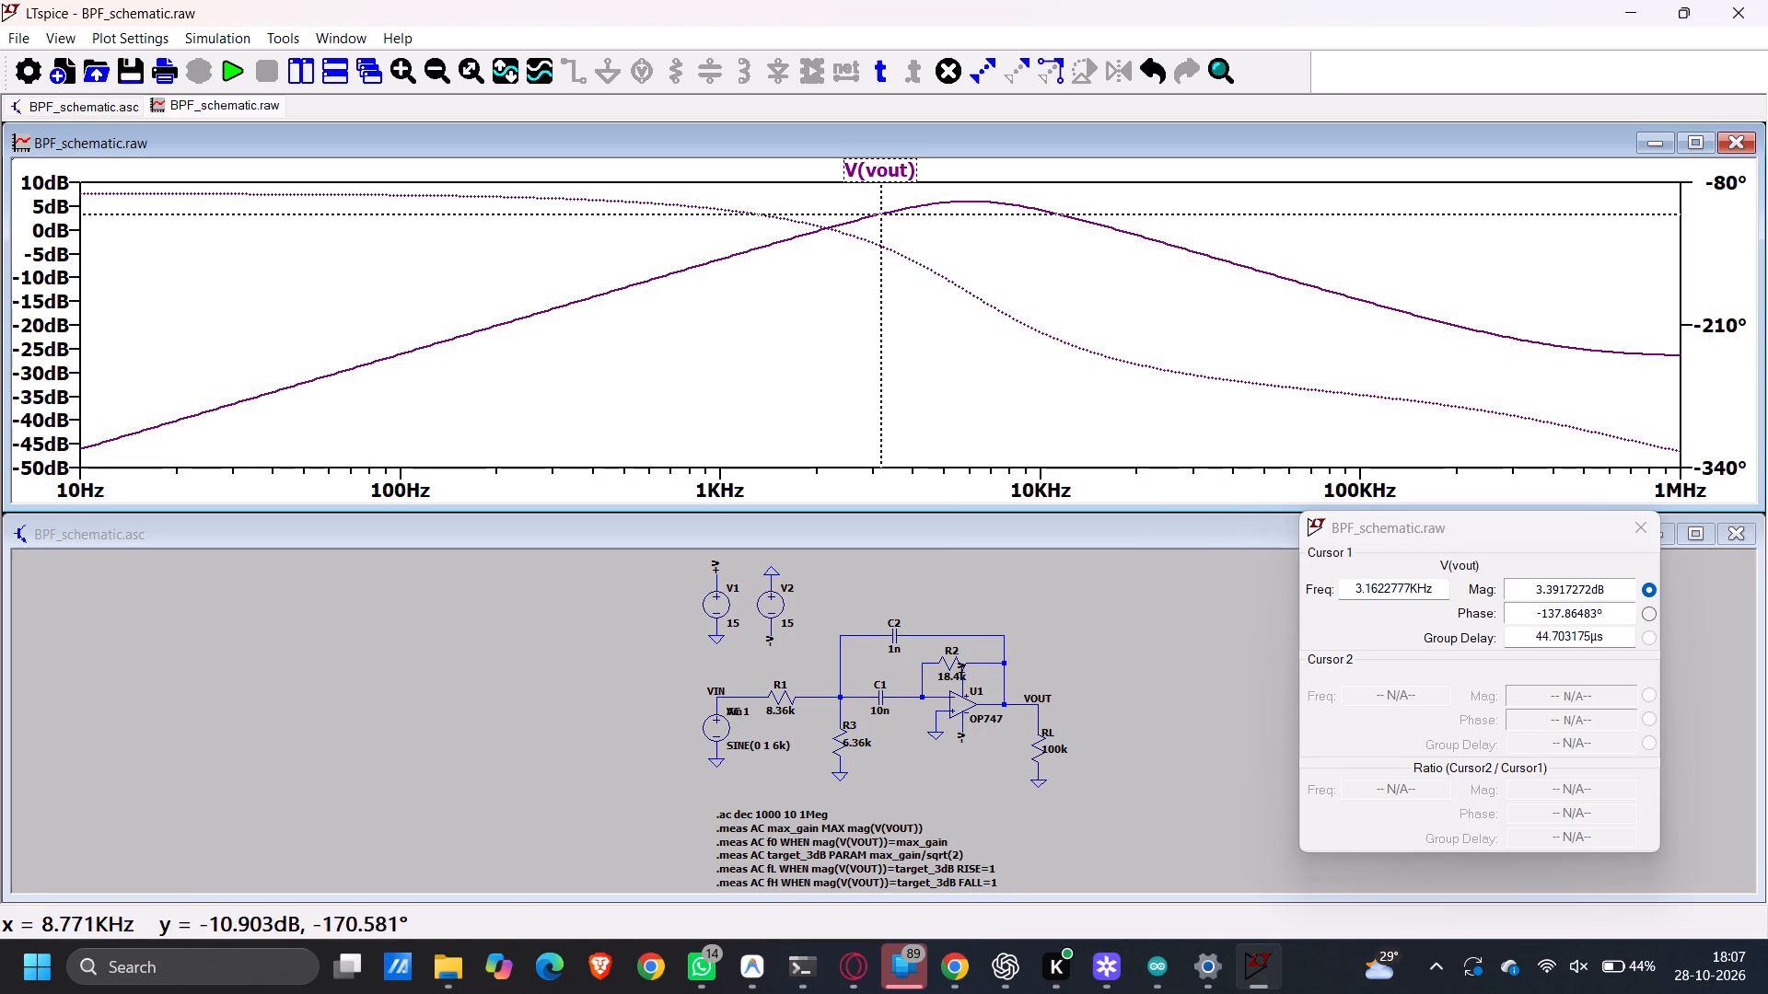
left_click(879, 215)
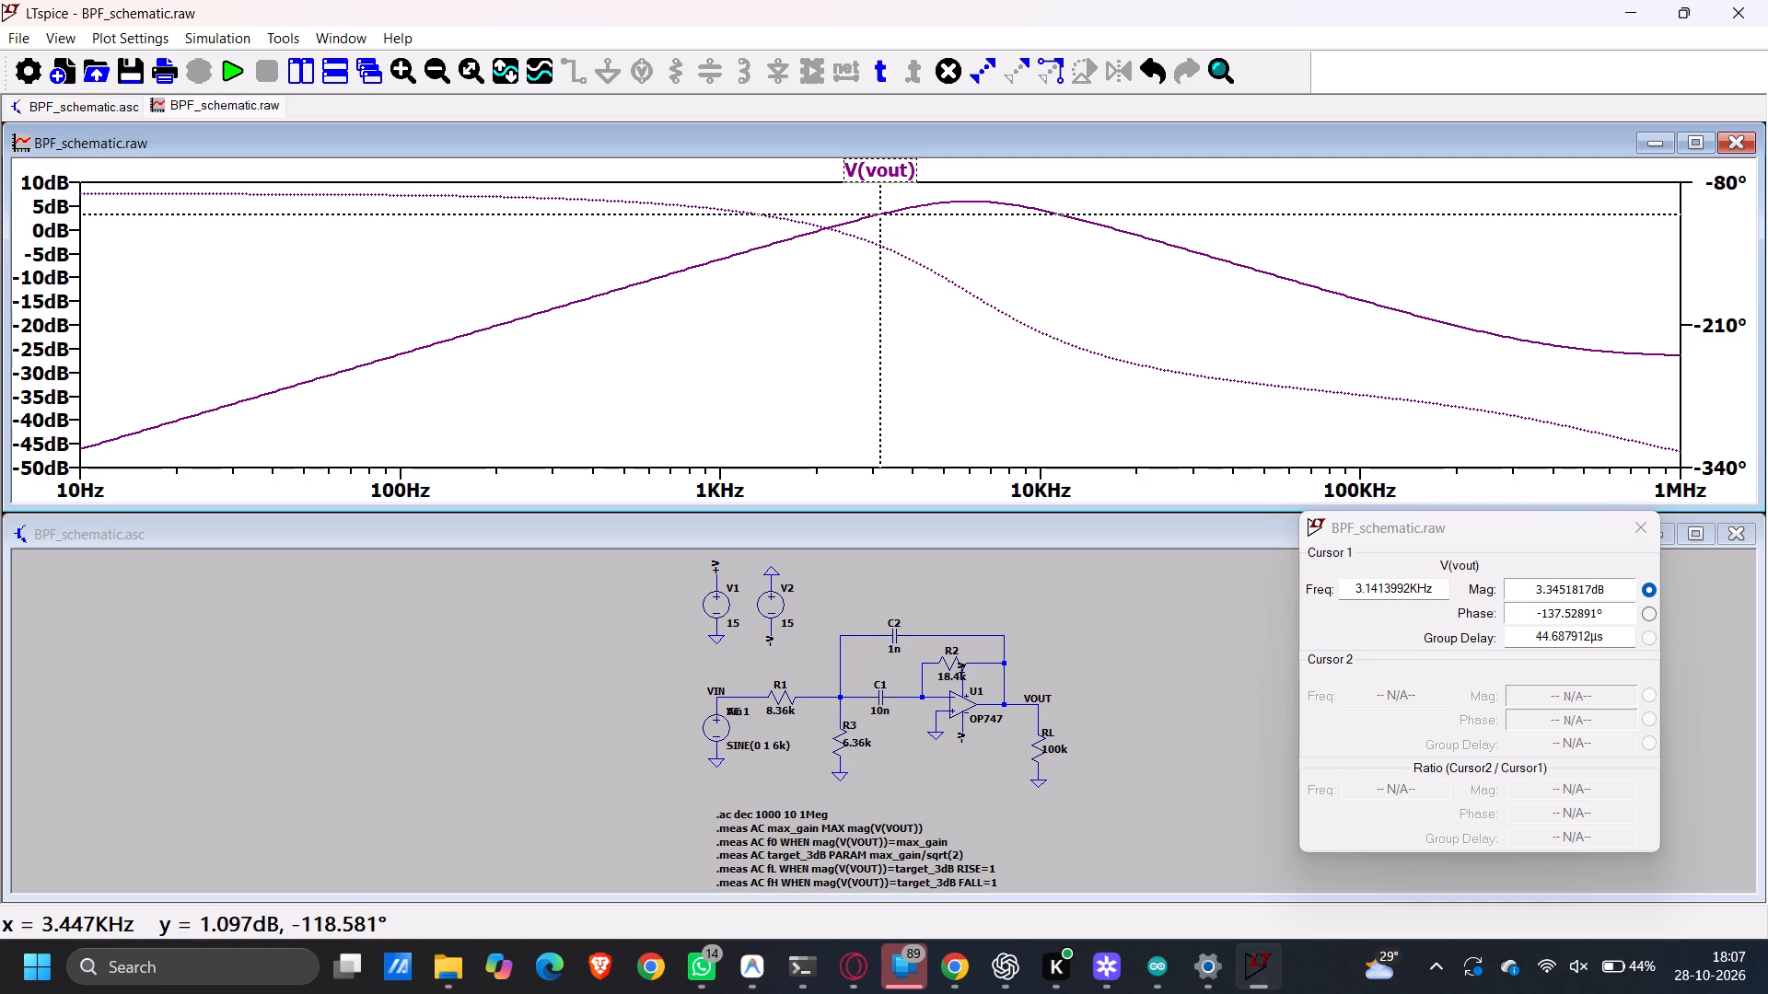
left_click(878, 225)
left_click_drag(878, 225, 976, 225)
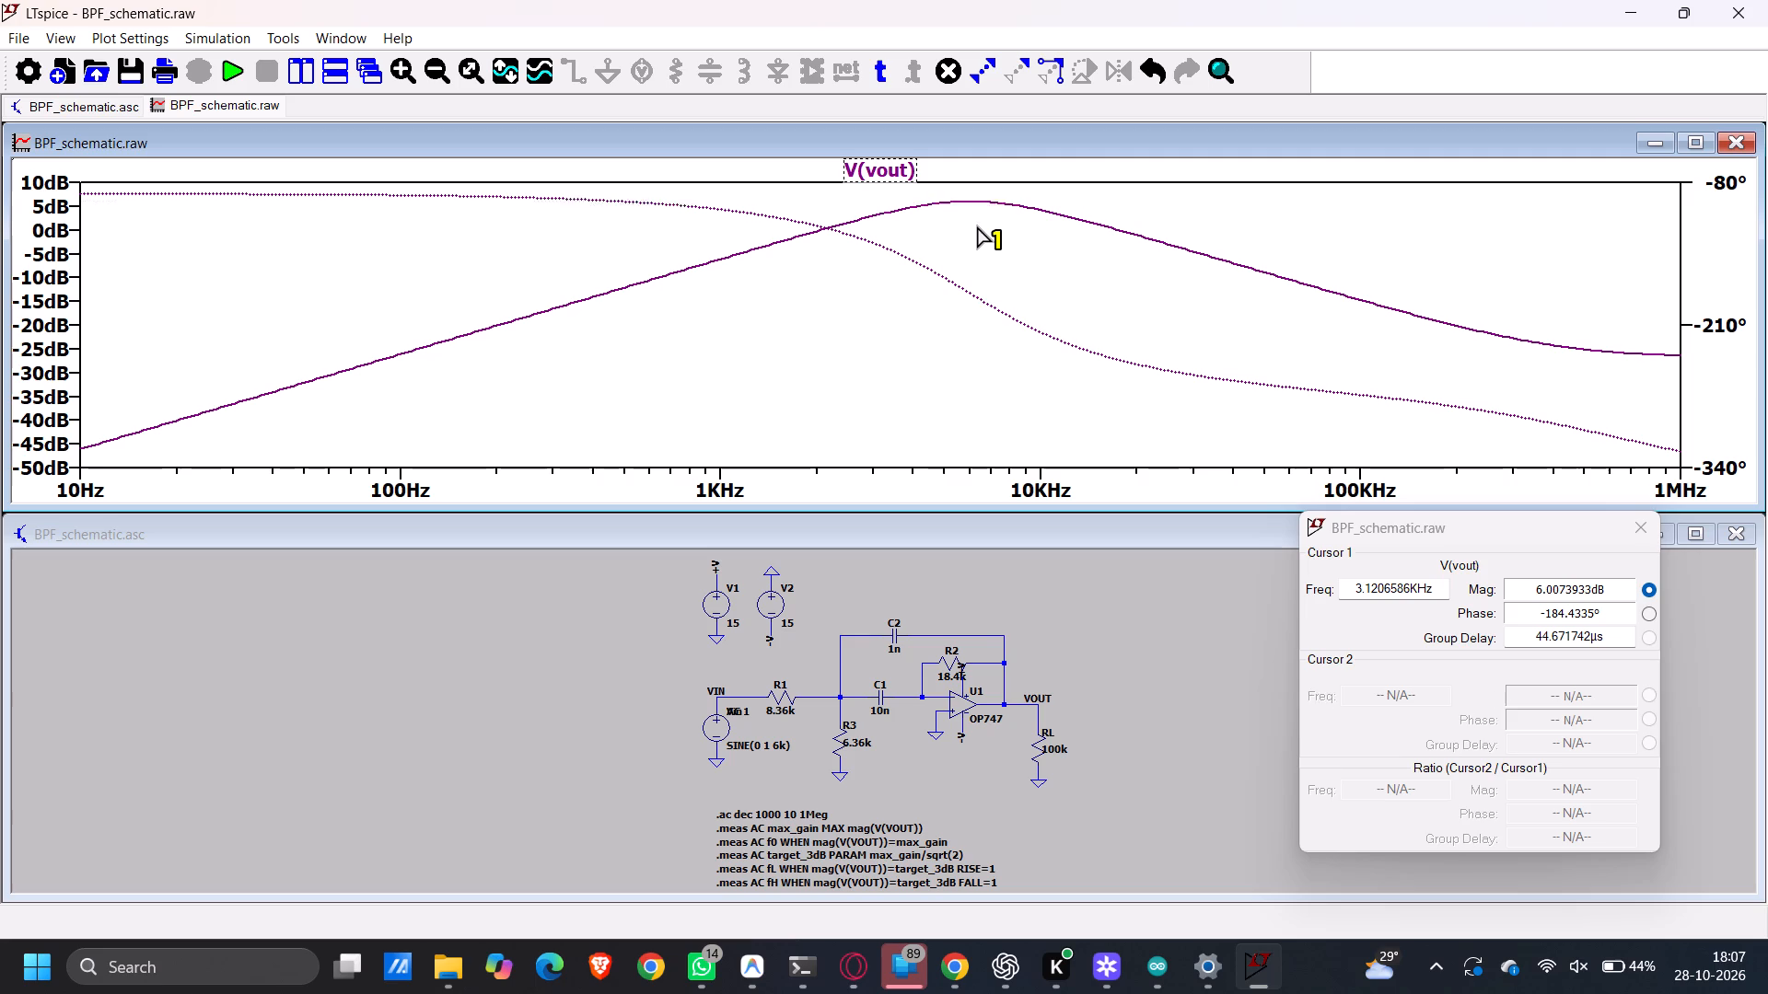
left_click_drag(976, 225, 973, 221)
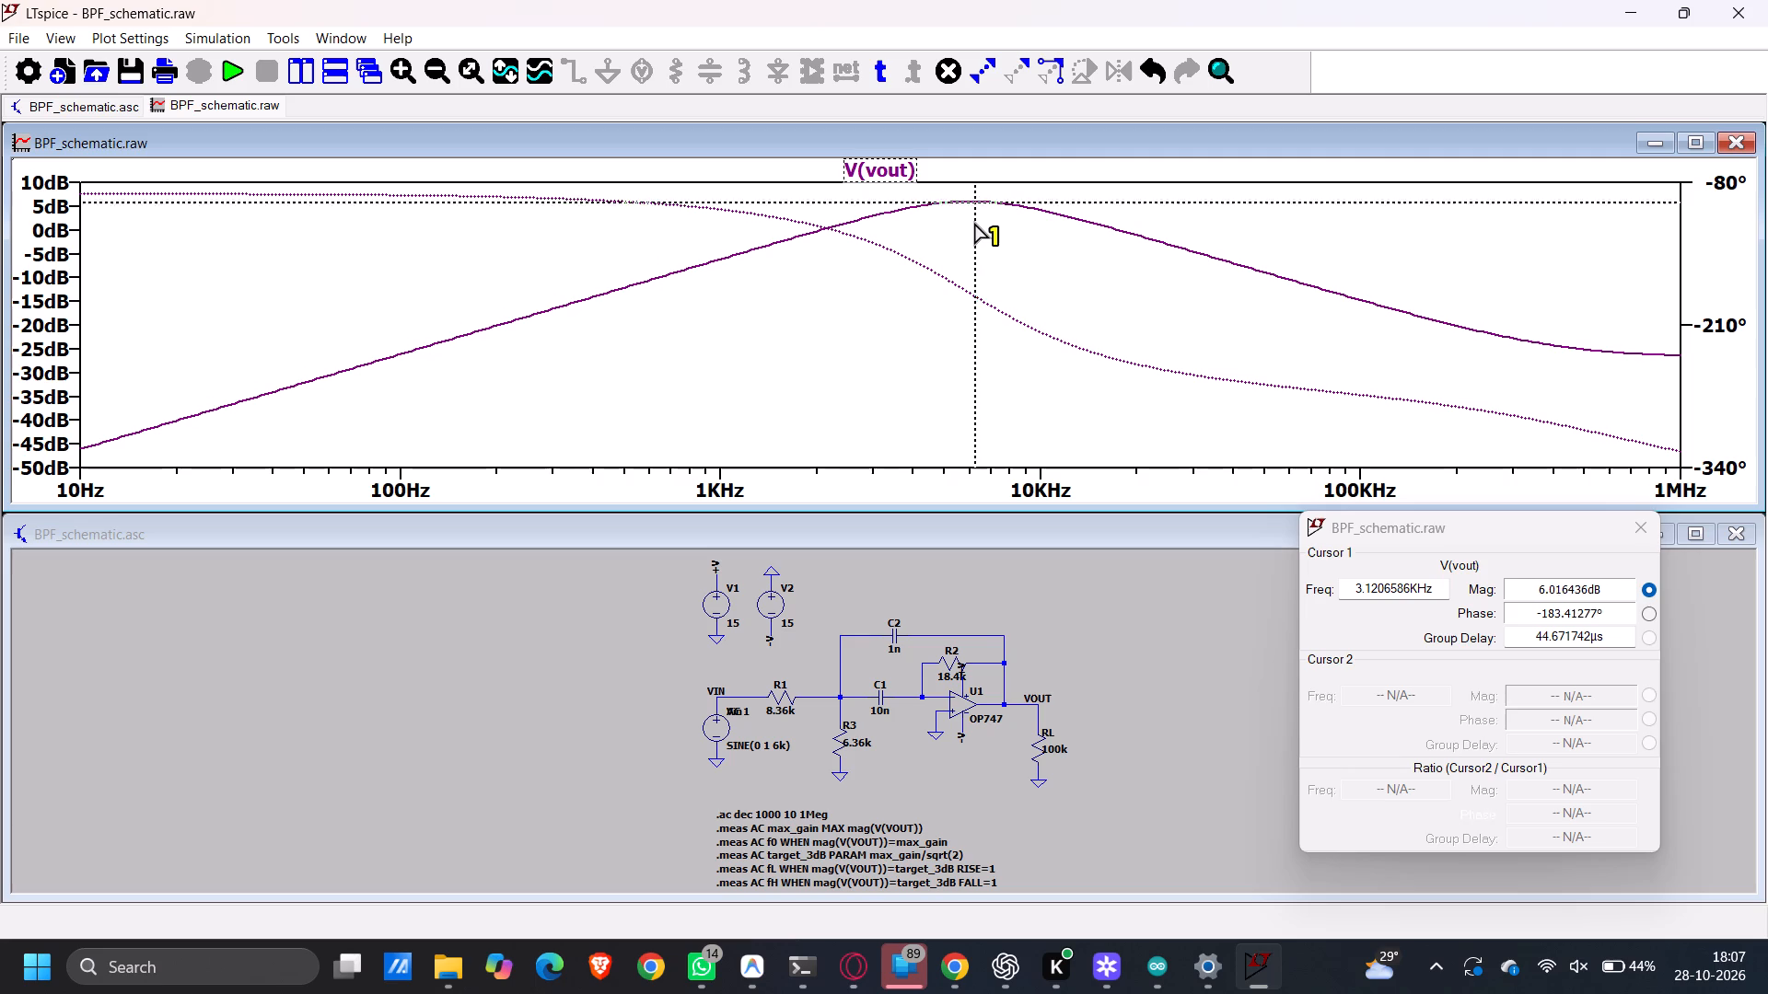
left_click_drag(973, 221, 971, 212)
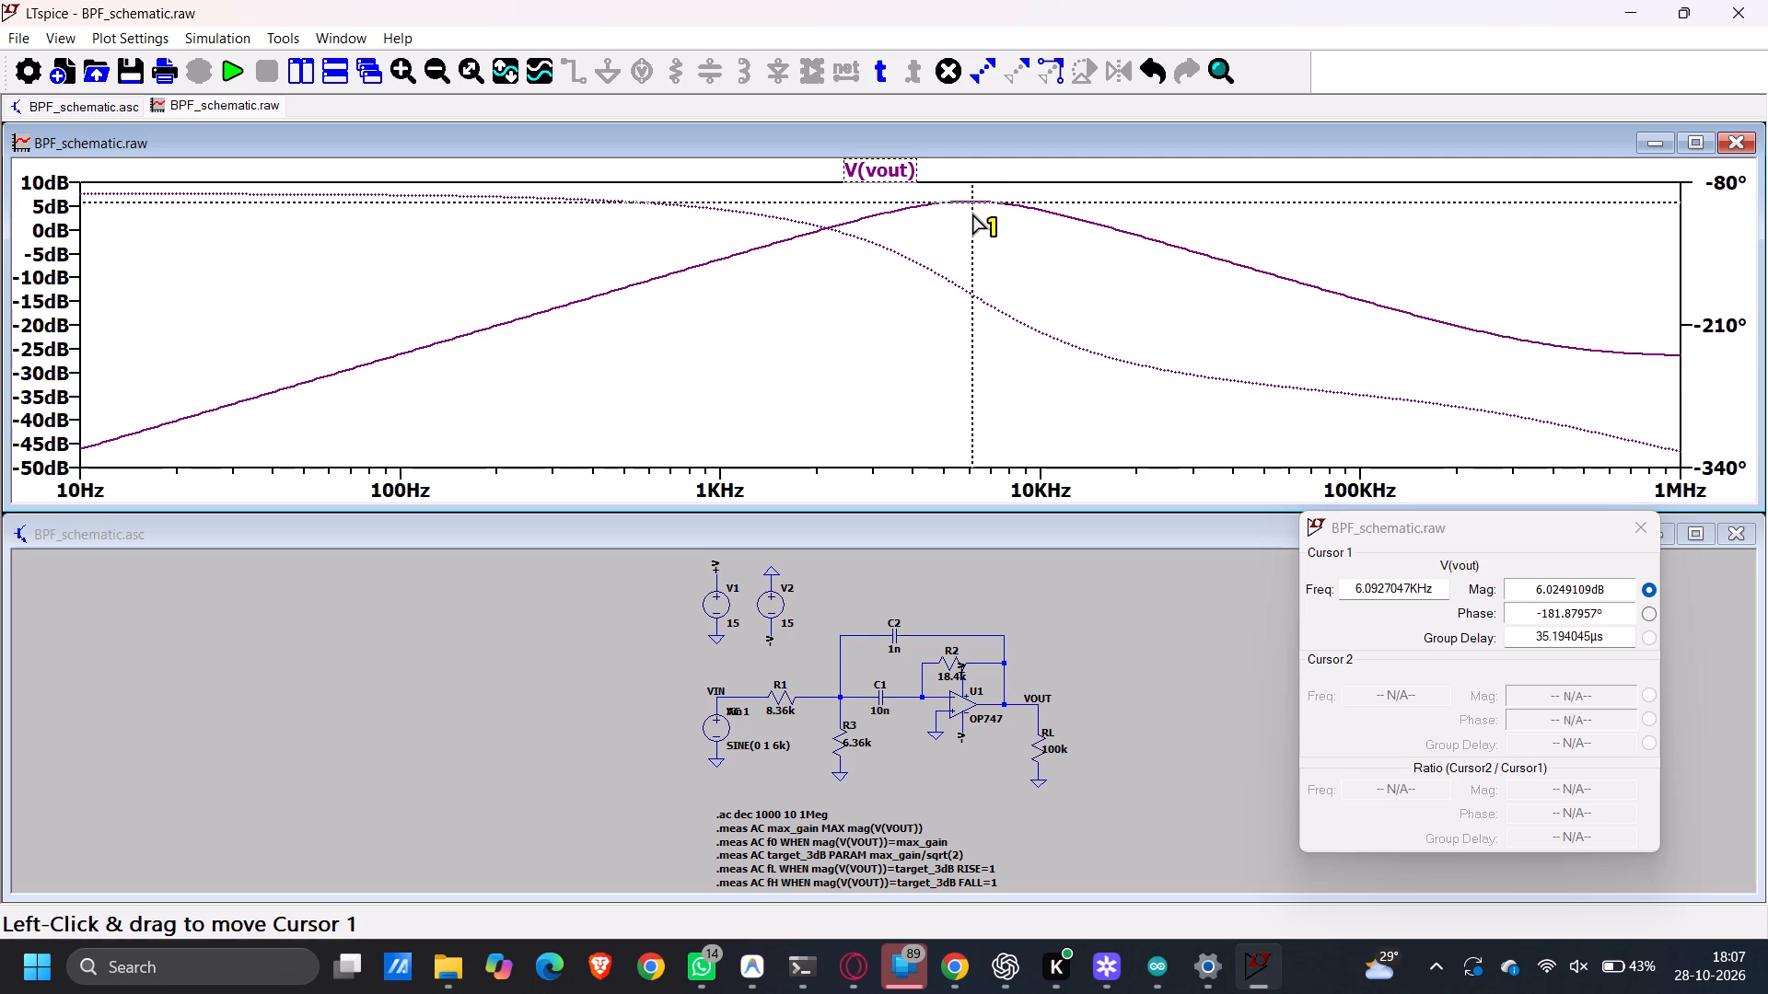
Capture a rectangular screenshot covering the waveform plot with the cursor at the peak, the schematic and the cursor readout window.
key("shift+super+s")
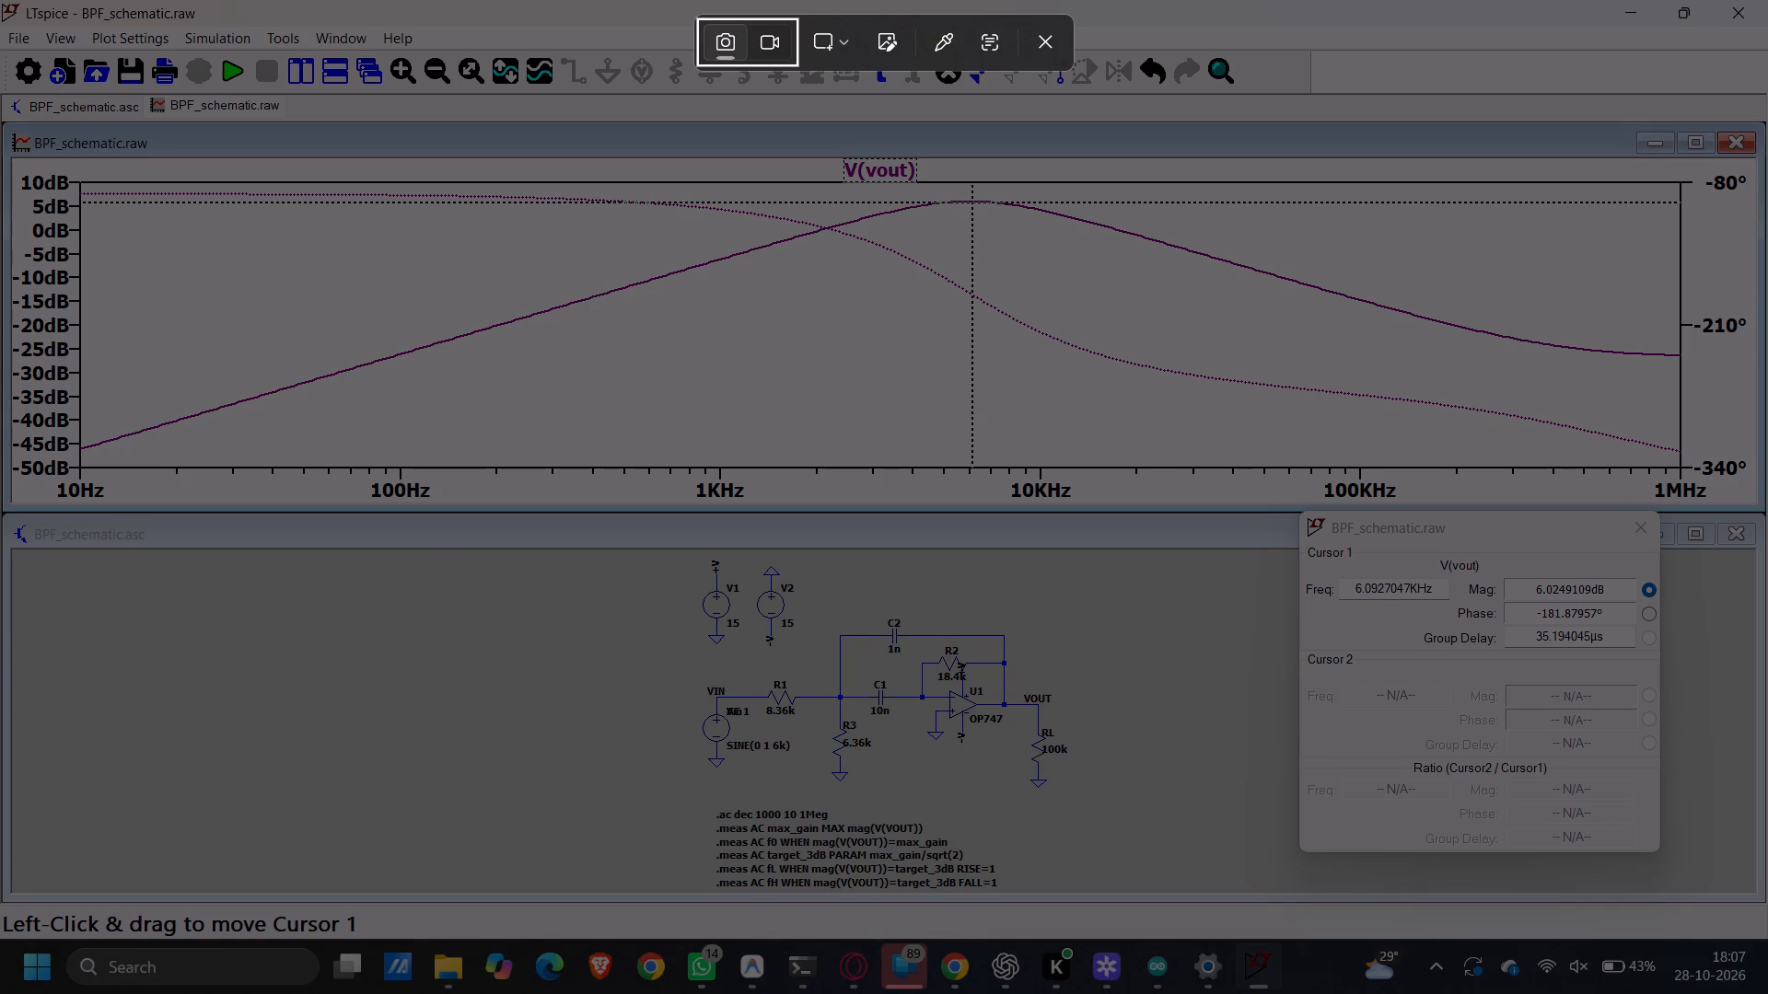
left_click_drag(1, 94, 1746, 936)
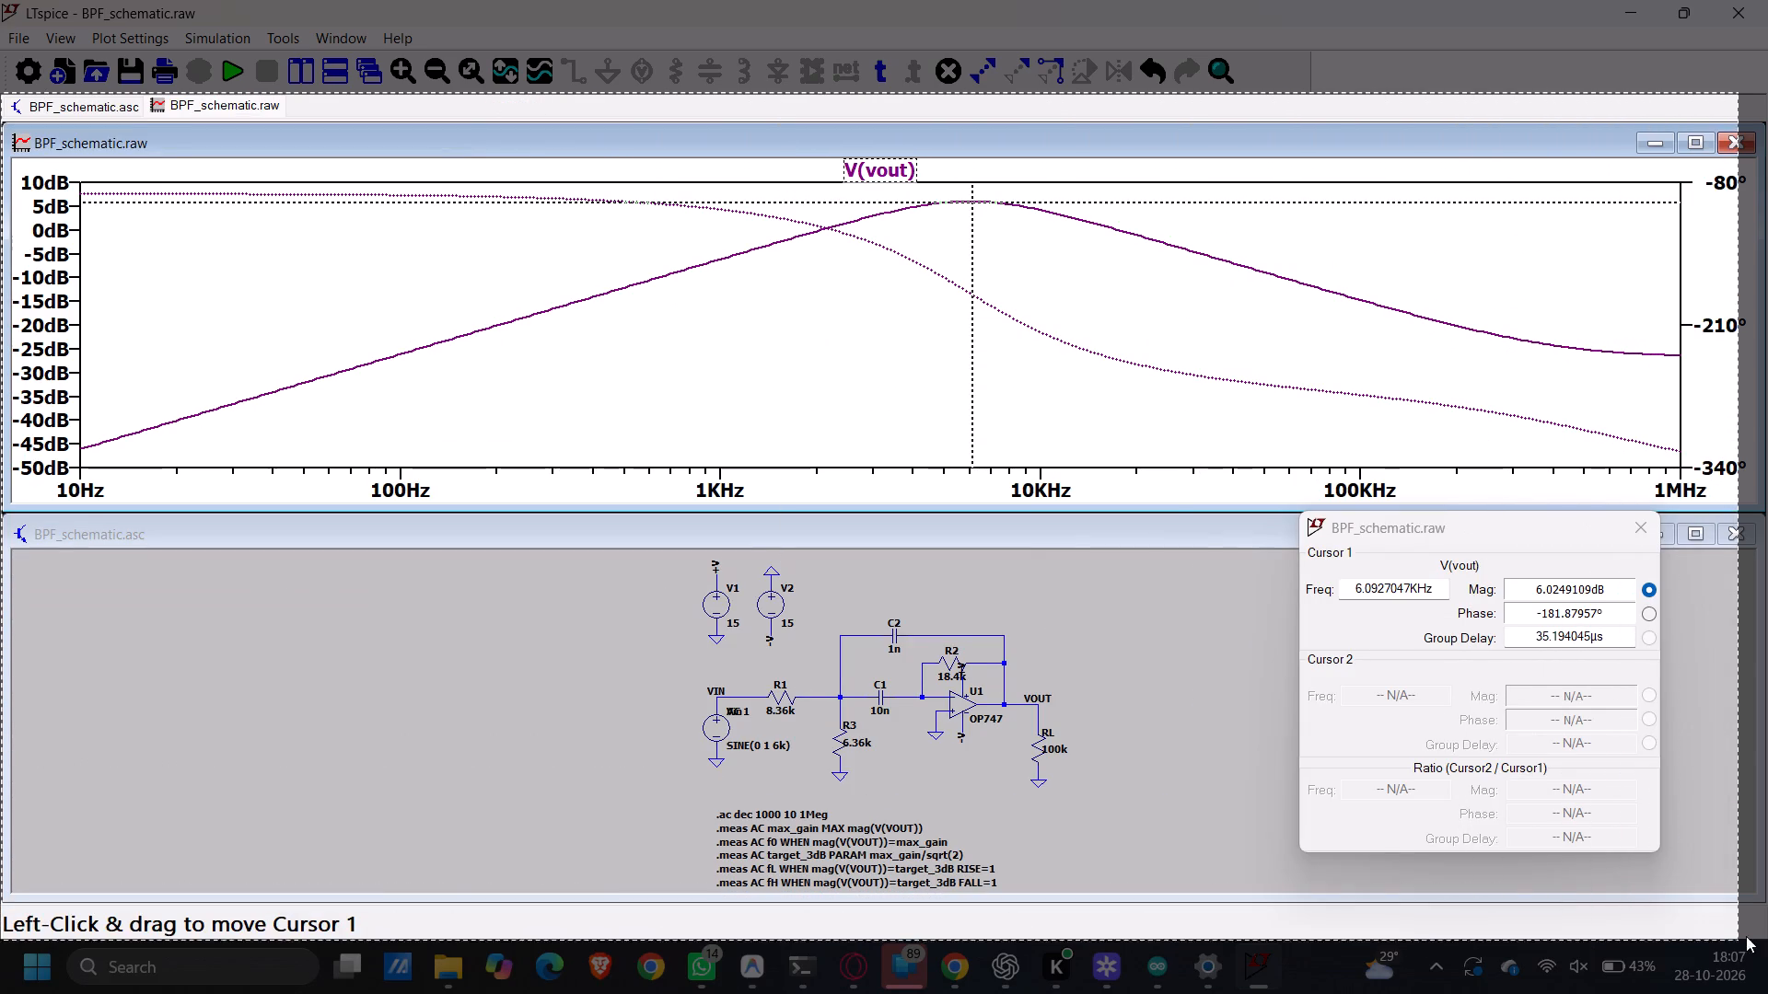
left_click_drag(1746, 936, 1767, 901)
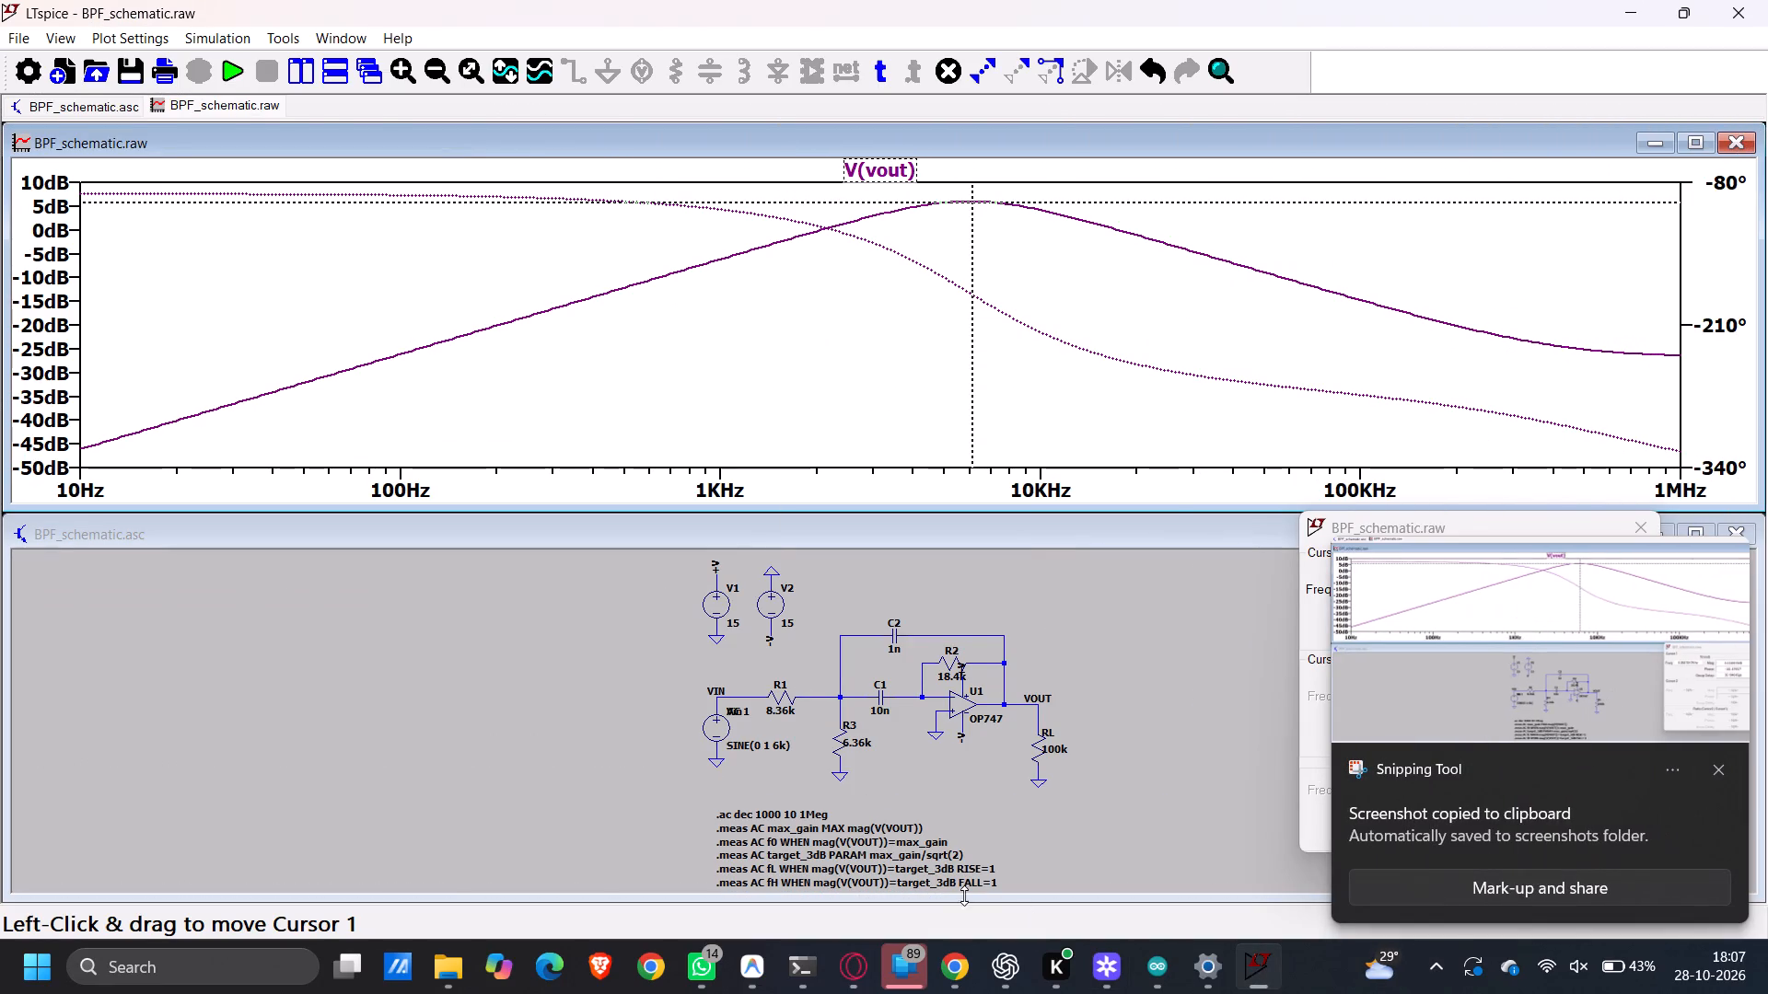
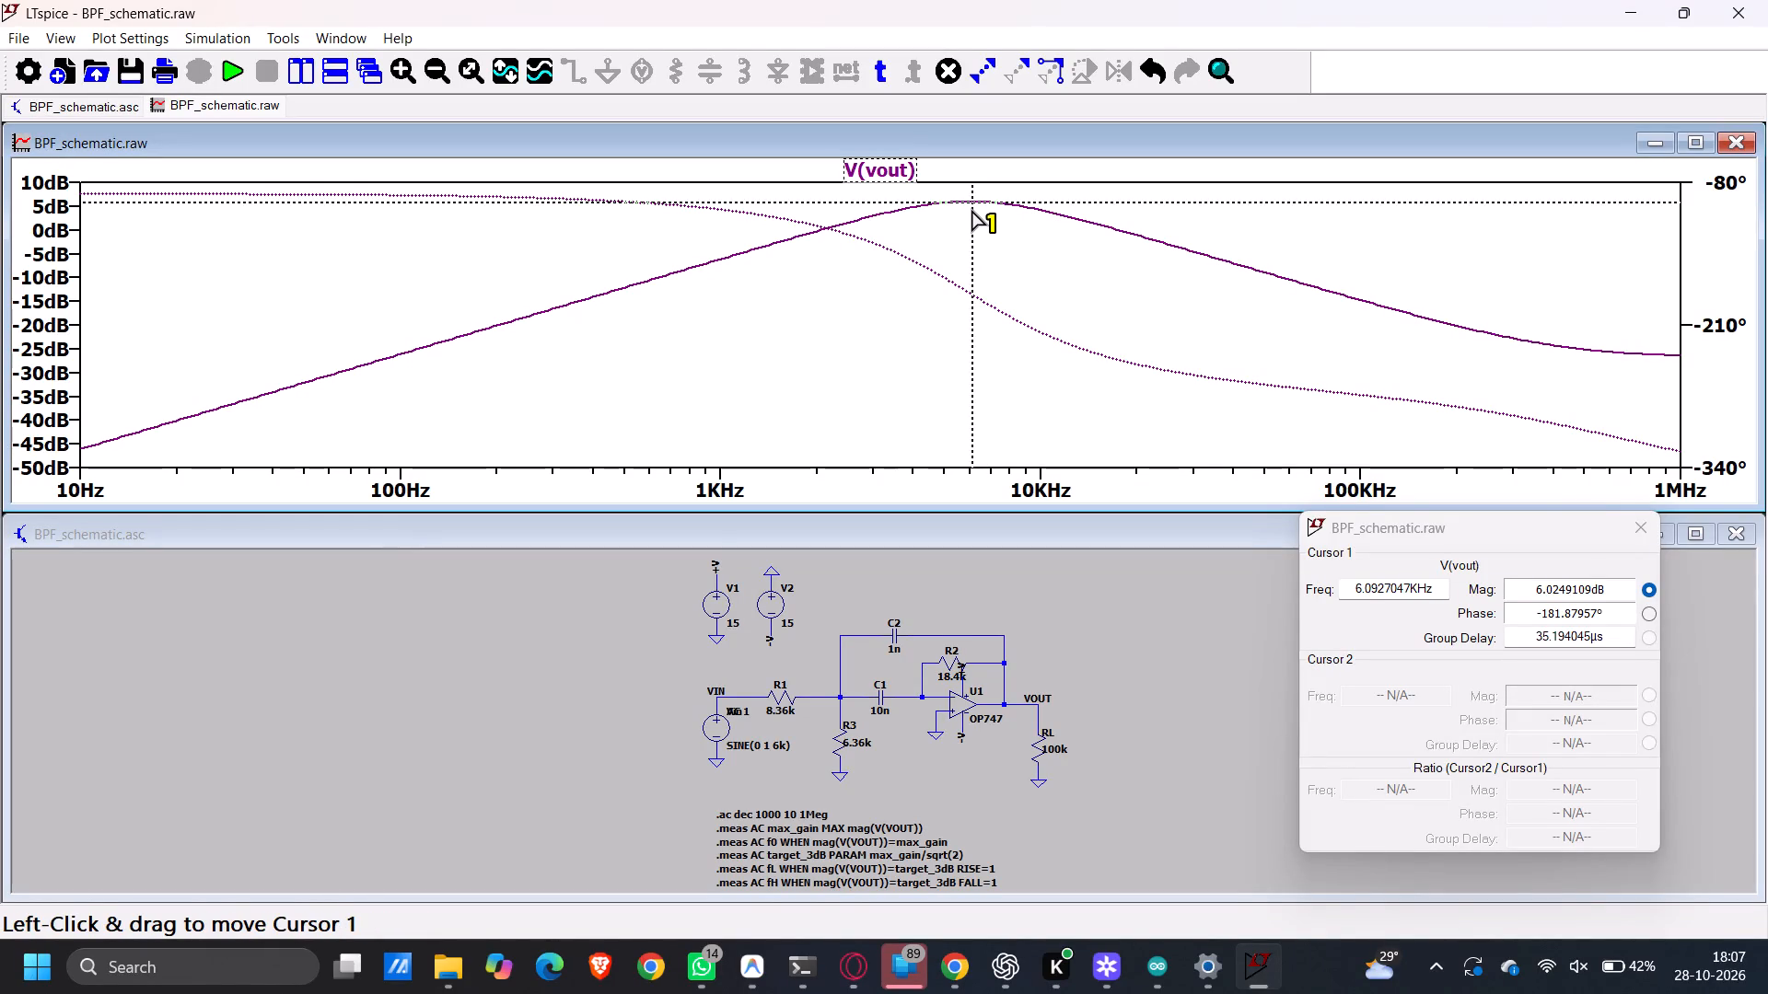
Move Cursor 1 from the V(vout) peak down onto the rising slope, to about 1.64 kHz.
left_click_drag(971, 208, 779, 249)
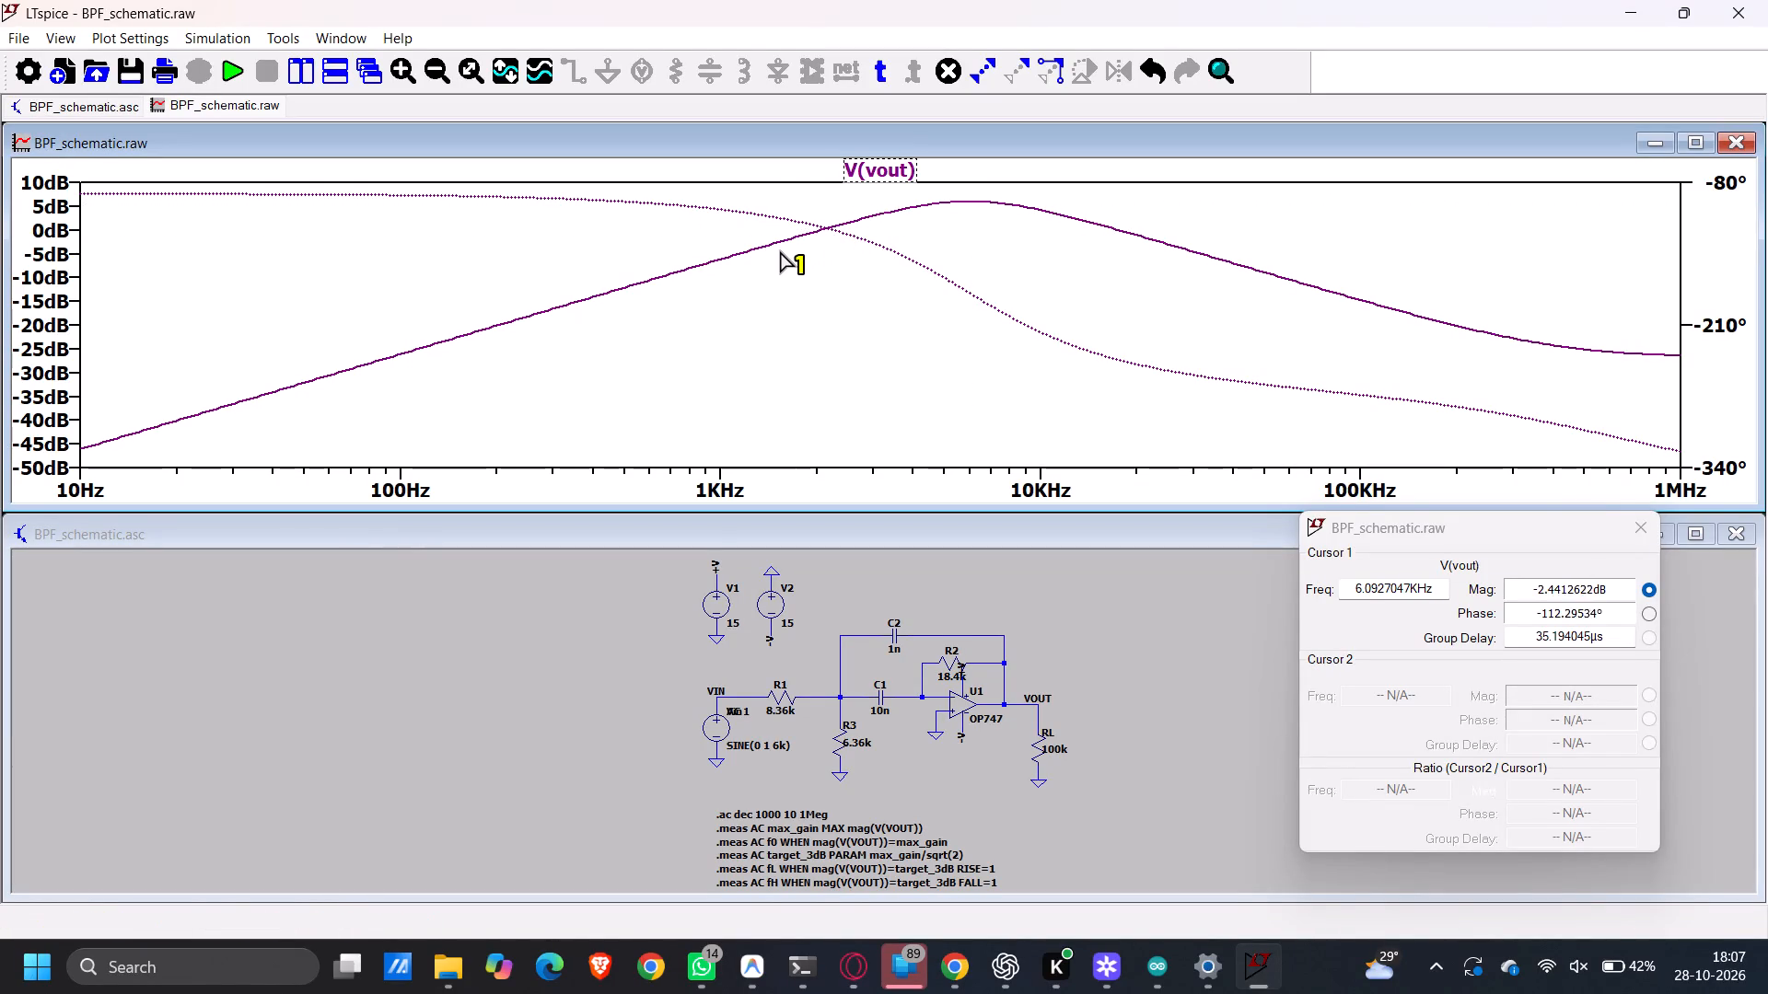
left_click_drag(779, 249, 761, 258)
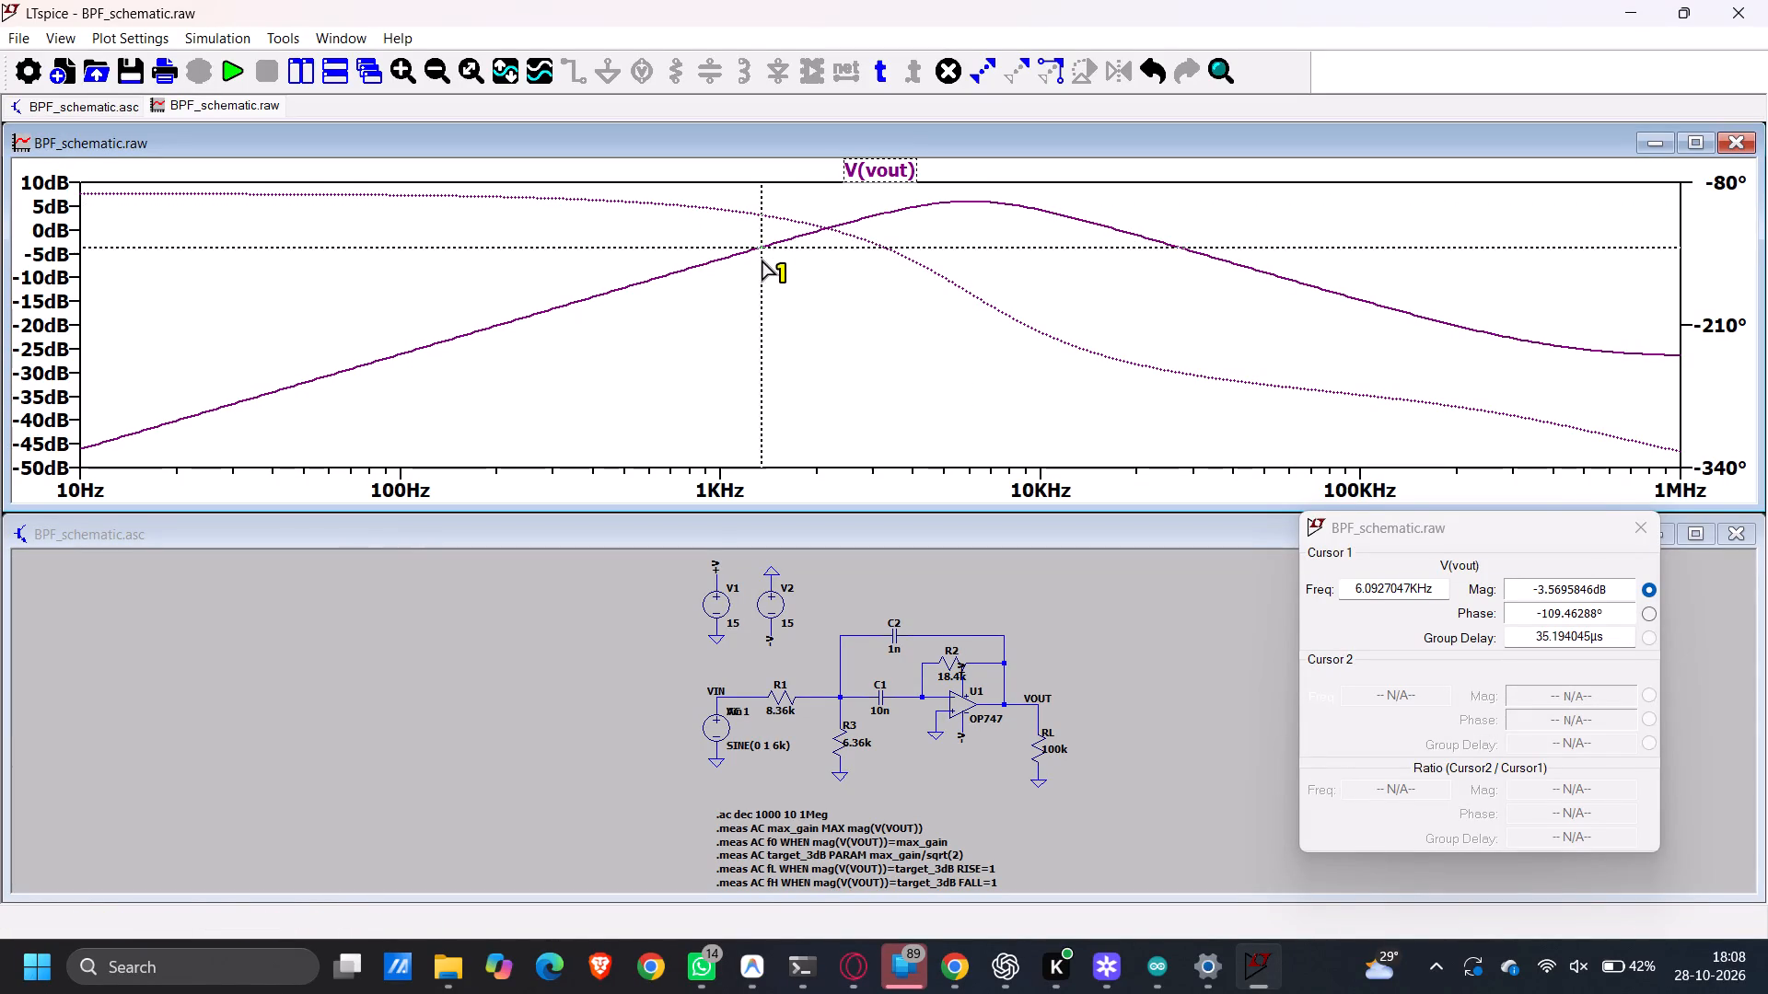
left_click_drag(761, 258, 750, 269)
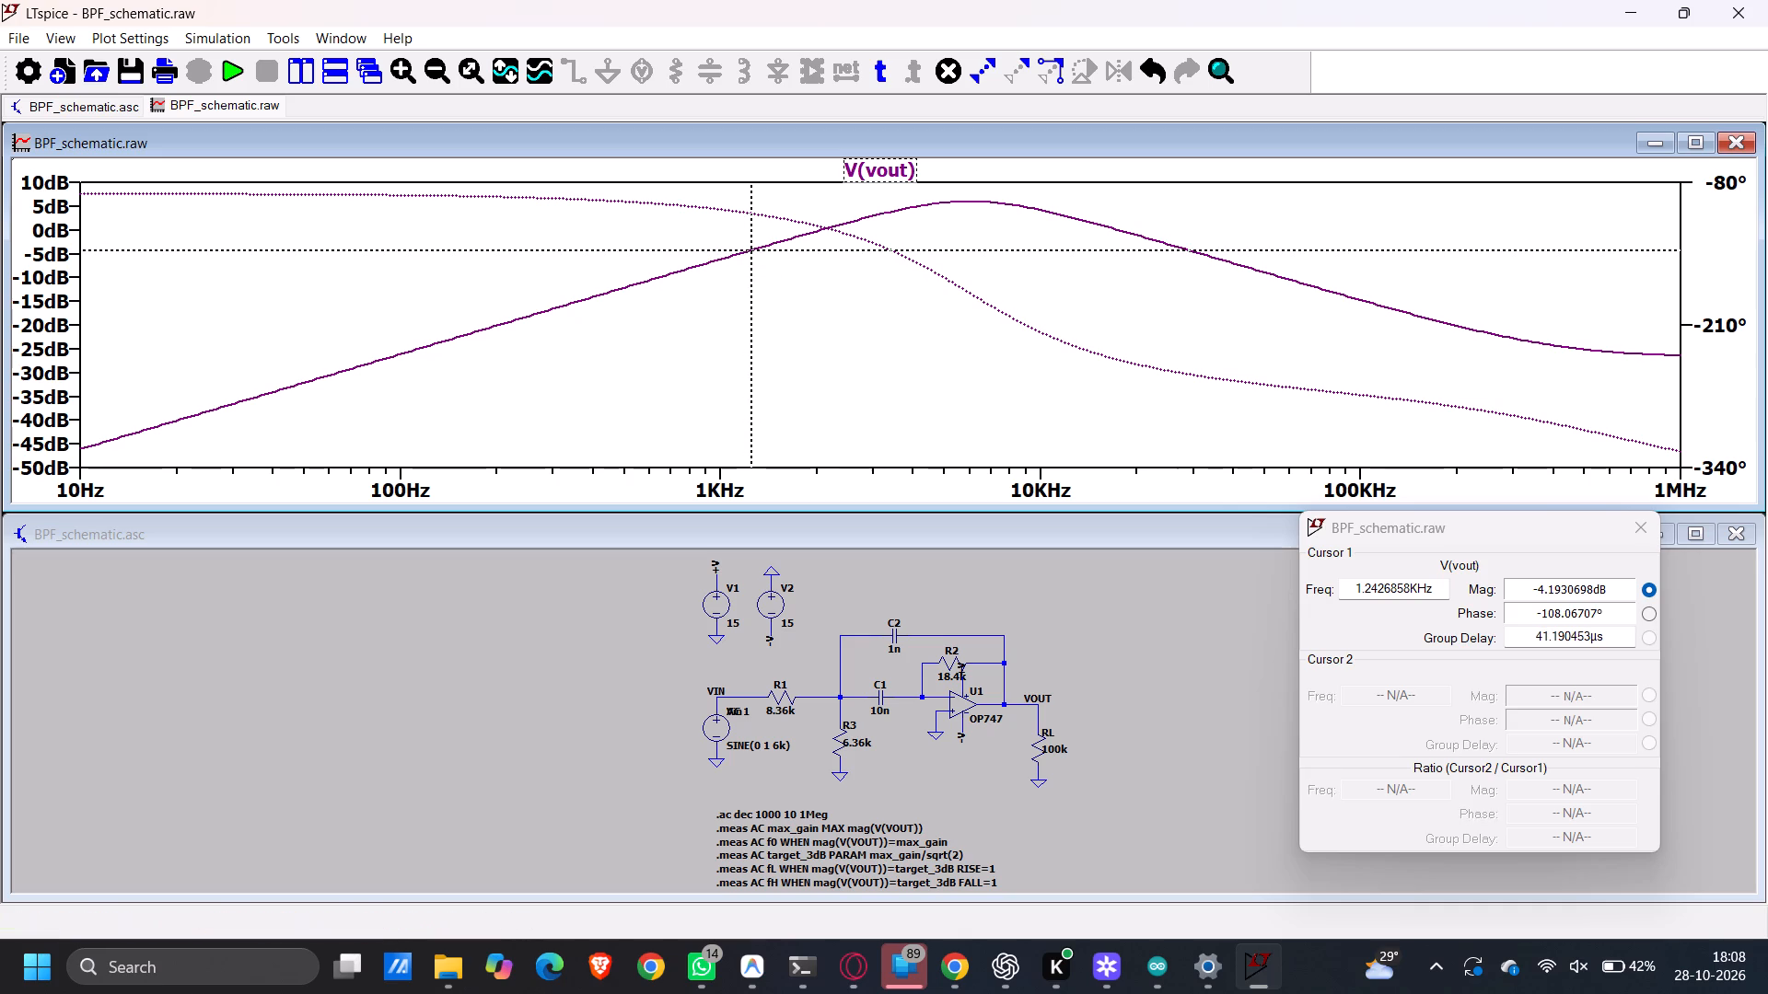
left_click(751, 336)
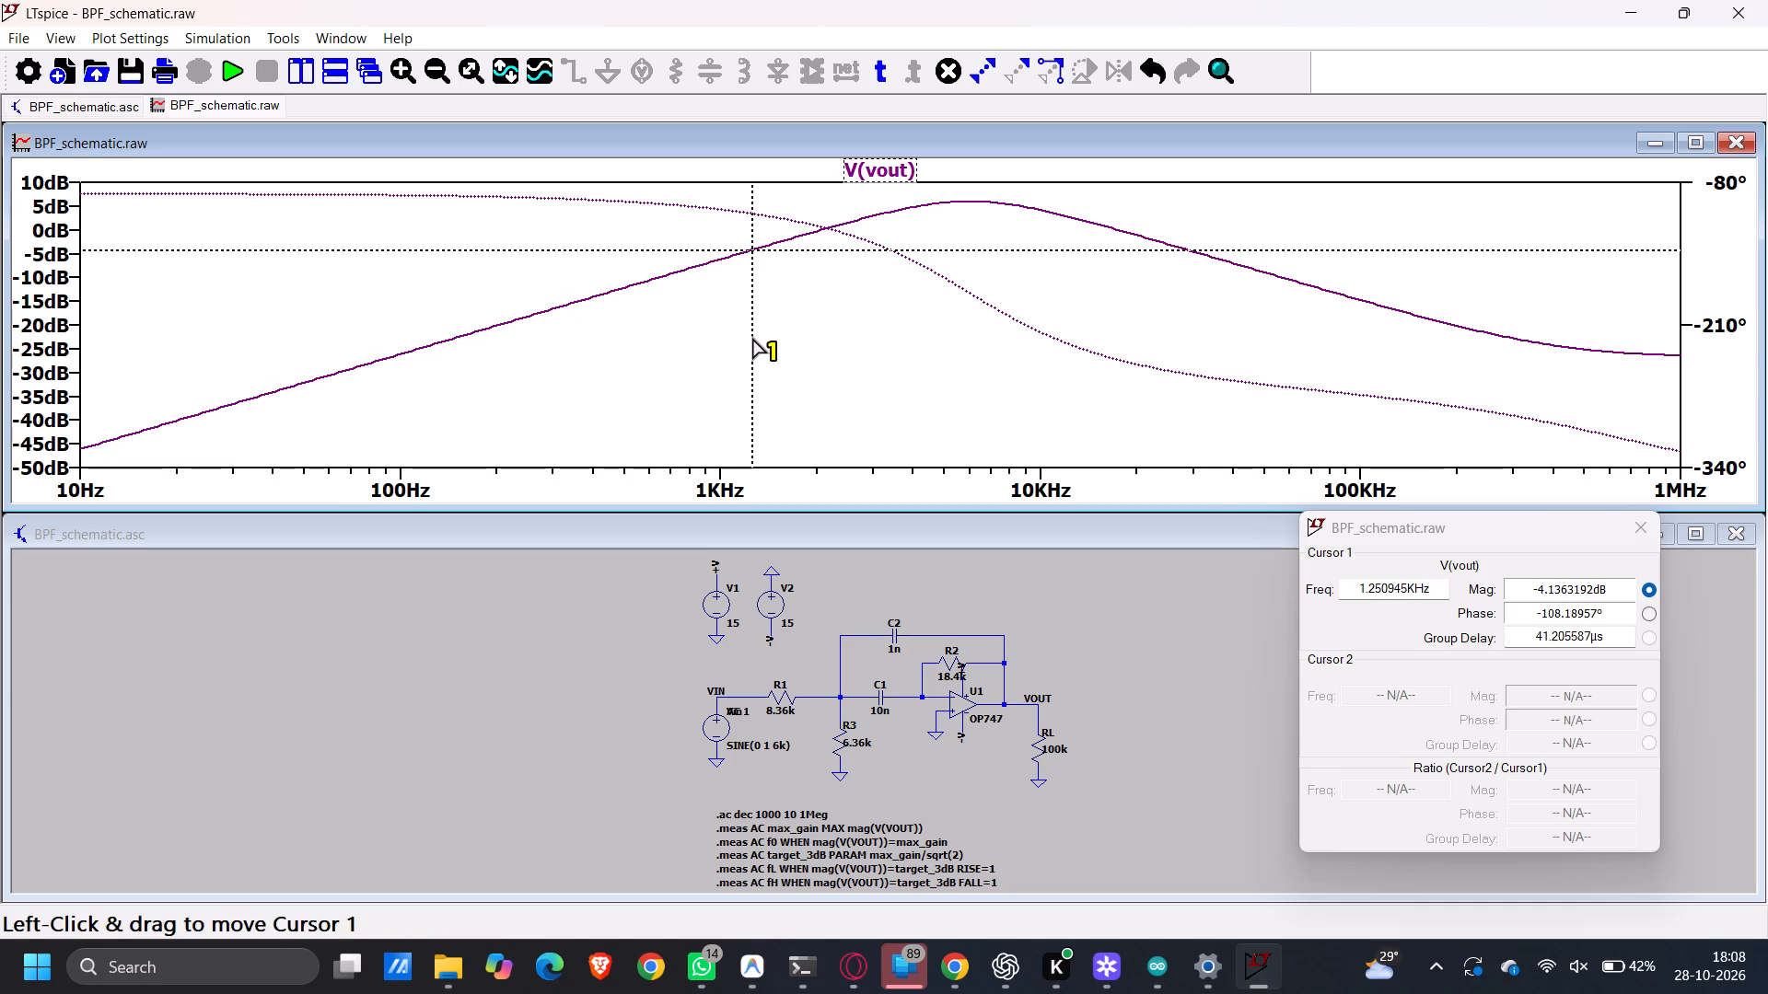
left_click_drag(751, 336, 789, 329)
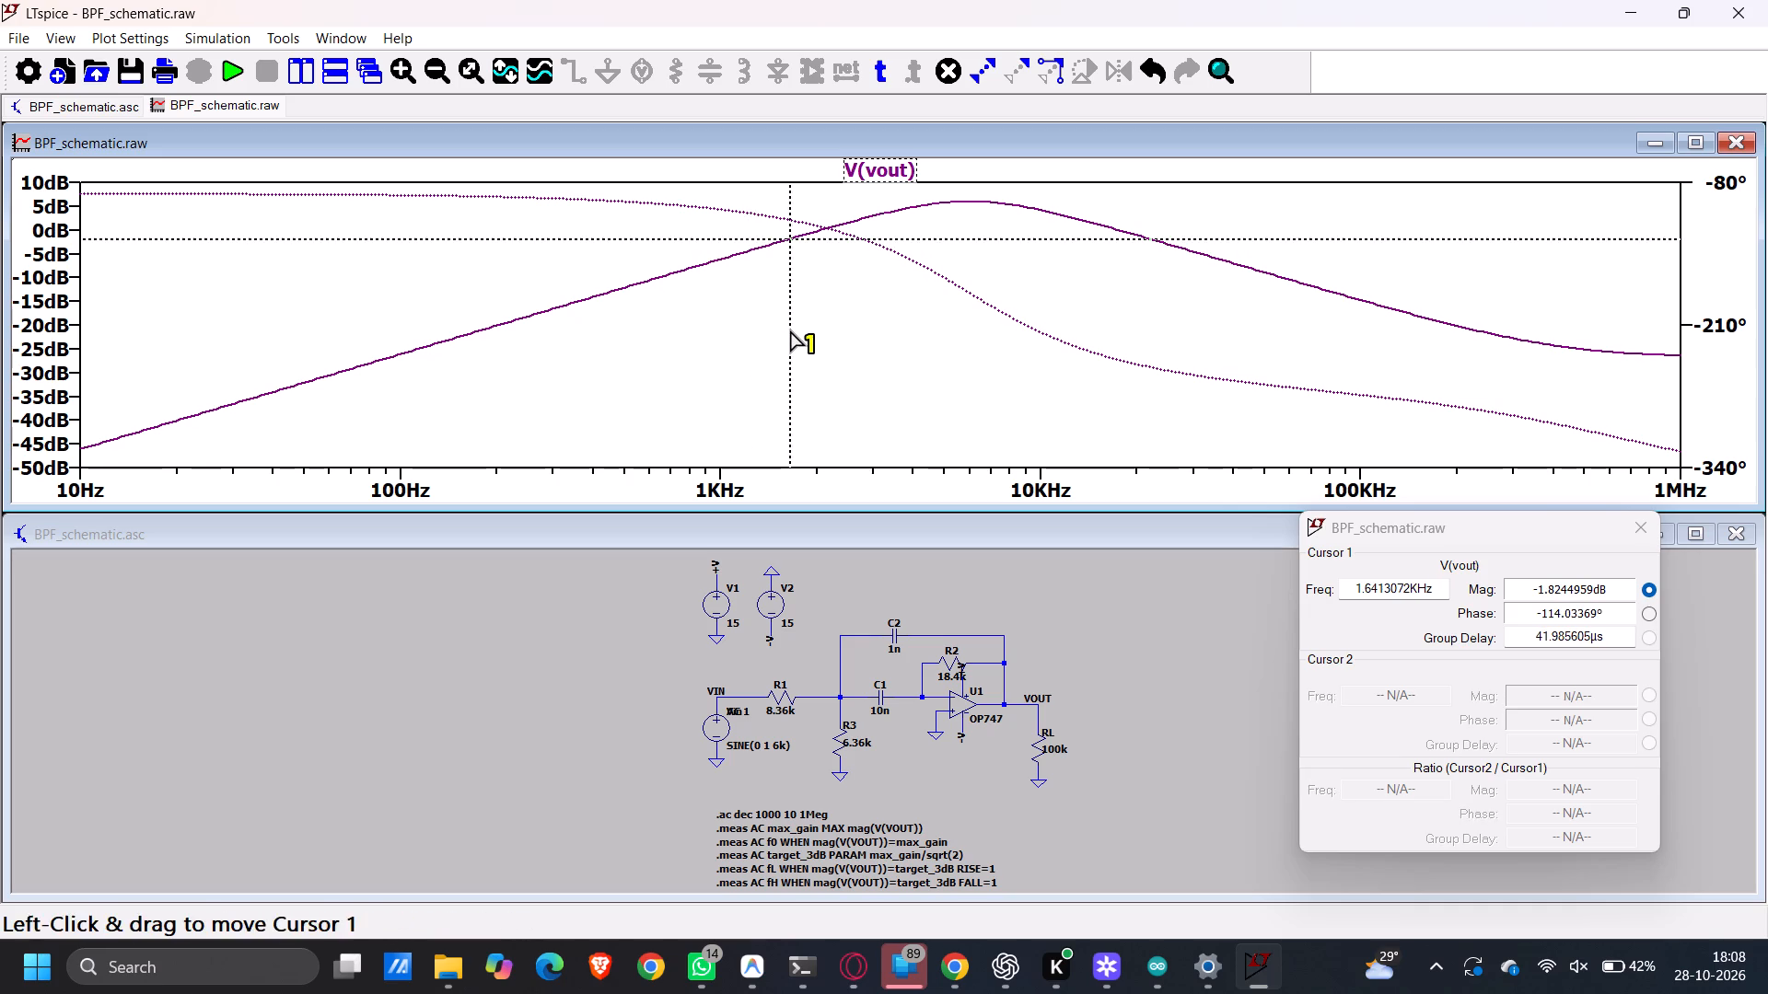
Move cursor 1 along the rising side of the V(vout) magnitude trace to the lower cutoff point, at about 3 dB near 3 kHz.
left_click(742, 236)
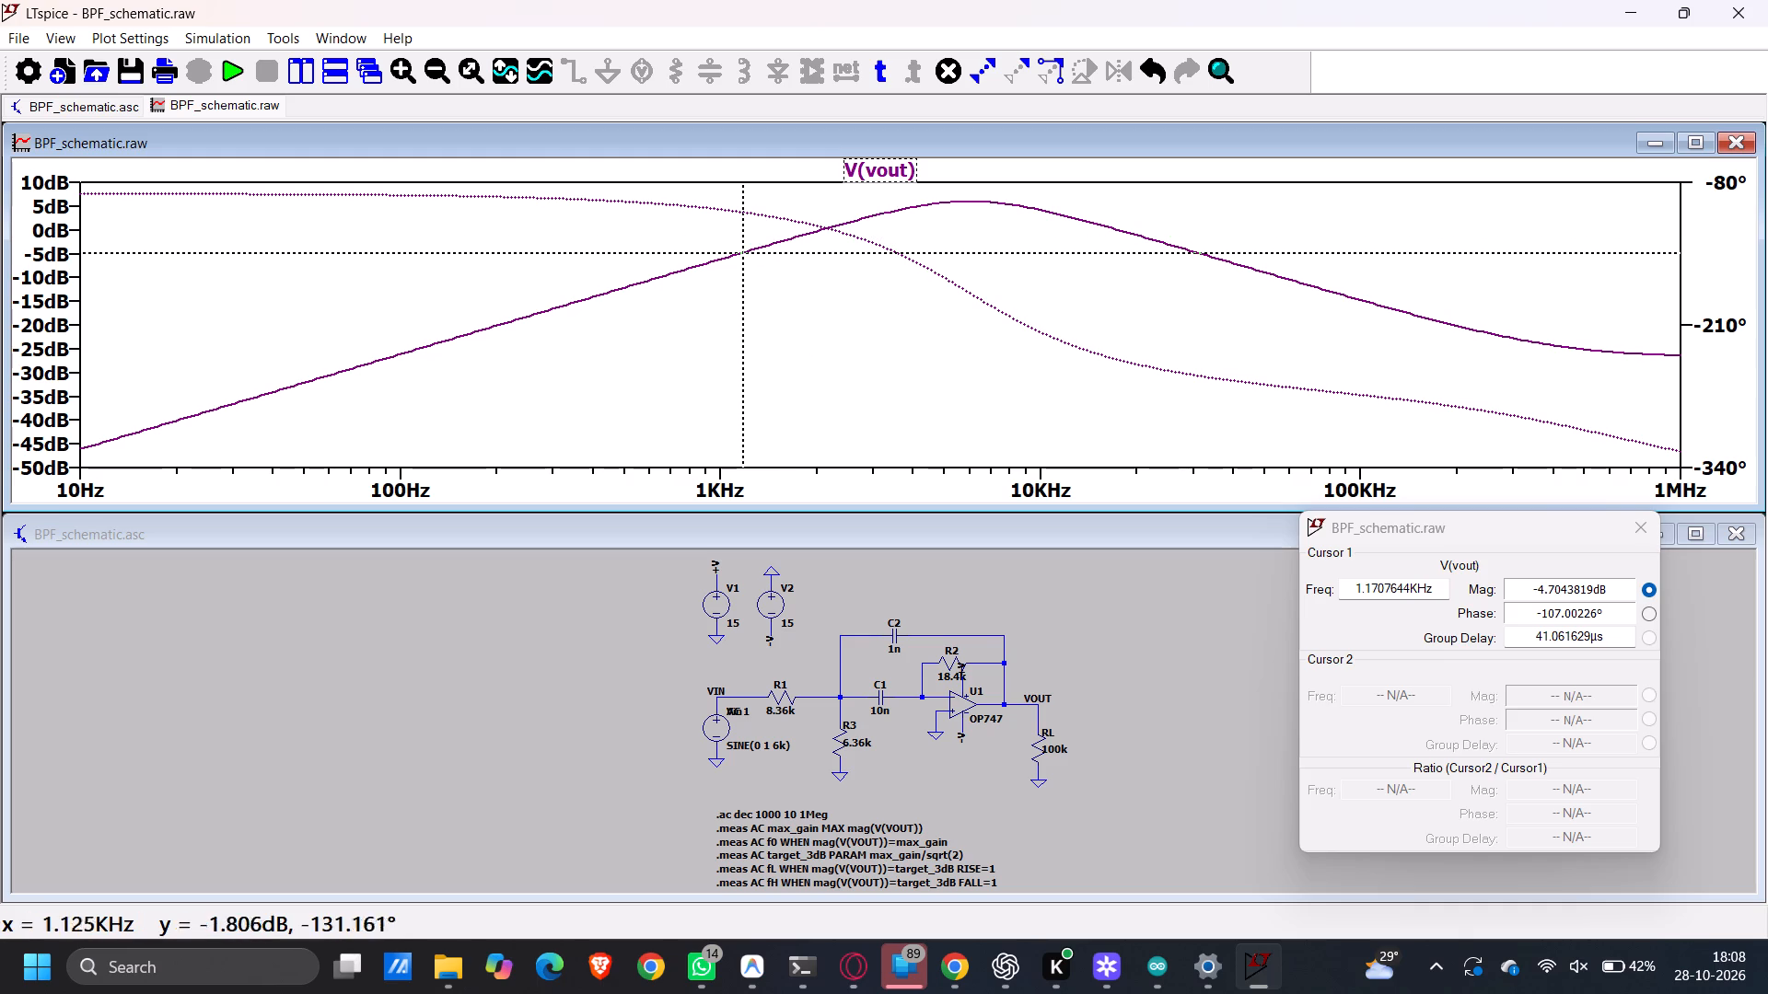
left_click_drag(726, 250, 759, 243)
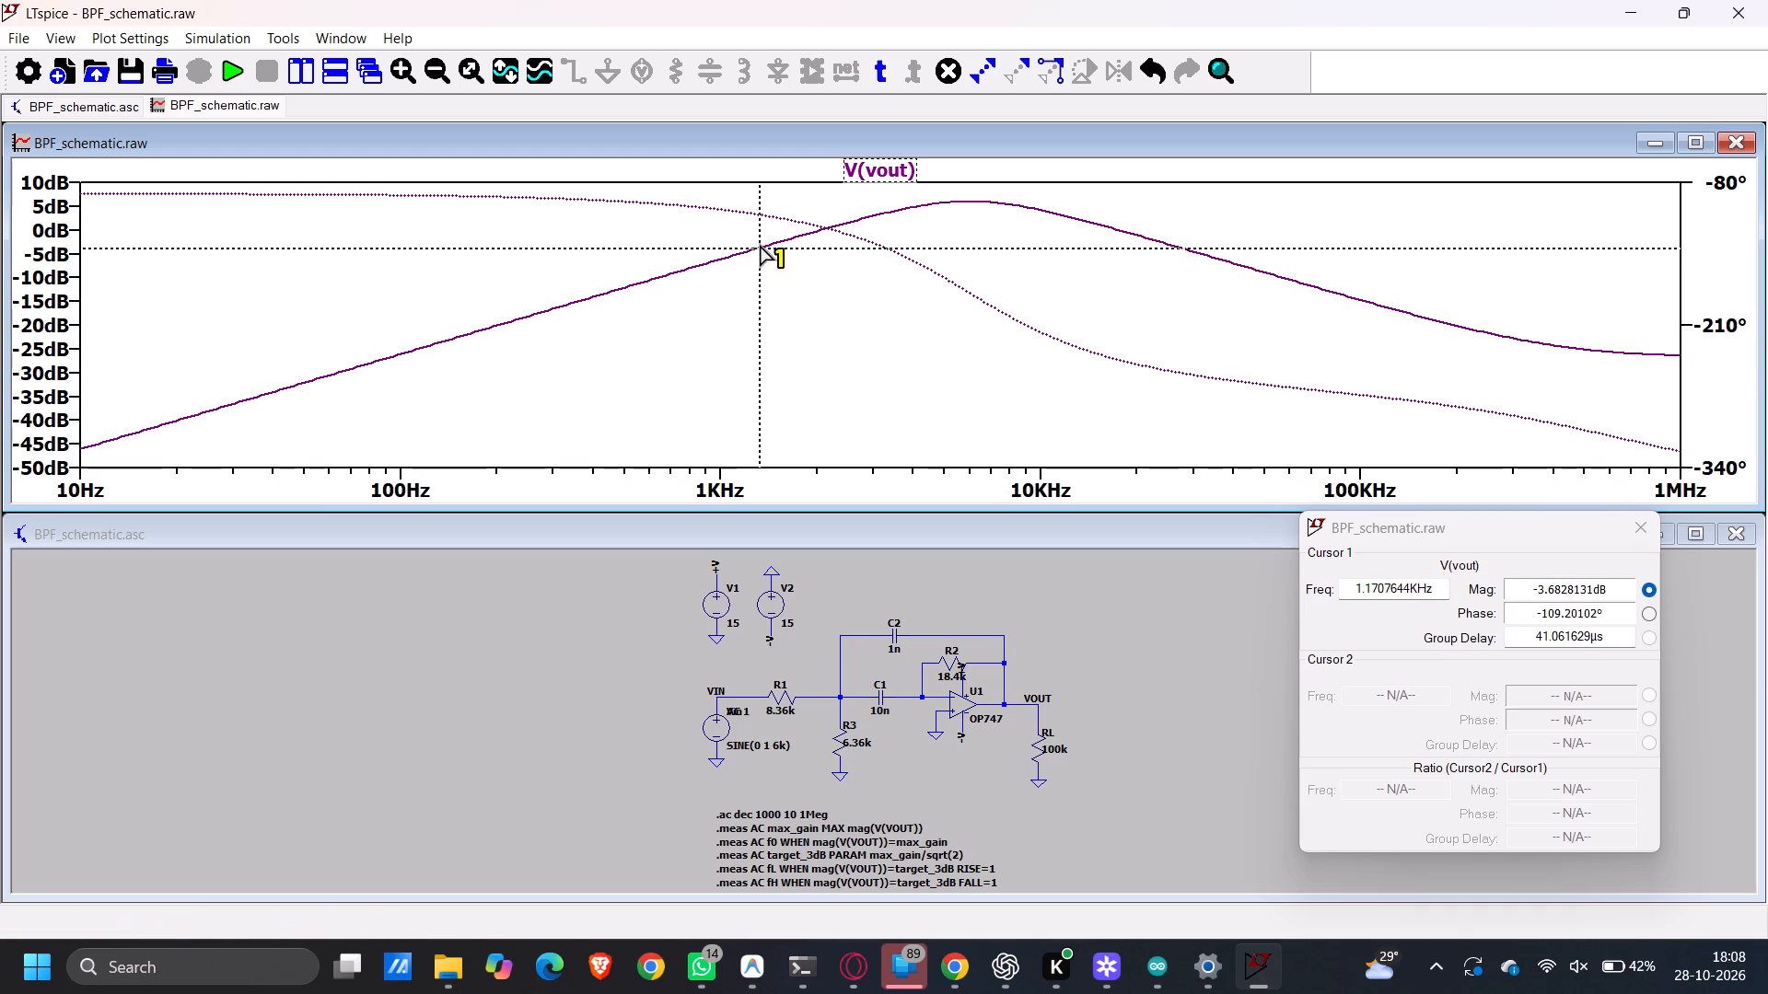
left_click_drag(759, 243, 775, 243)
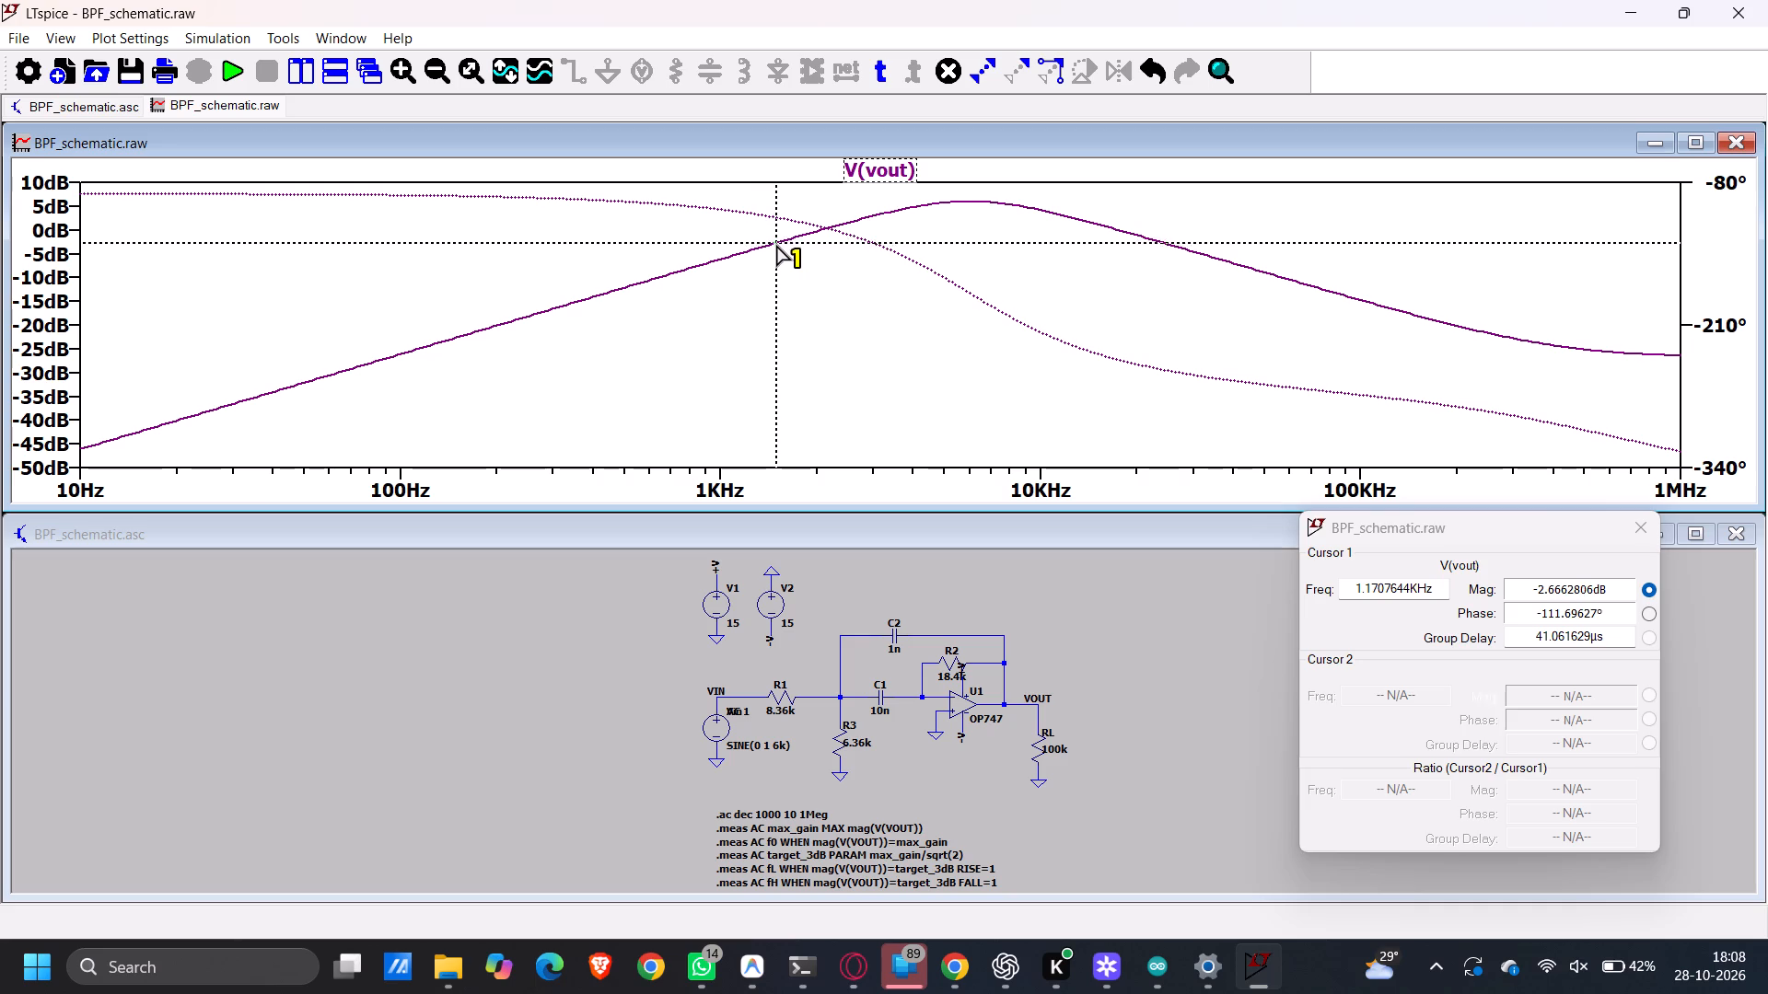
left_click_drag(775, 243, 775, 246)
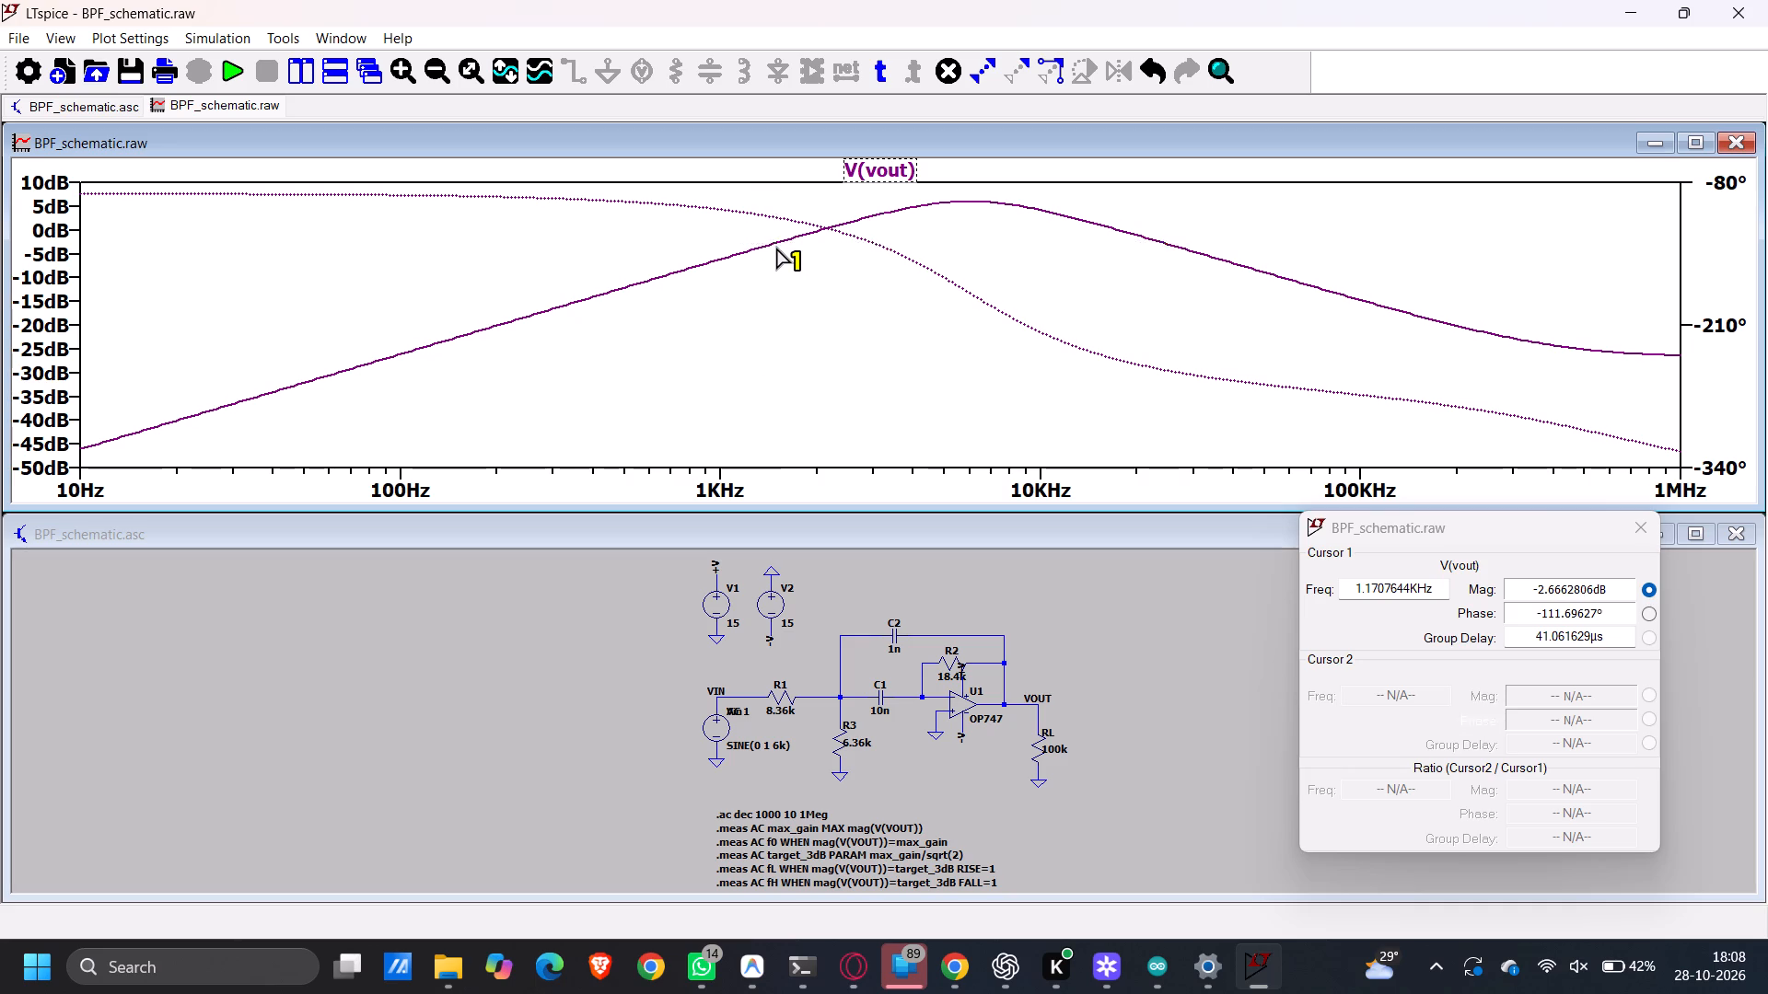
left_click_drag(775, 246, 811, 249)
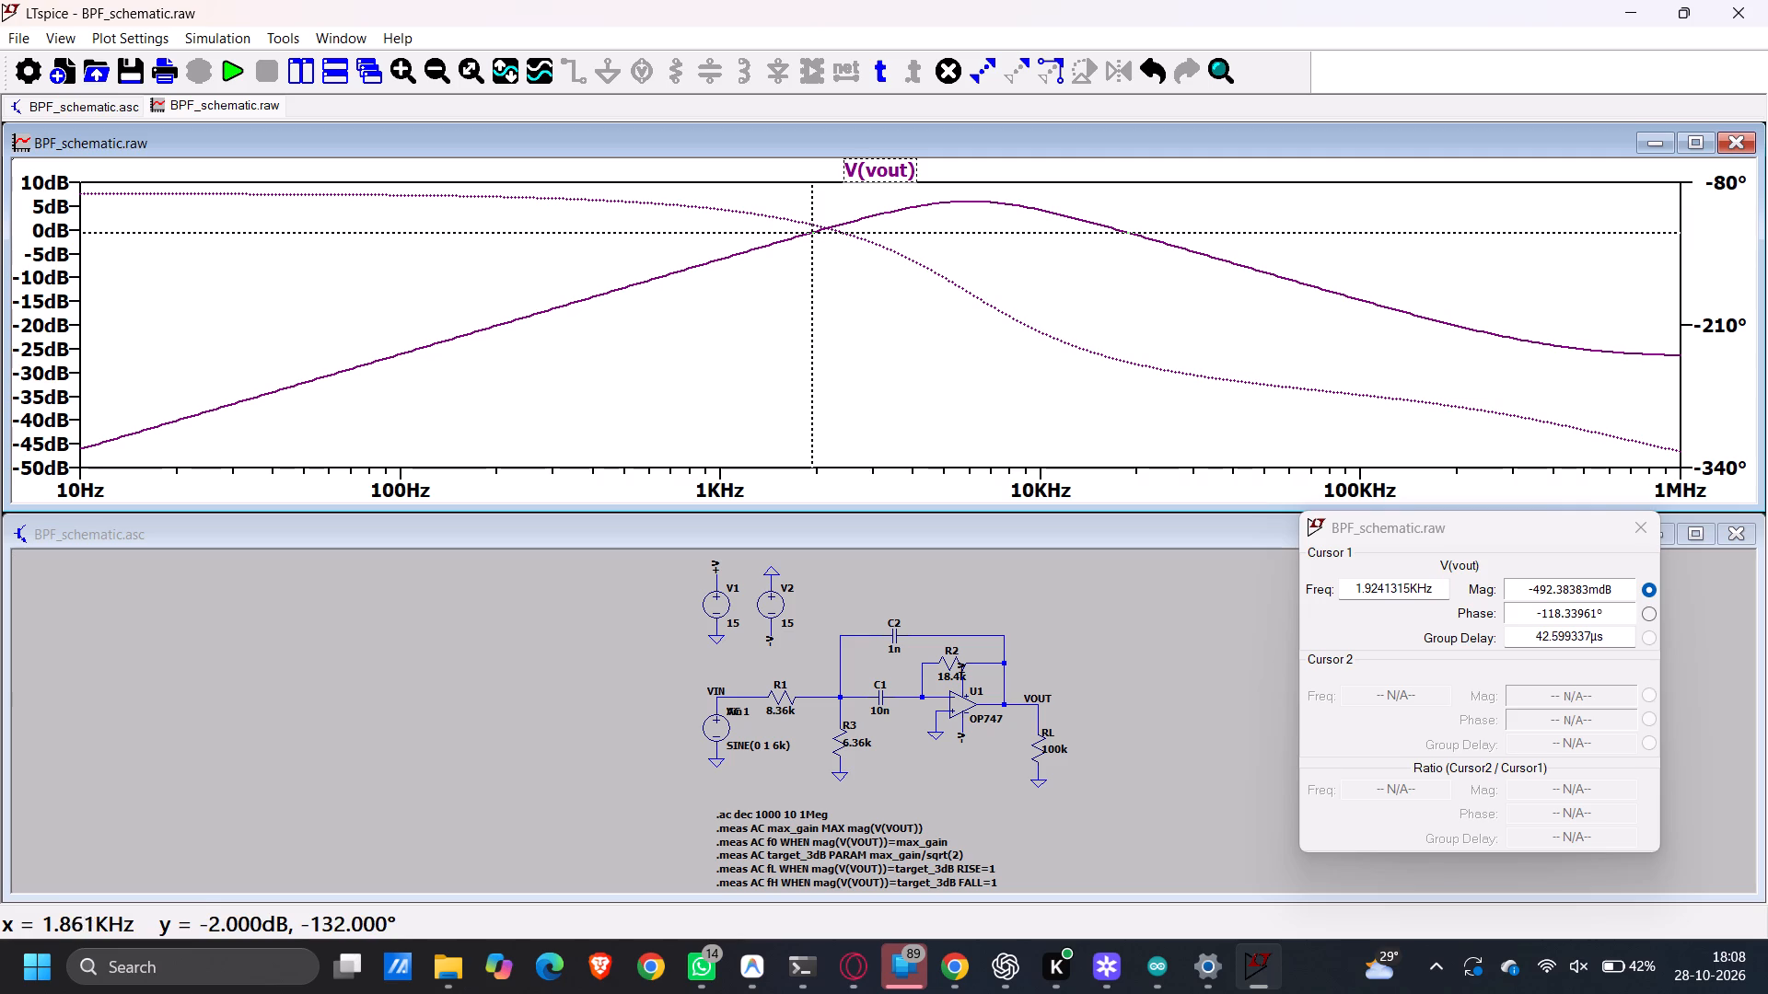
left_click_drag(811, 233, 822, 229)
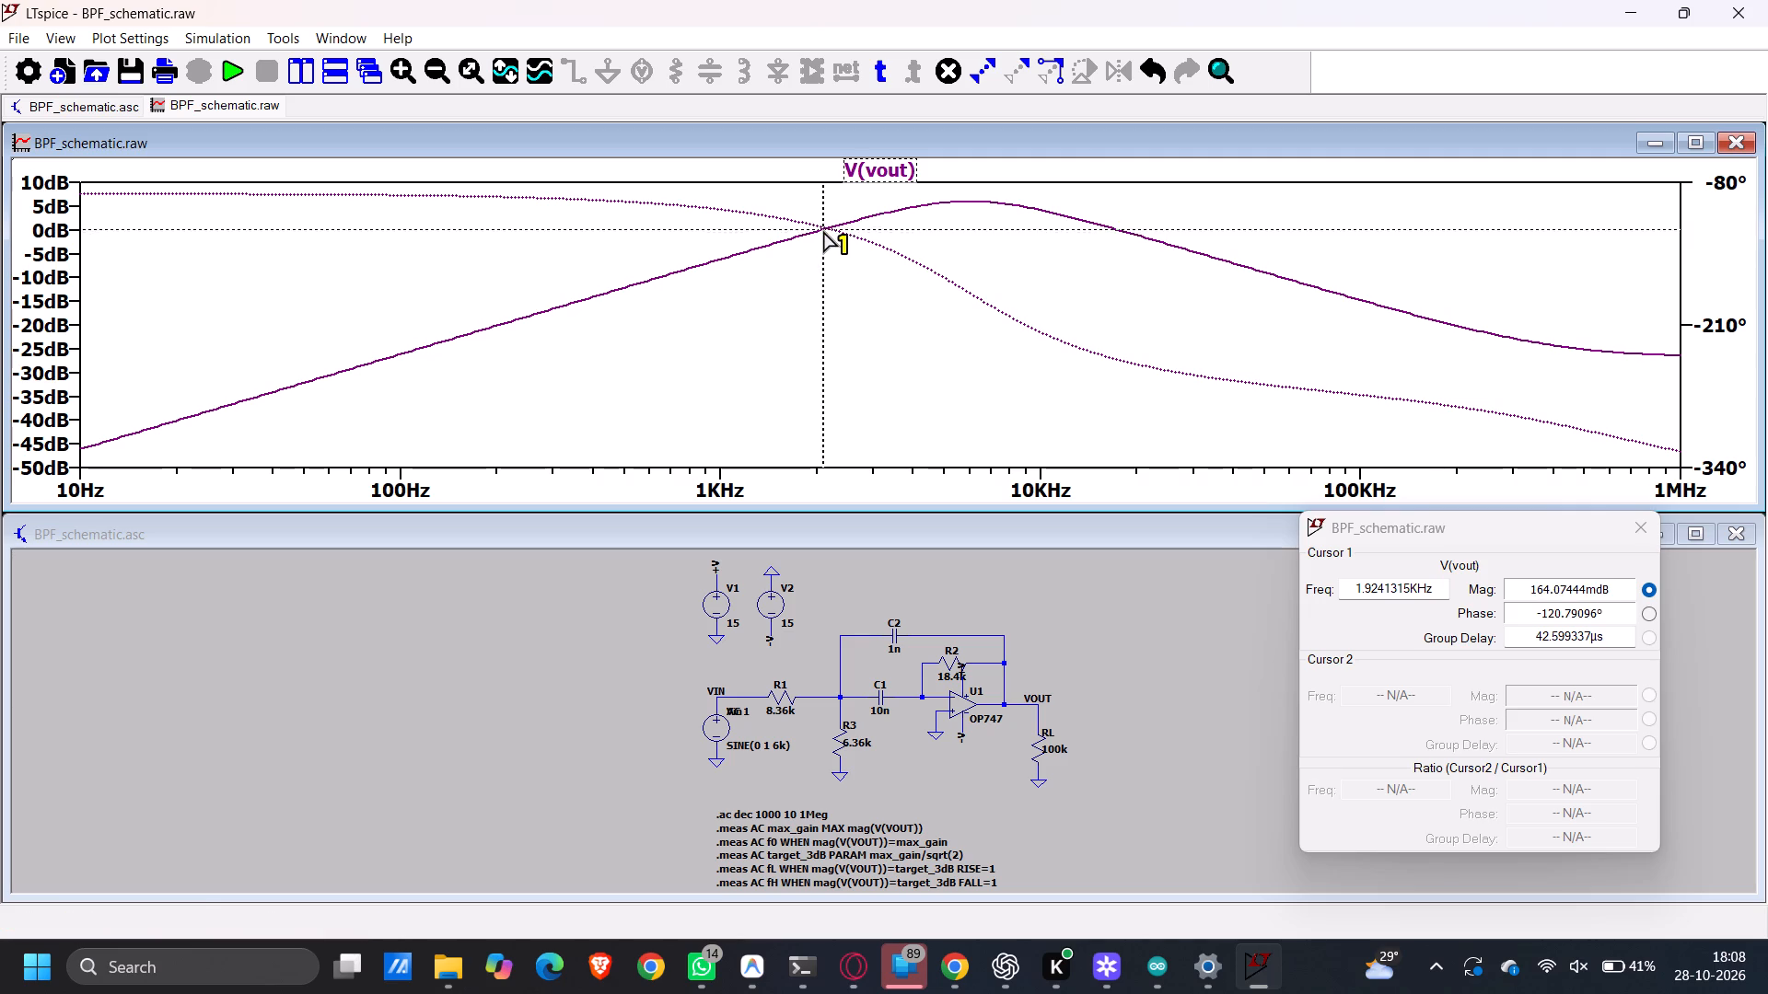
left_click_drag(822, 229, 824, 228)
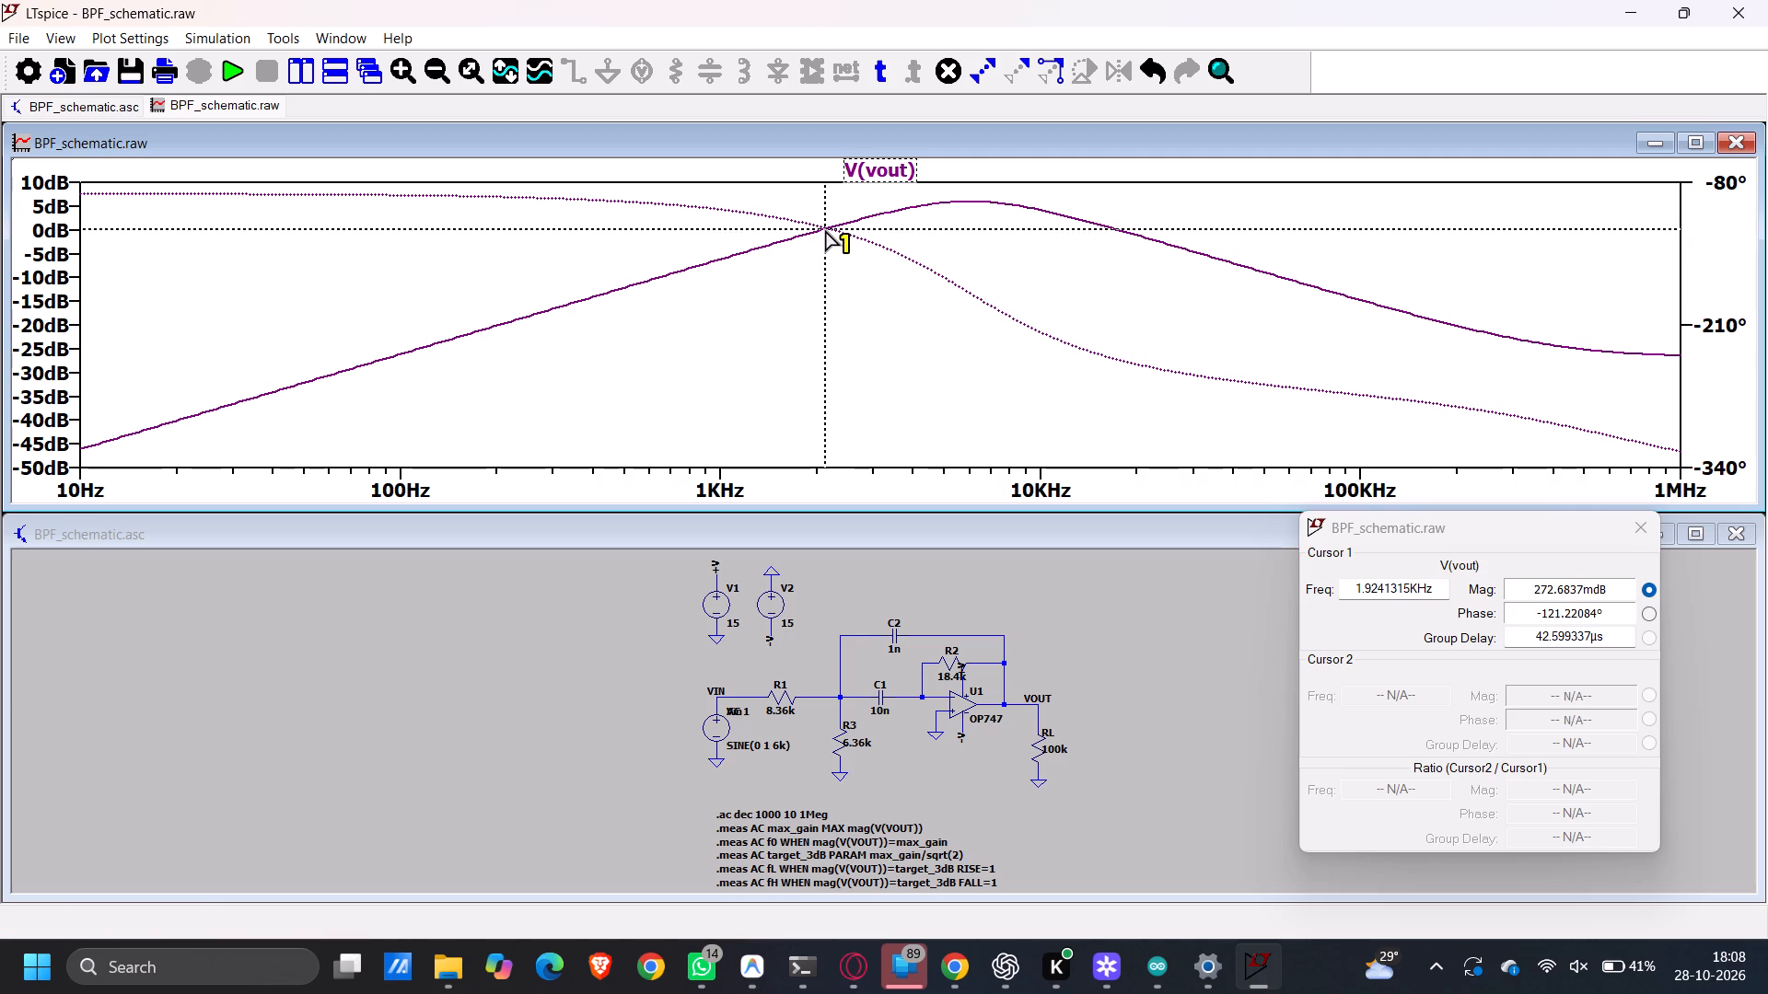
left_click_drag(824, 228, 846, 223)
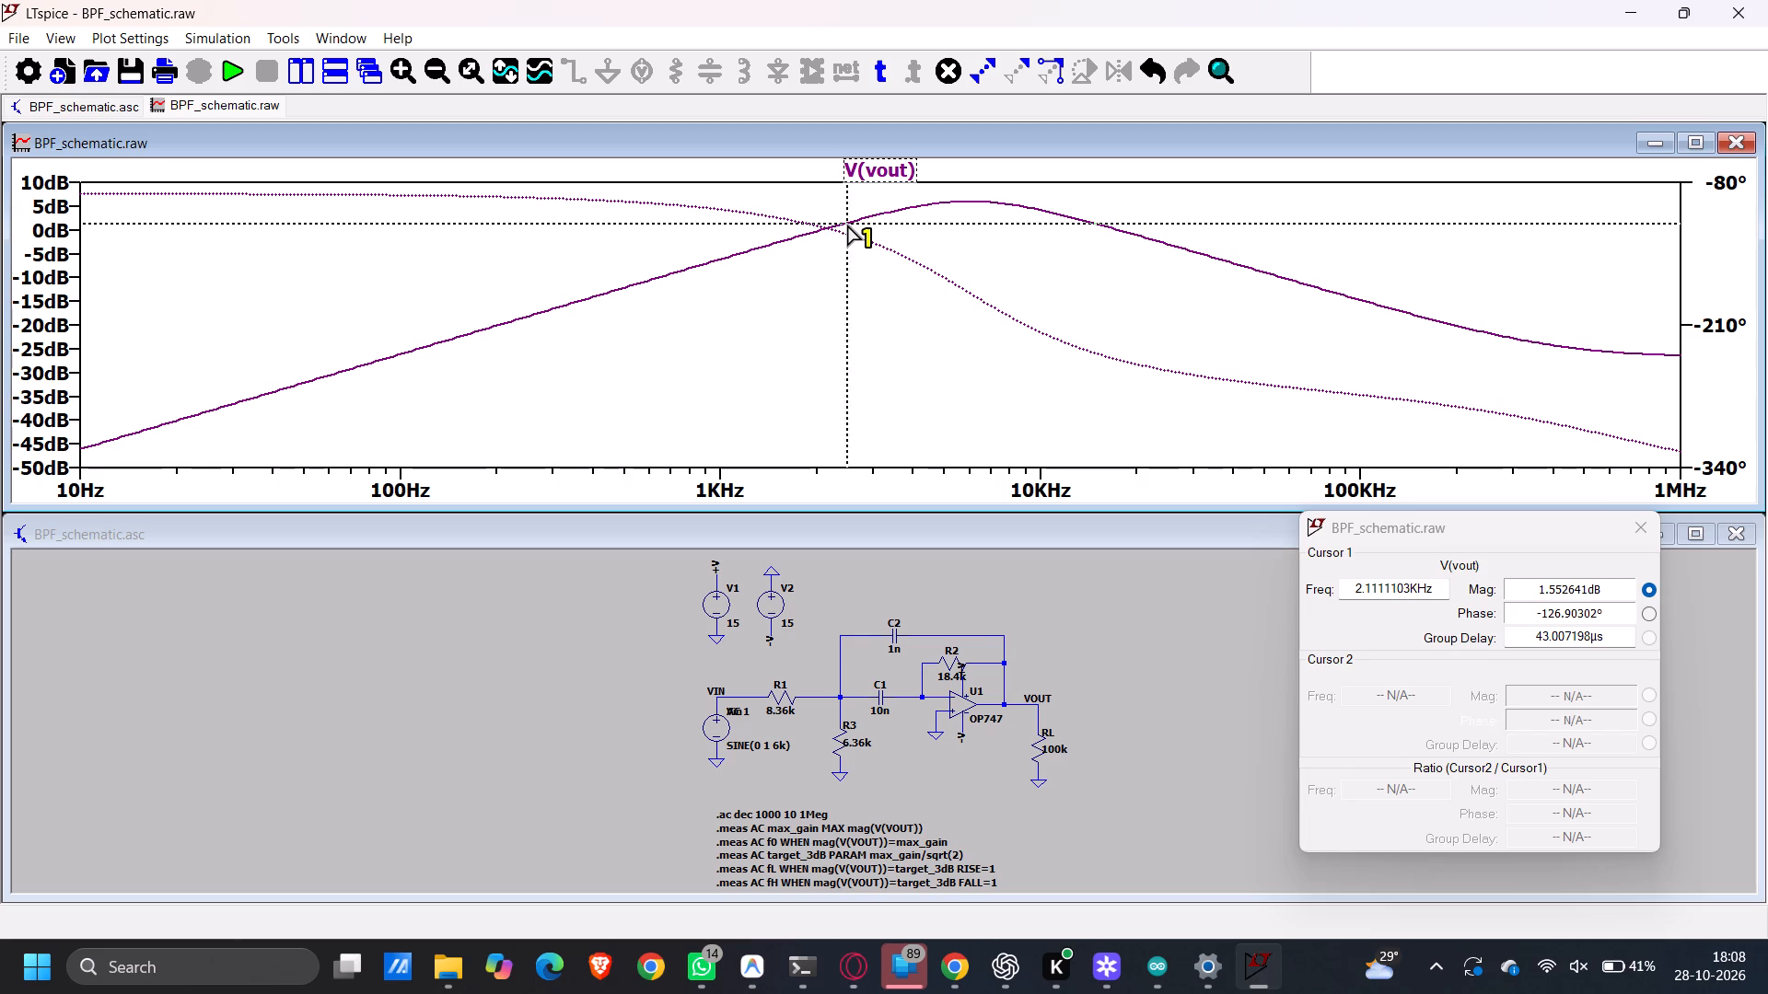
left_click_drag(846, 223, 838, 225)
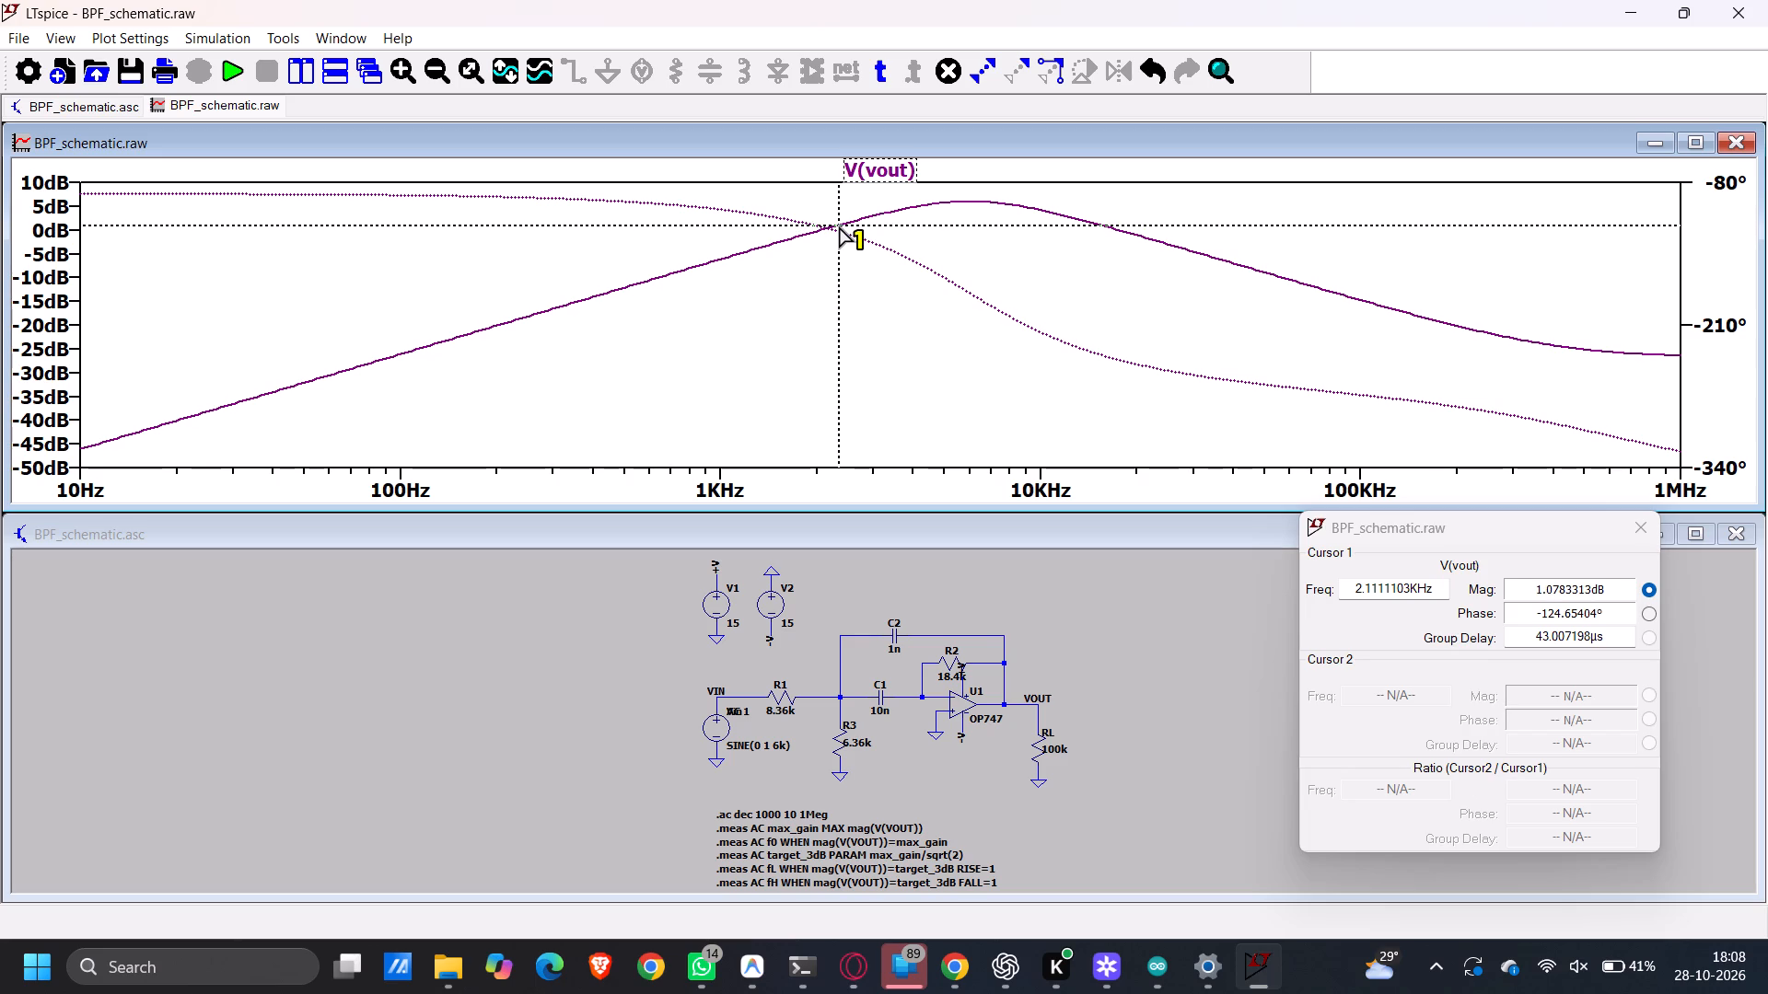
left_click_drag(838, 225, 863, 219)
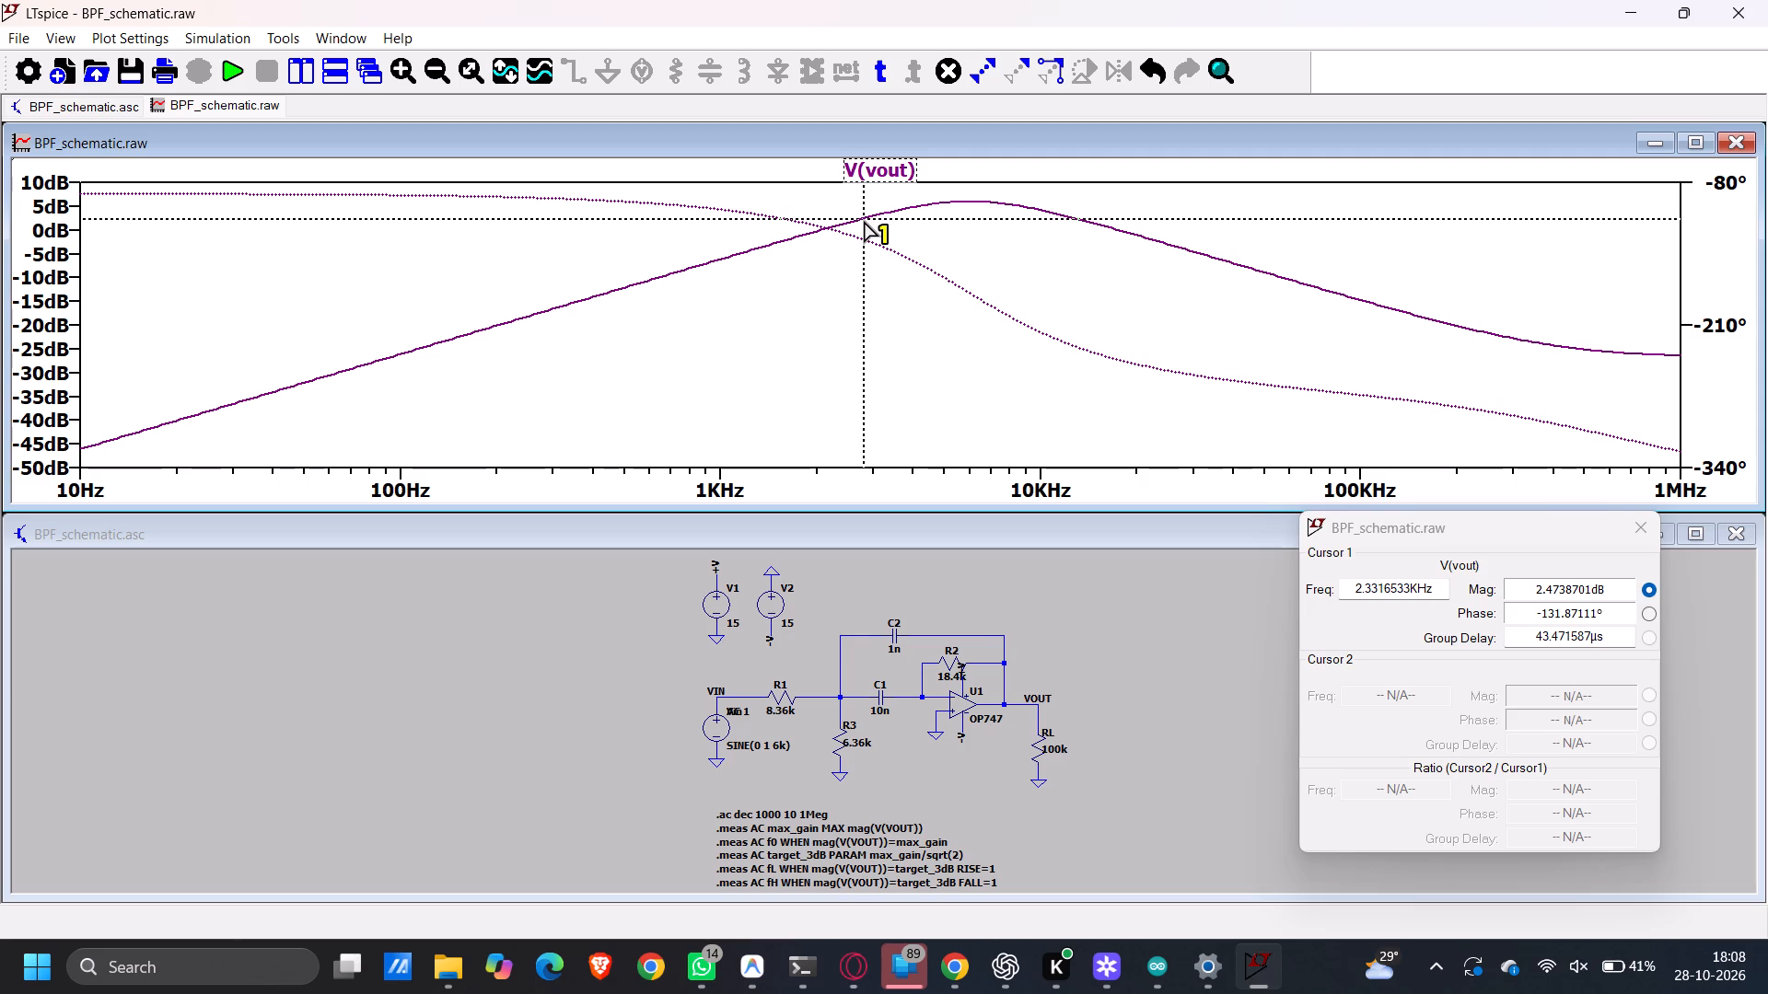
left_click_drag(863, 219, 879, 216)
left_click_drag(879, 216, 869, 216)
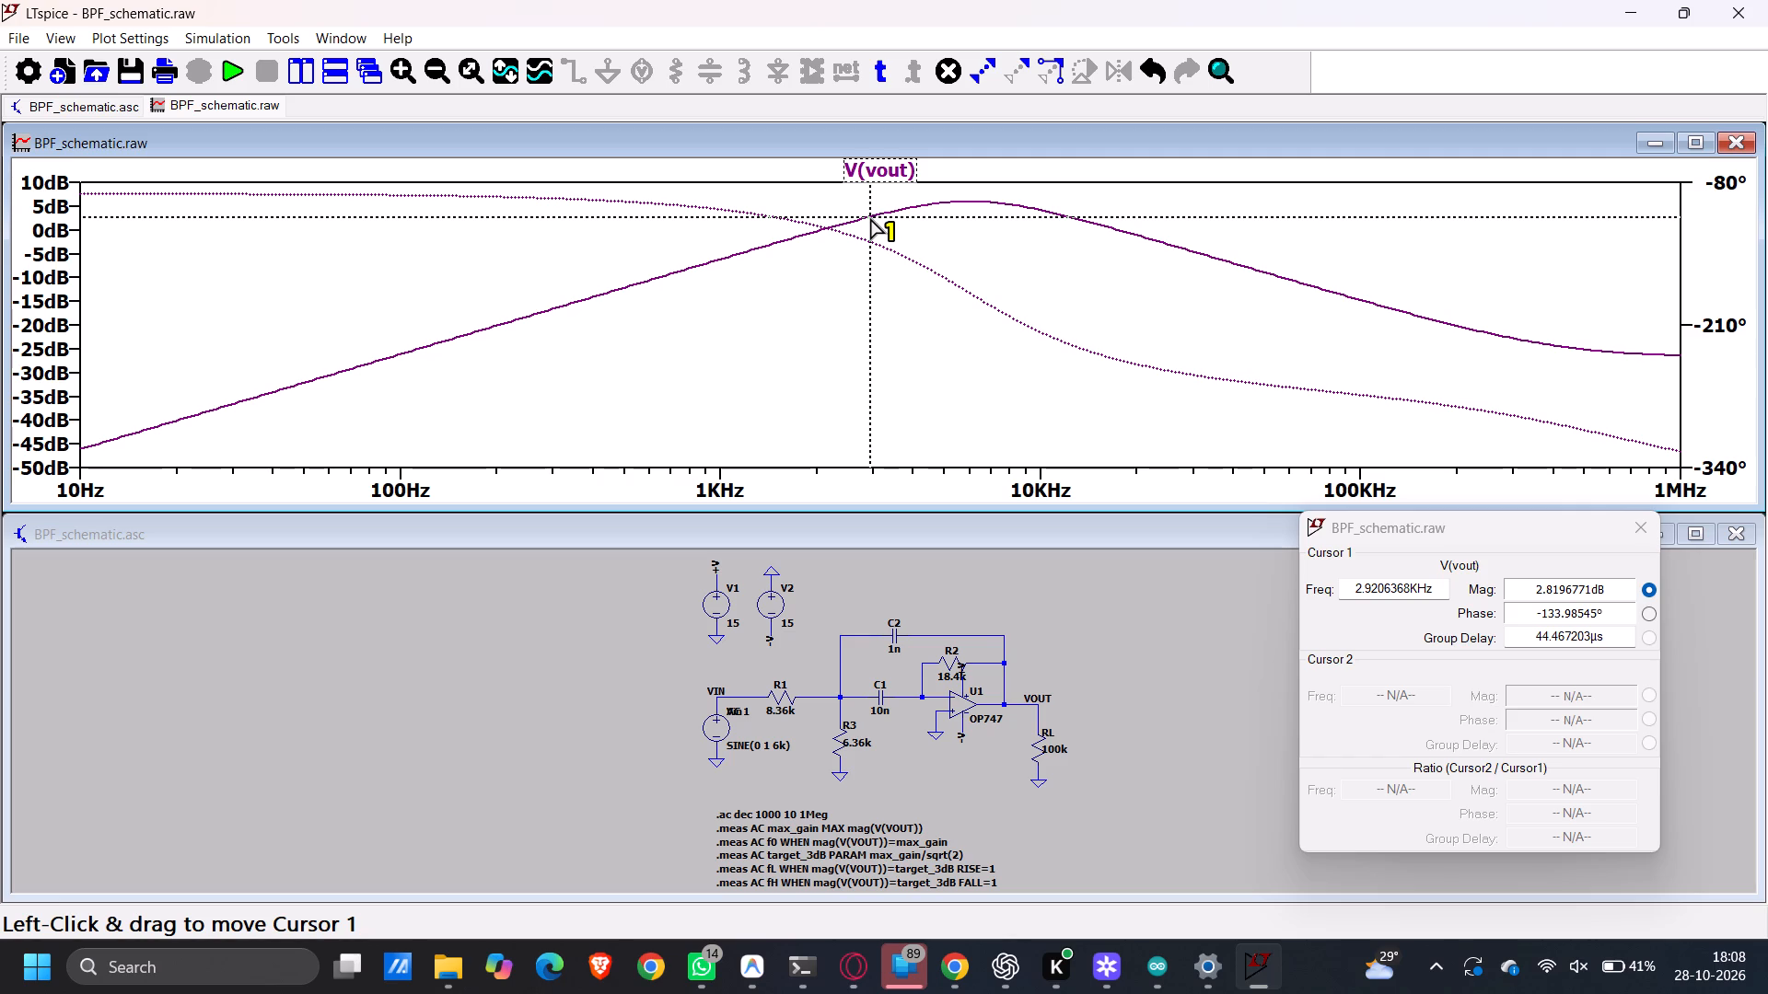
left_click(869, 216)
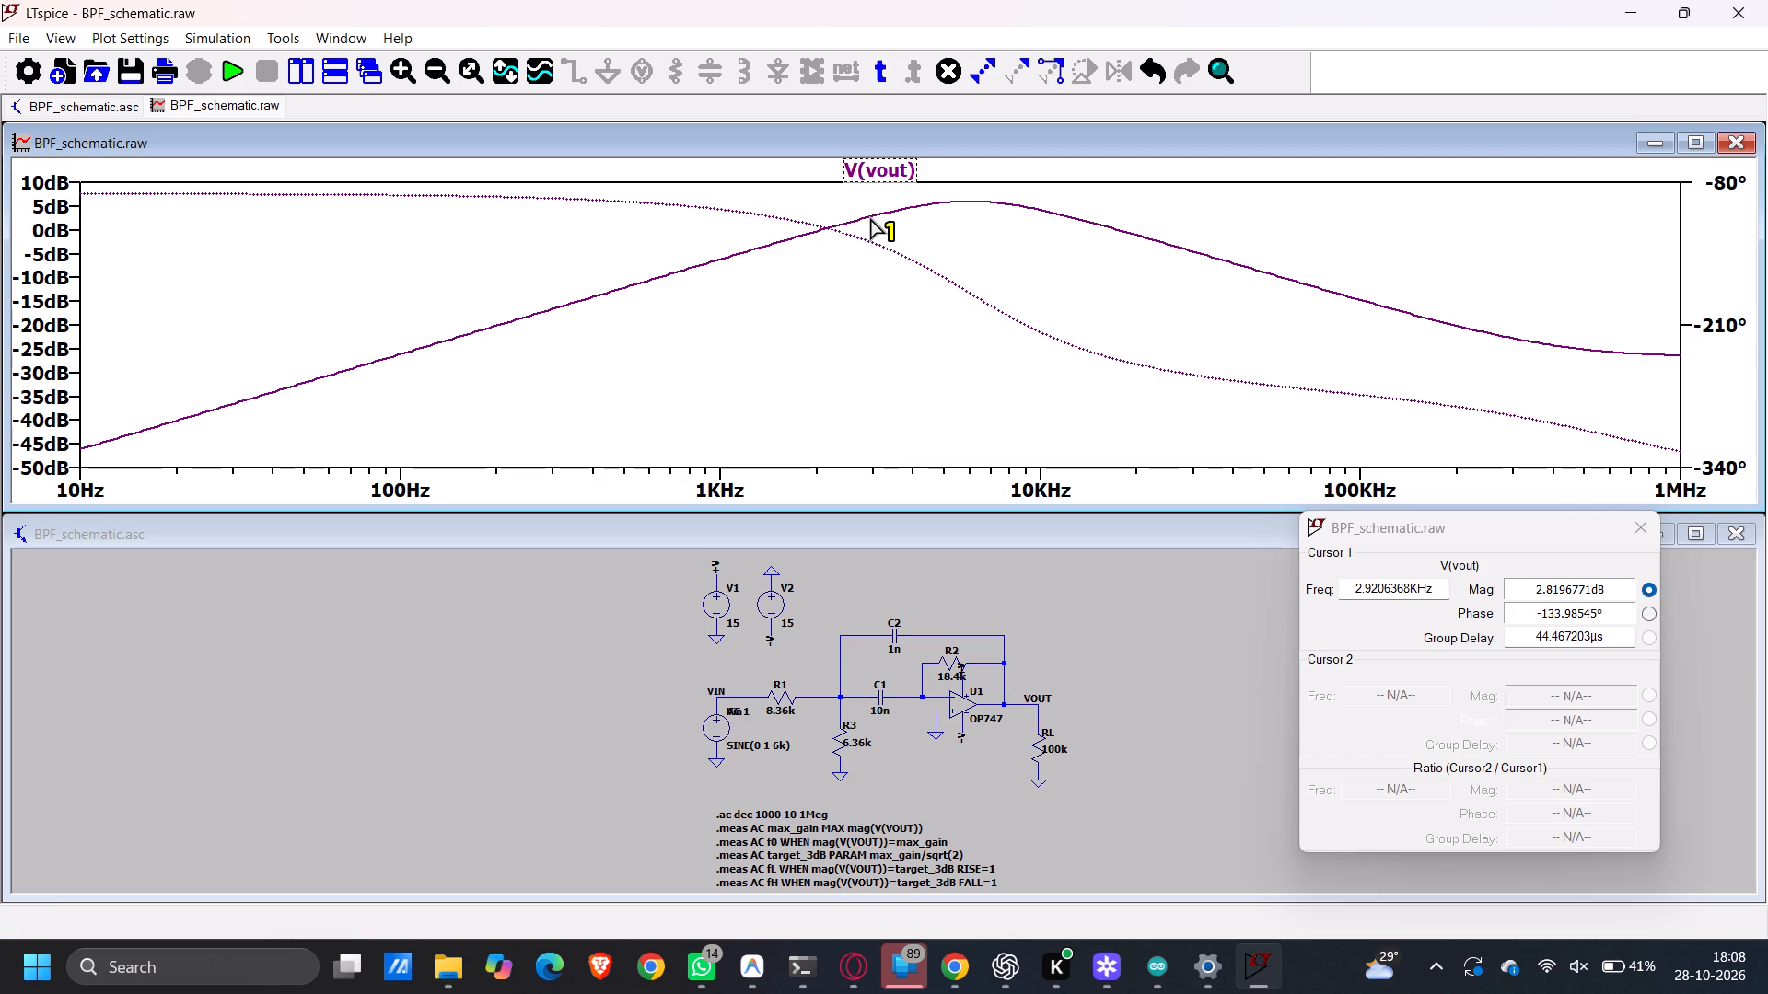
left_click(870, 216)
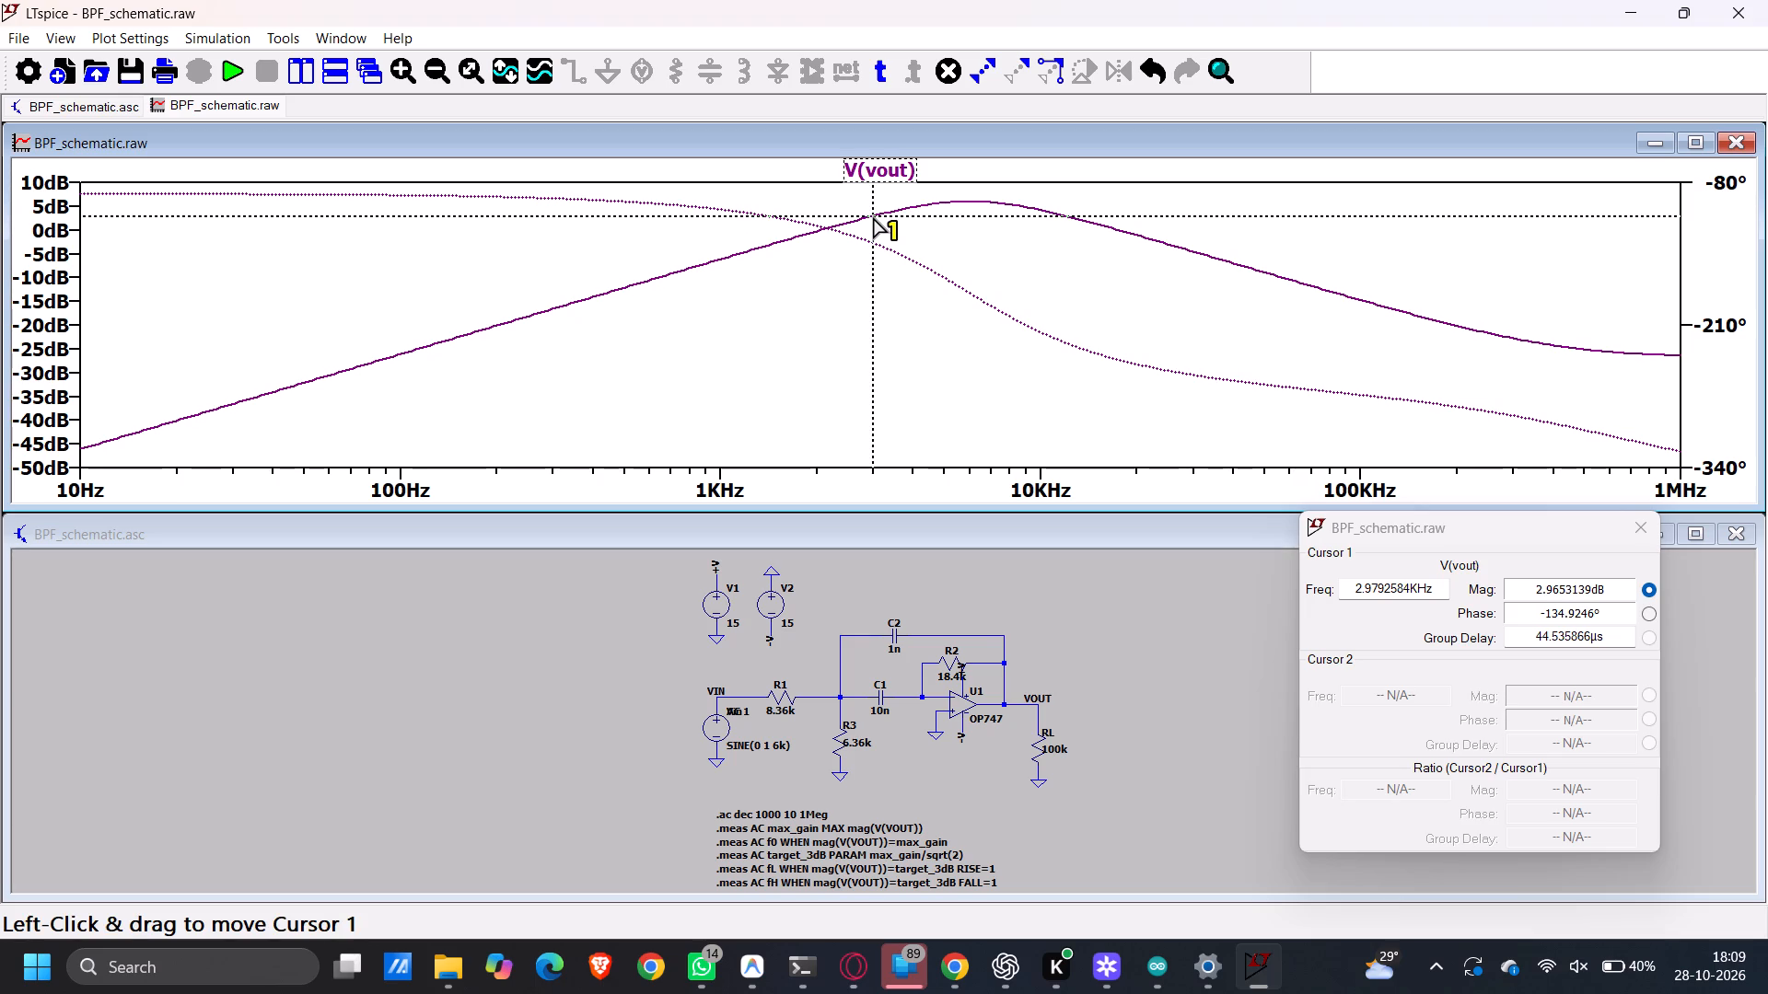
left_click(872, 215)
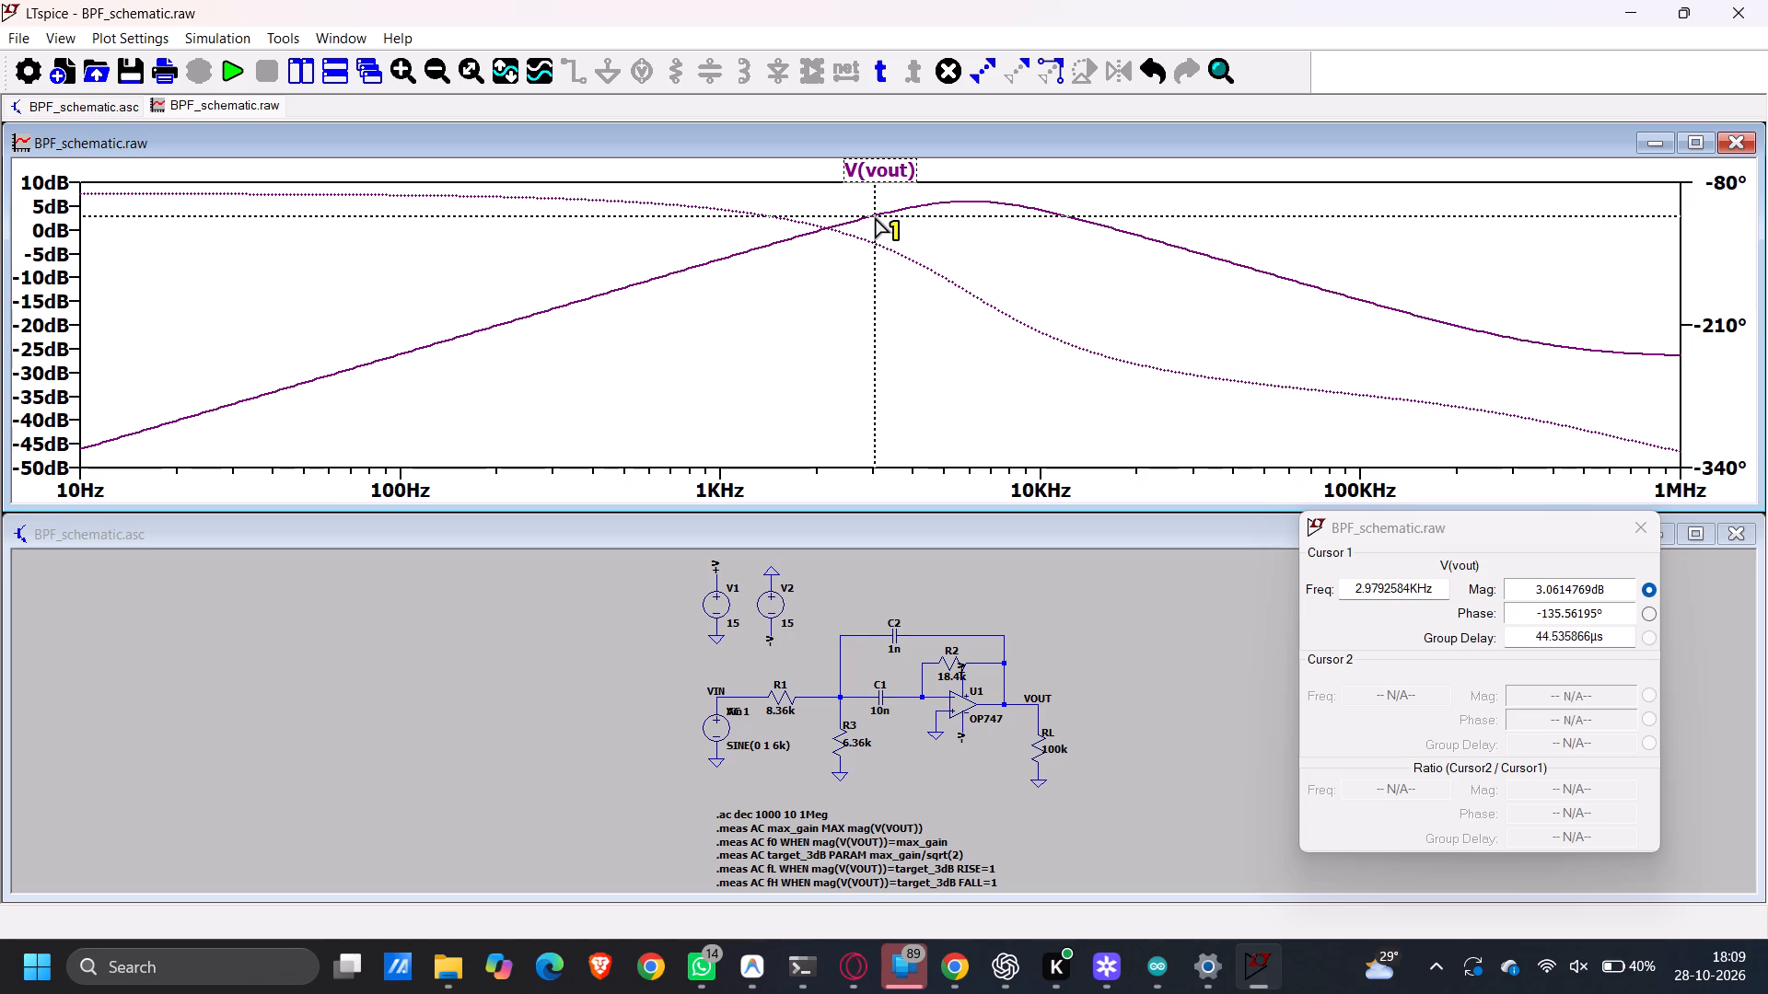
Capture a rectangular screenshot of the waveform plot with cursor 1 at the lower 3 dB point, including the schematic and cursor readout.
key("shift+super+s")
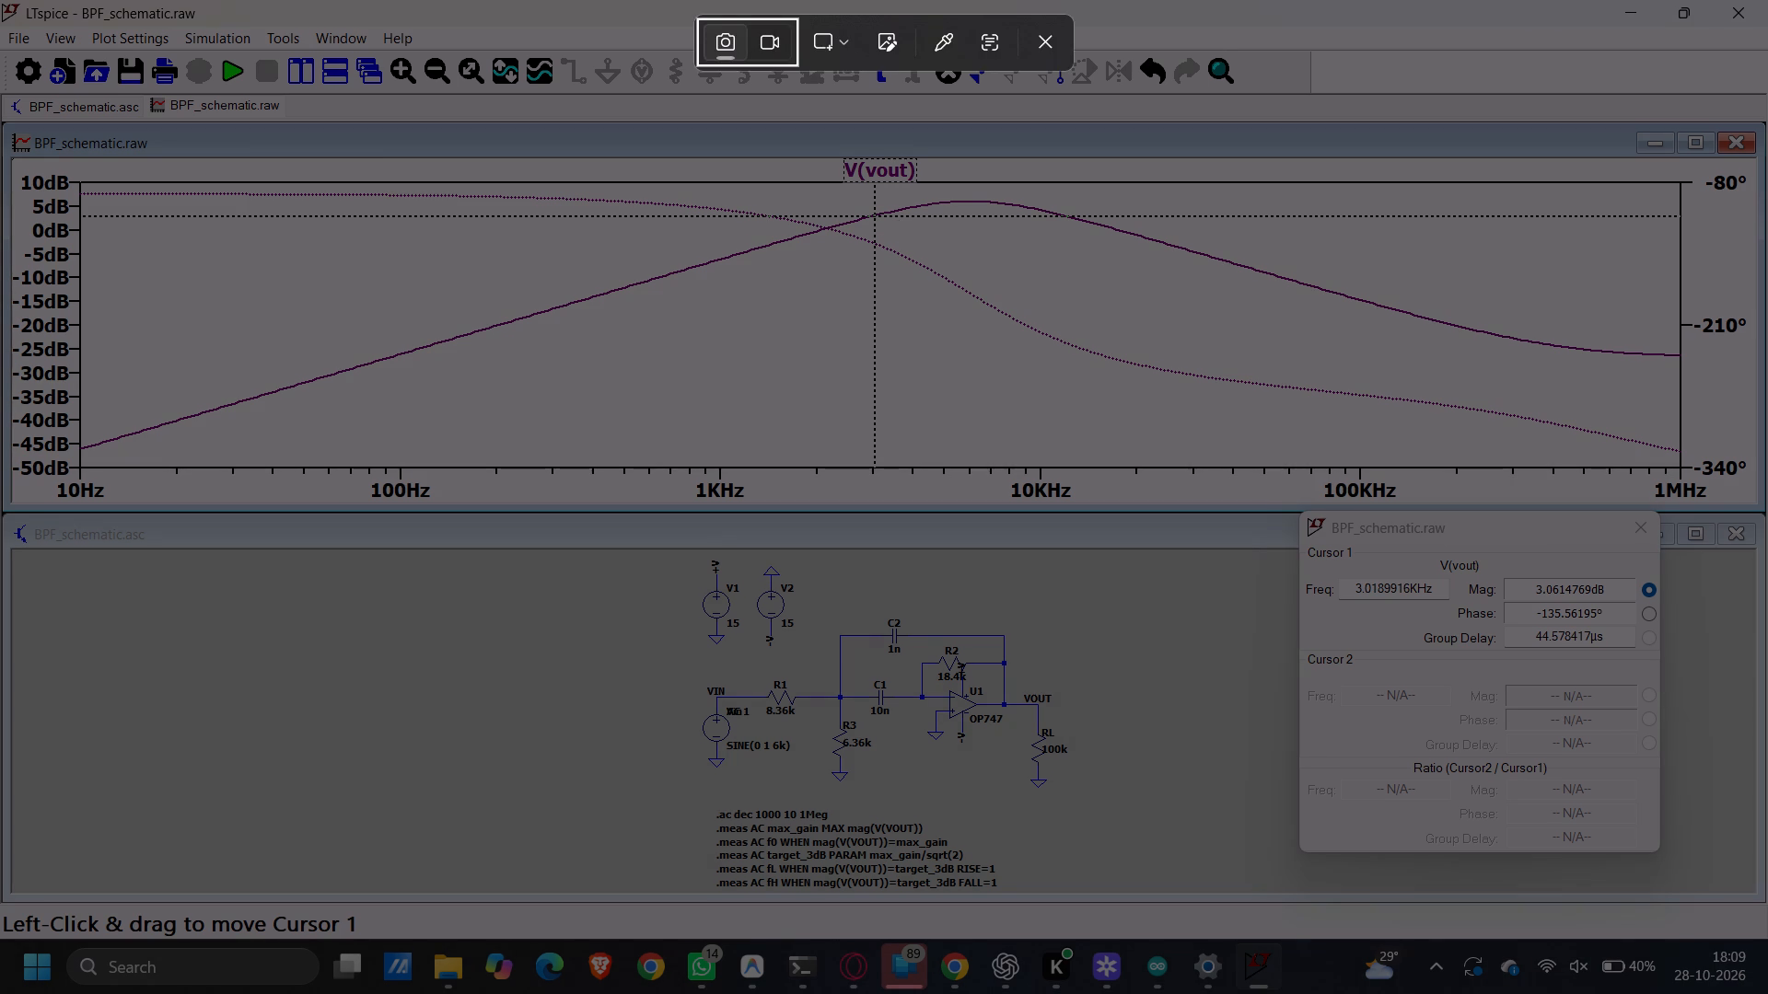
left_click_drag(4, 119, 1400, 531)
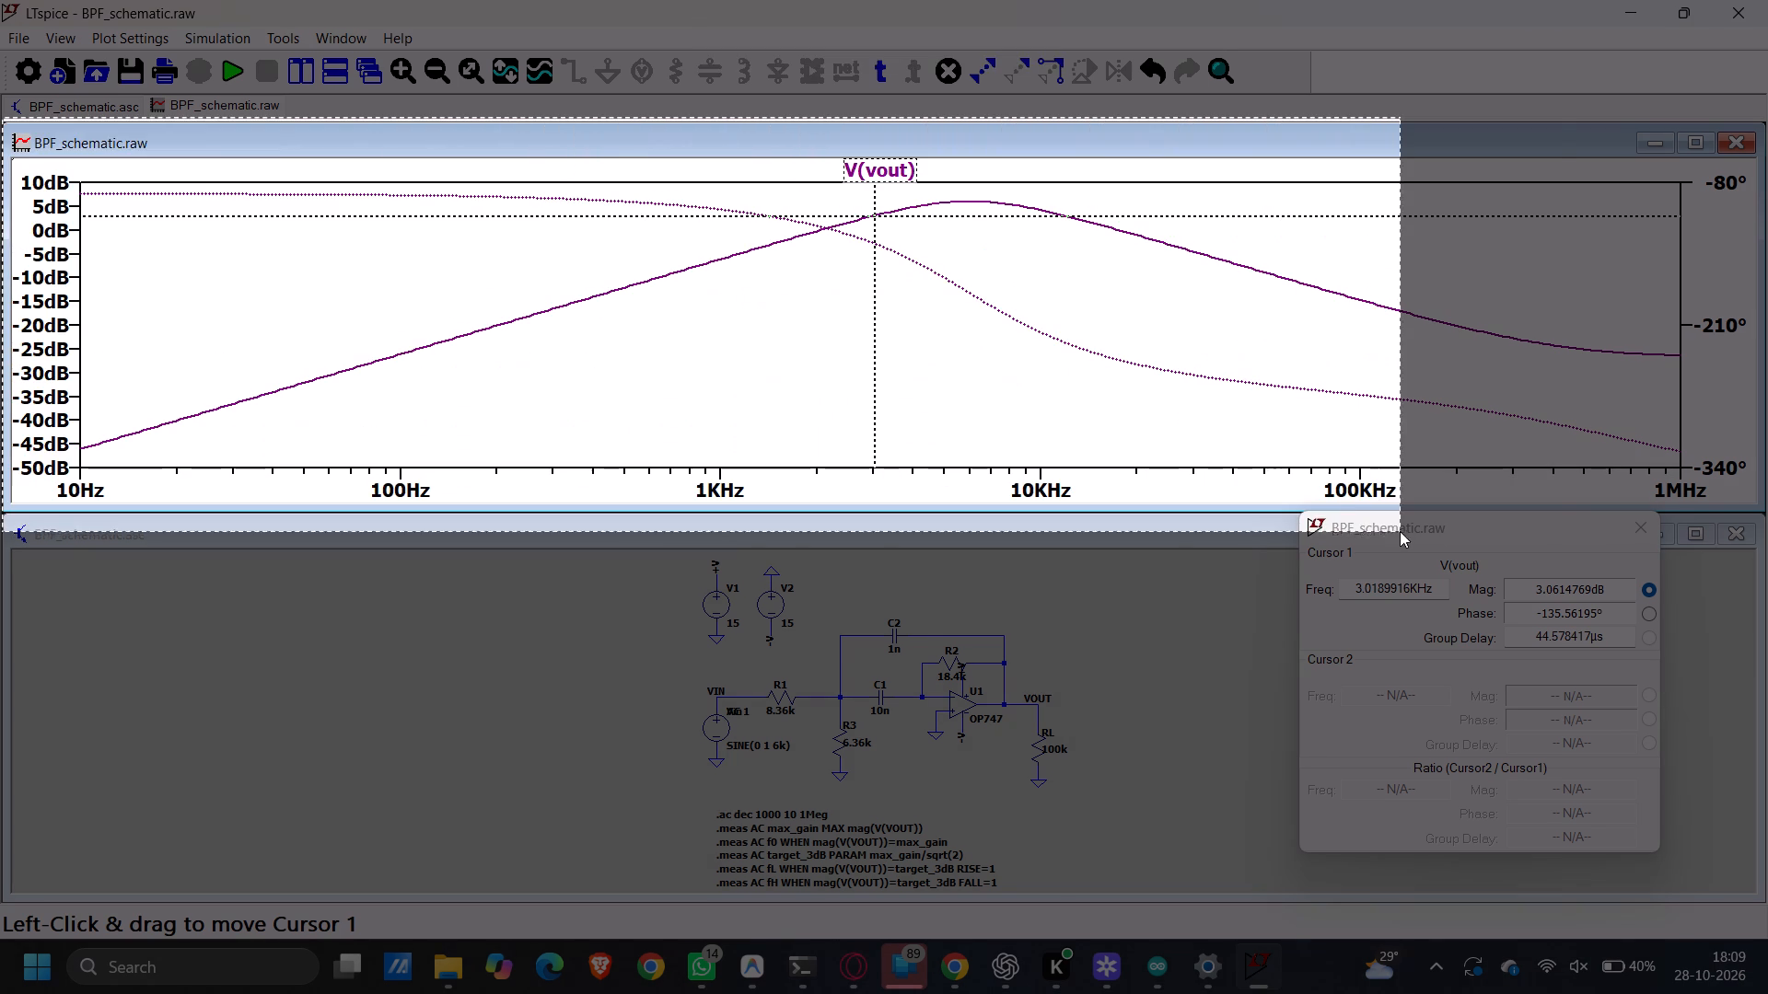
left_click_drag(1400, 531, 1767, 838)
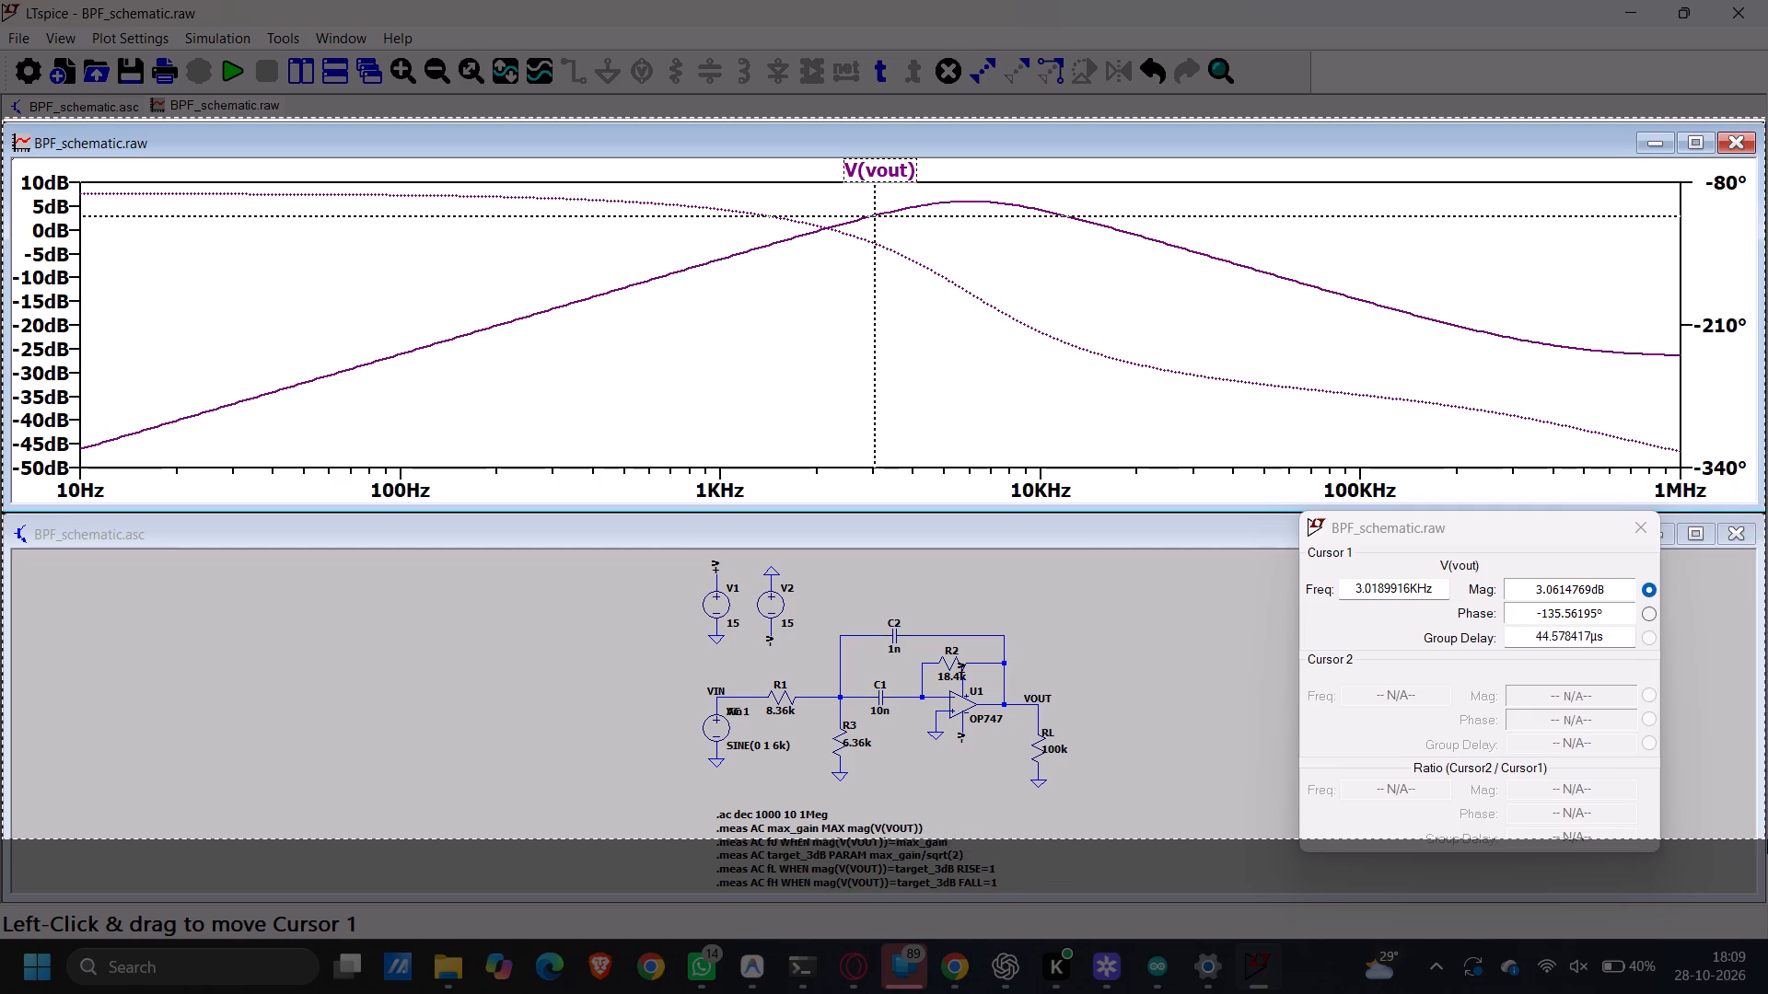
left_click_drag(1767, 838, 1758, 907)
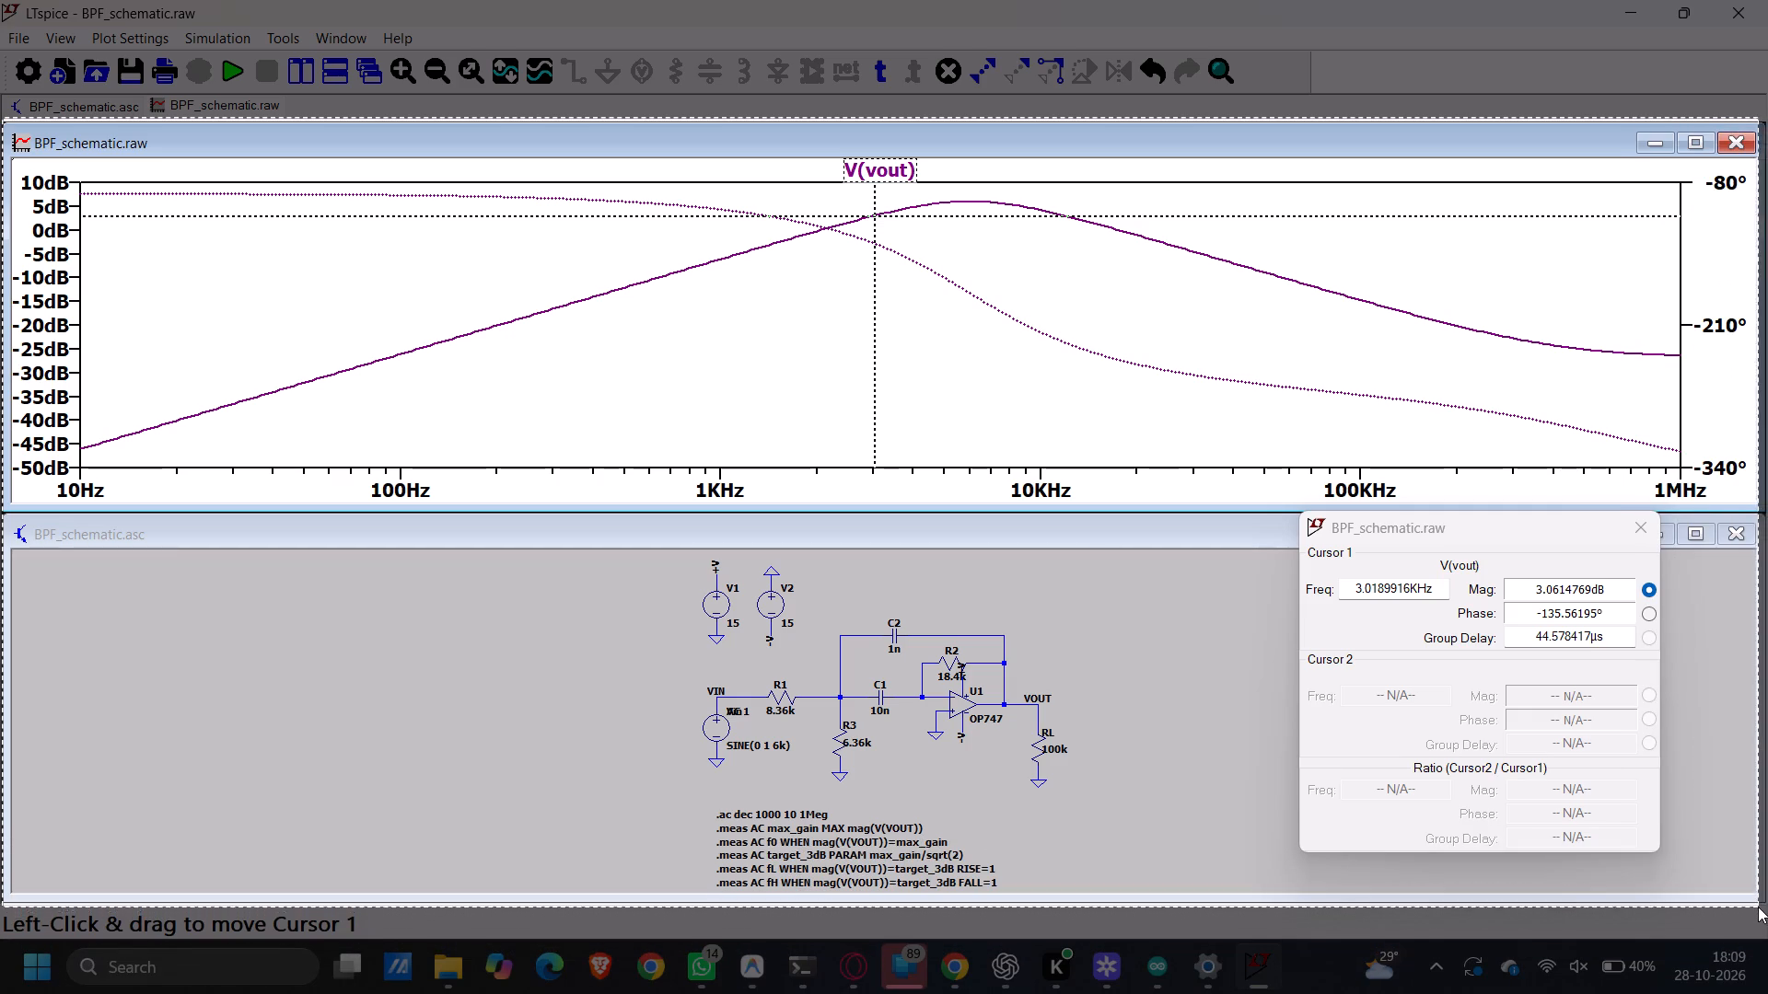
left_click_drag(1758, 907, 1753, 898)
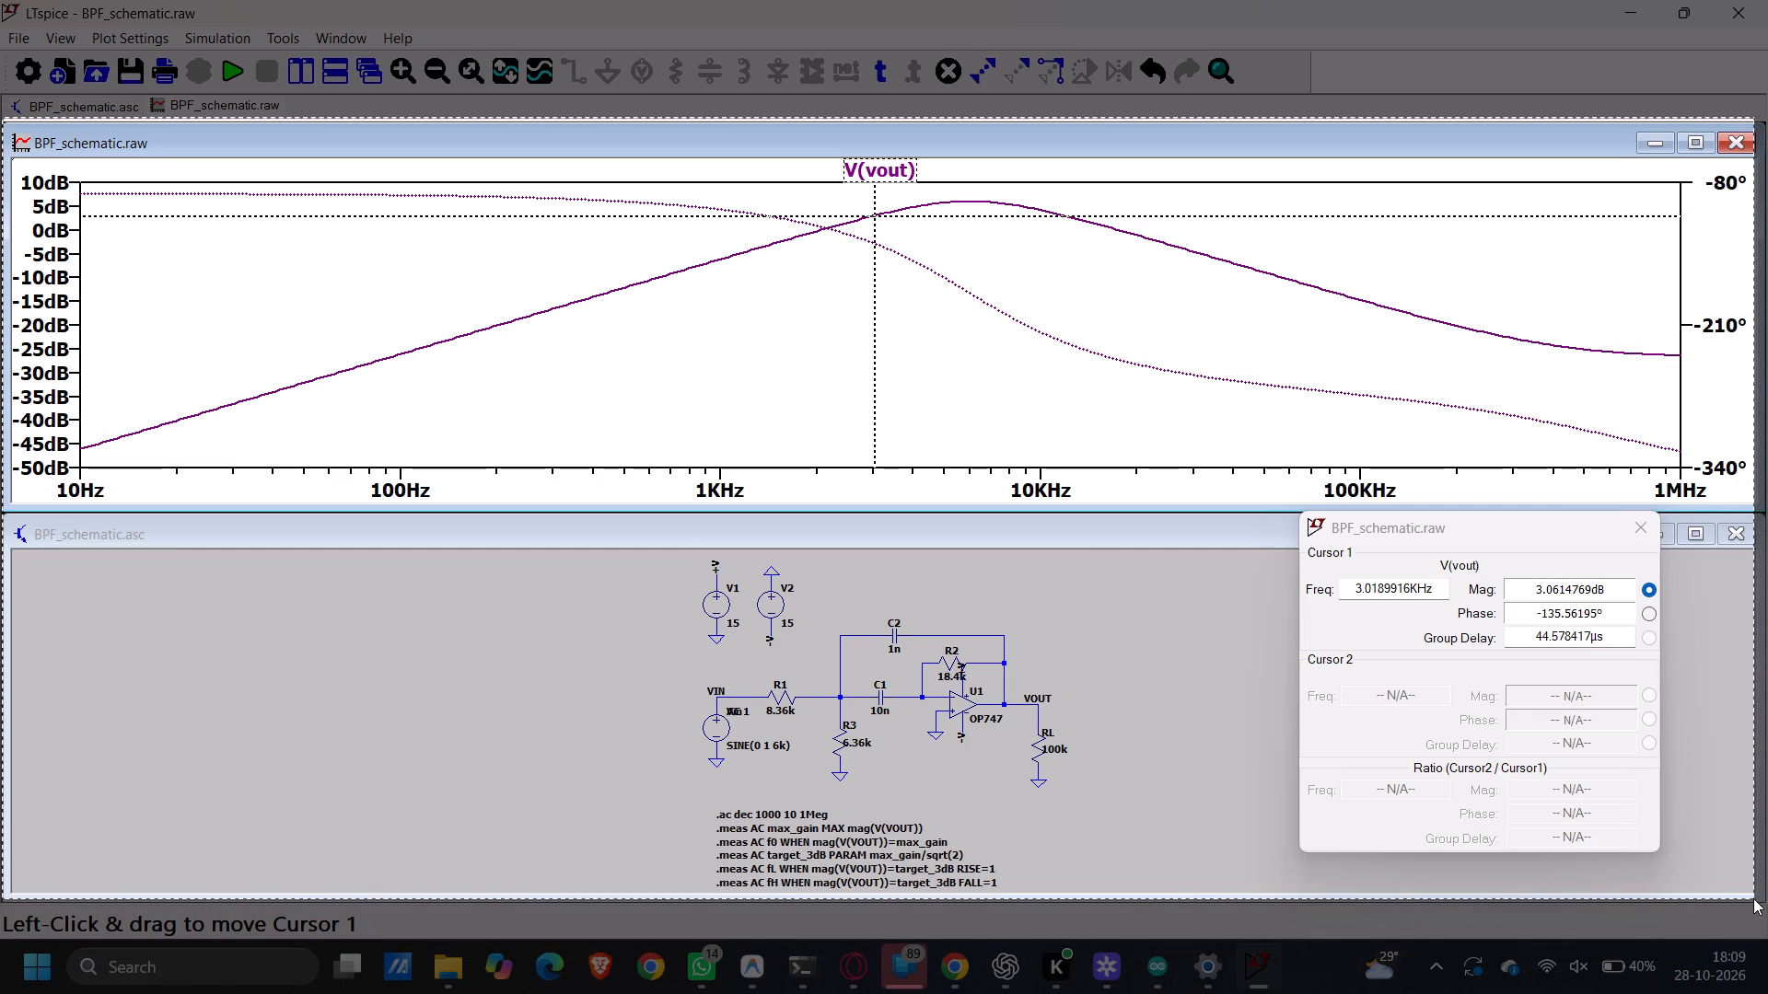
left_click_drag(1753, 898, 1756, 903)
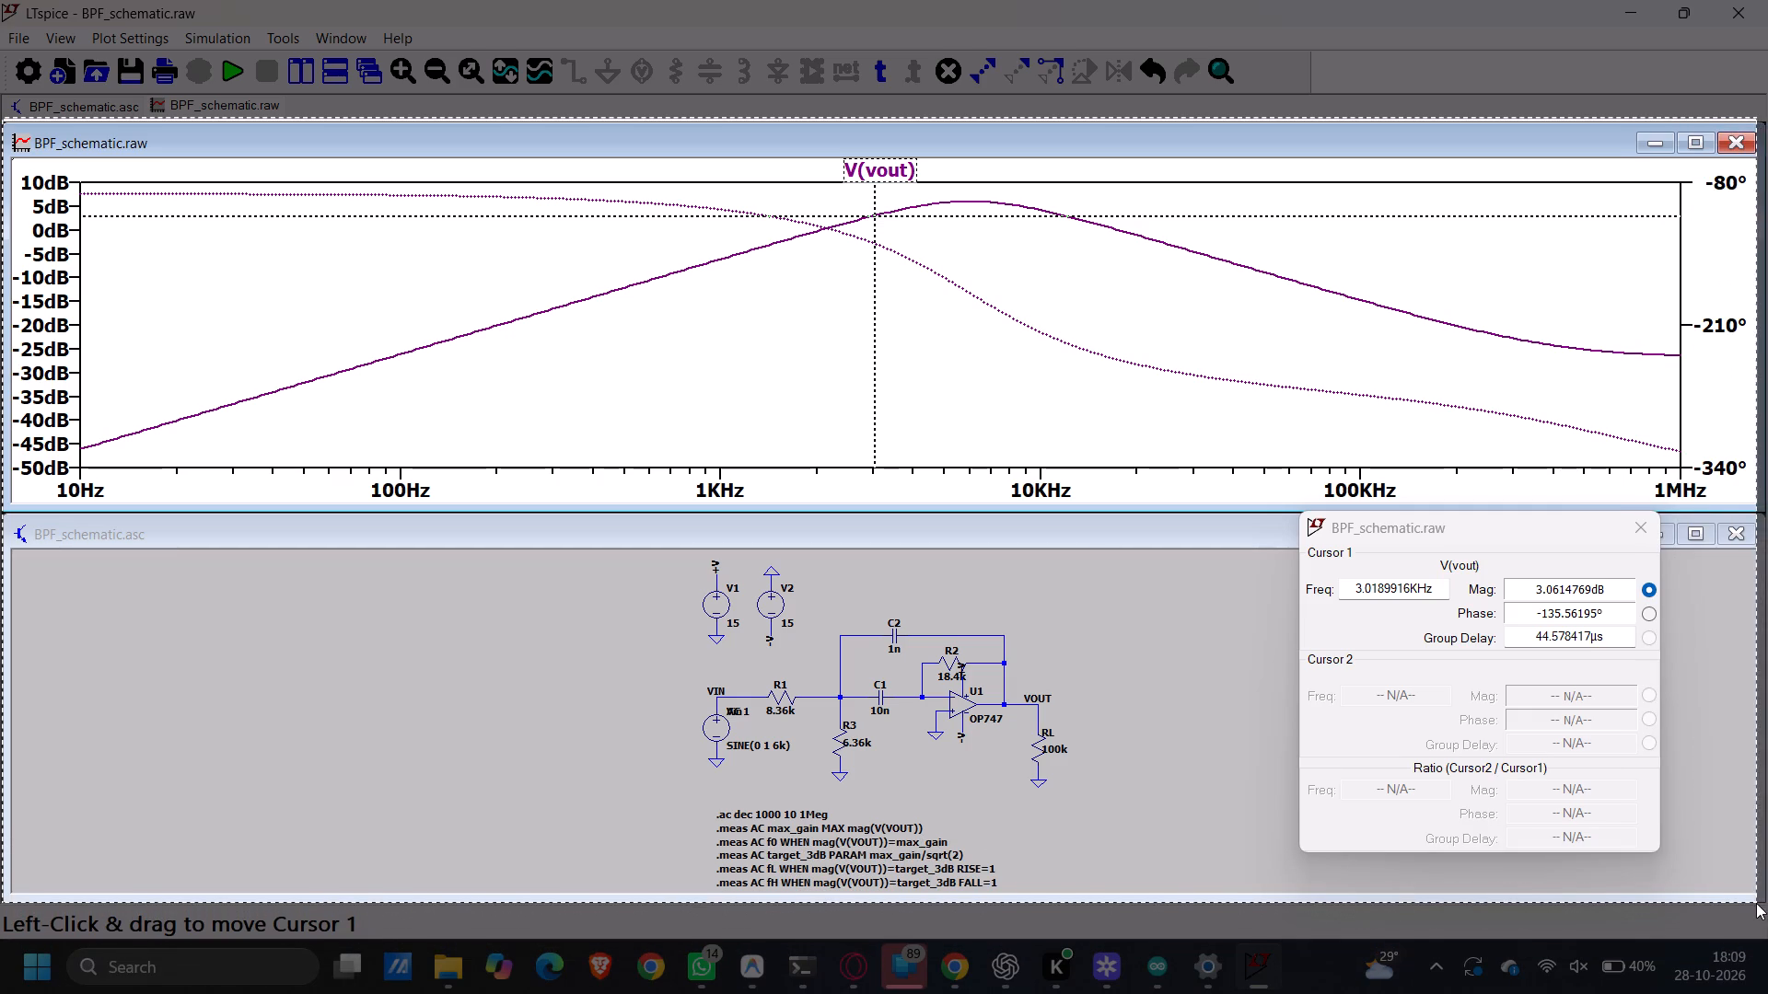
left_click_drag(1756, 903, 1762, 903)
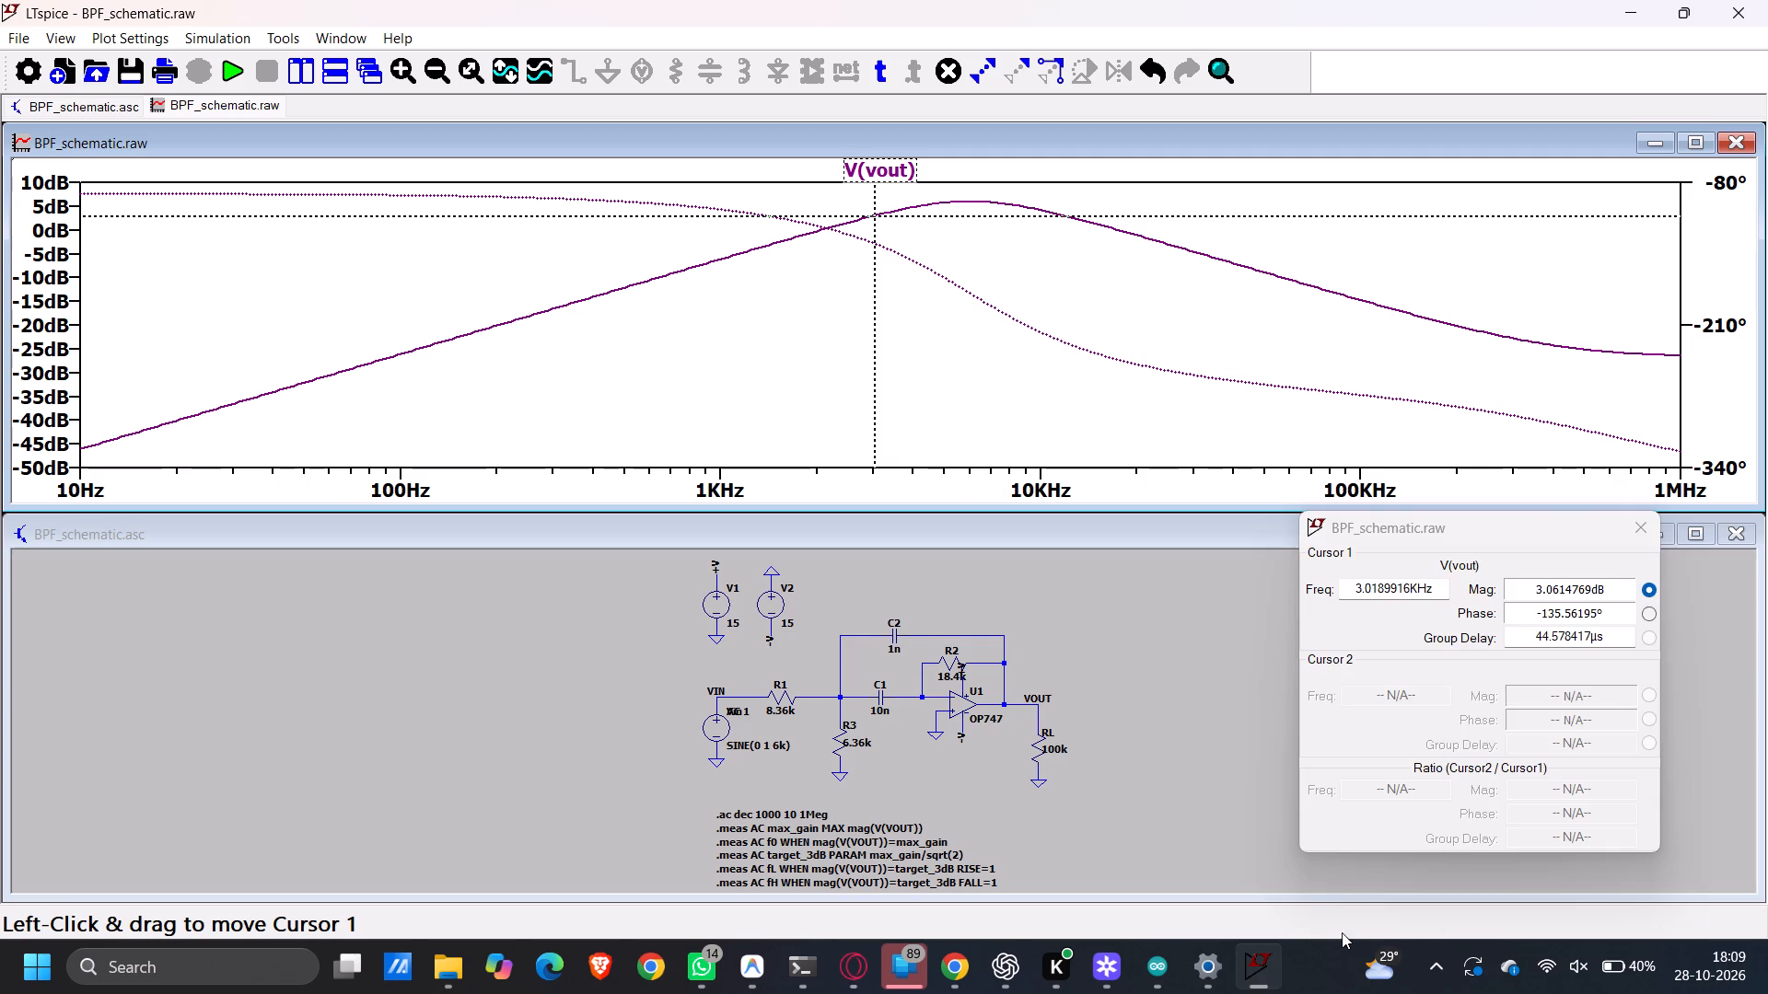
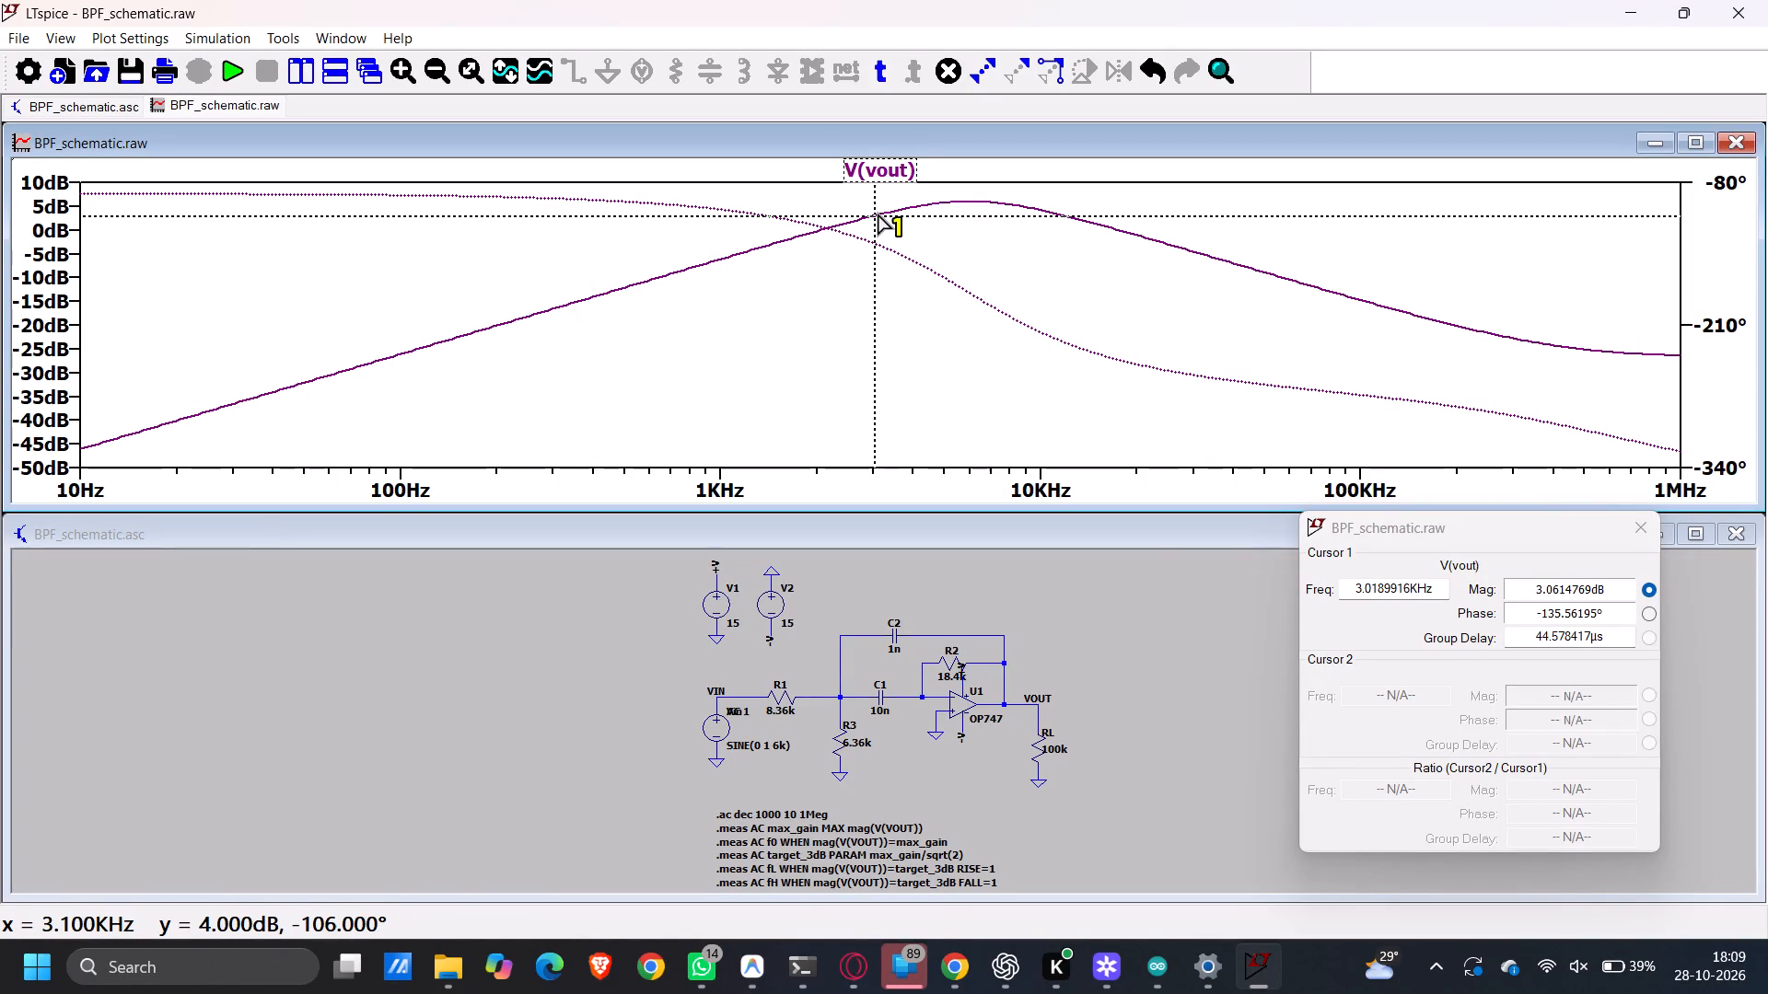
Move cursor 1 past the peak onto the falling side of the V(vout) magnitude trace to locate the upper 3 dB point.
left_click_drag(876, 214, 1063, 233)
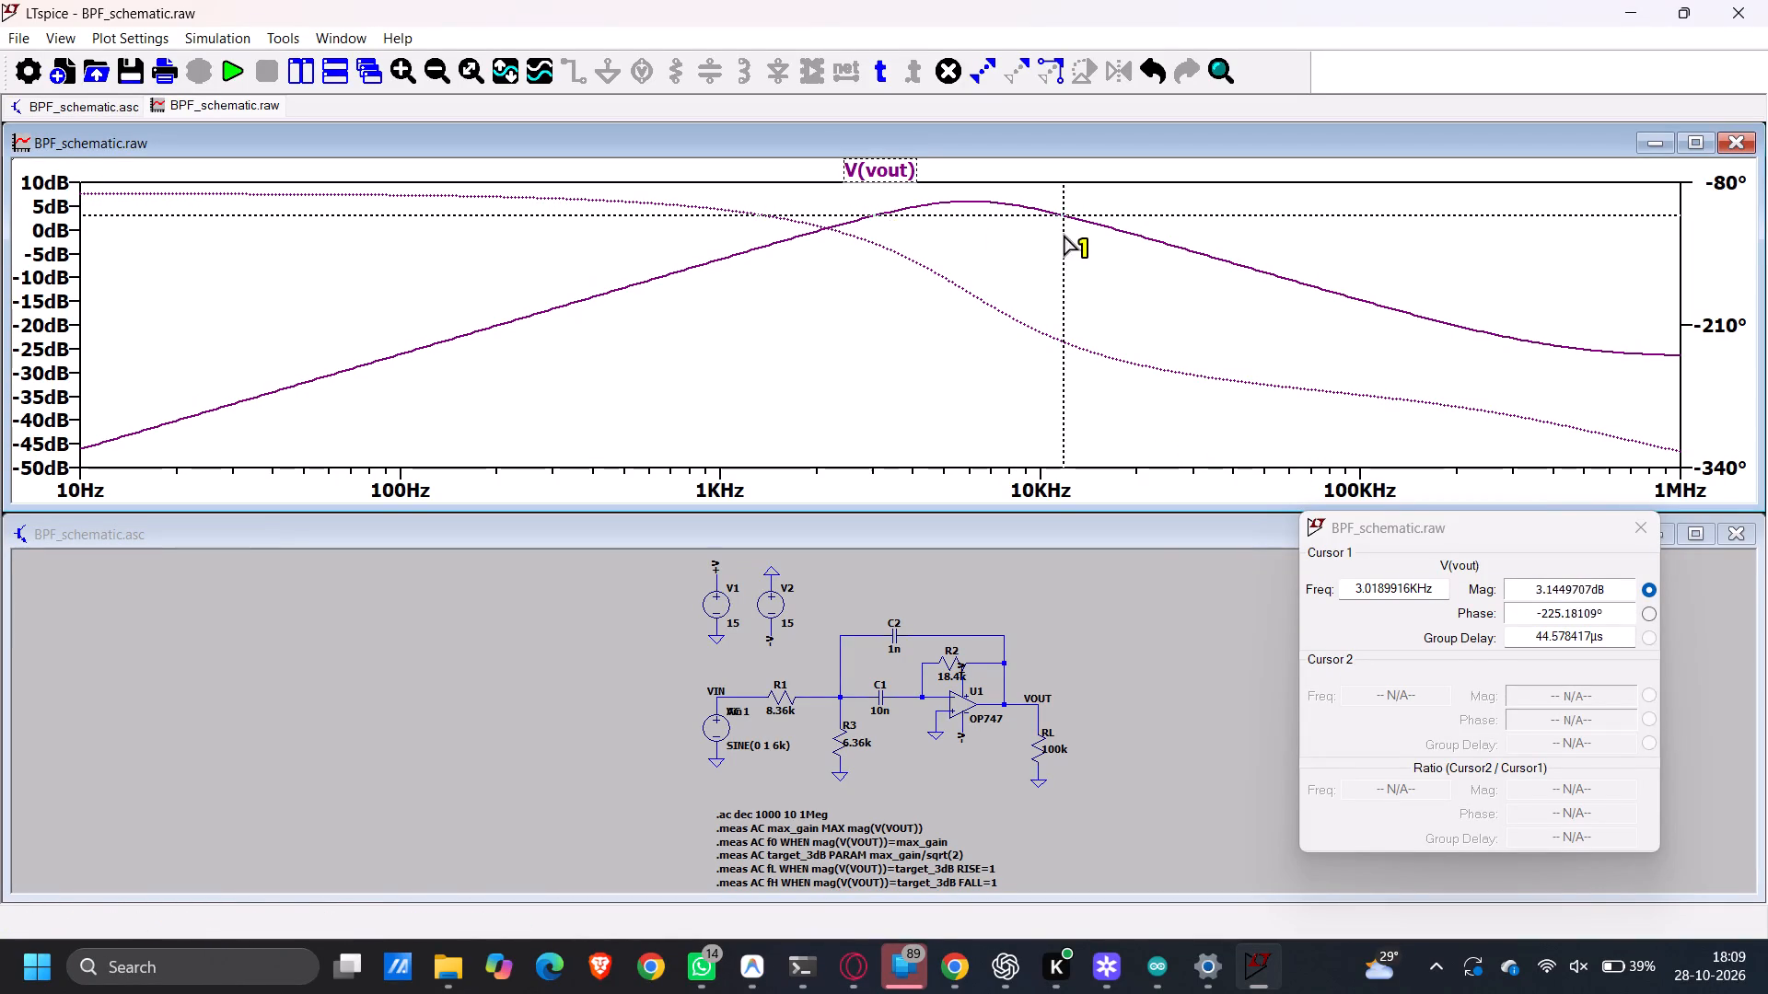
left_click_drag(1063, 233, 1113, 251)
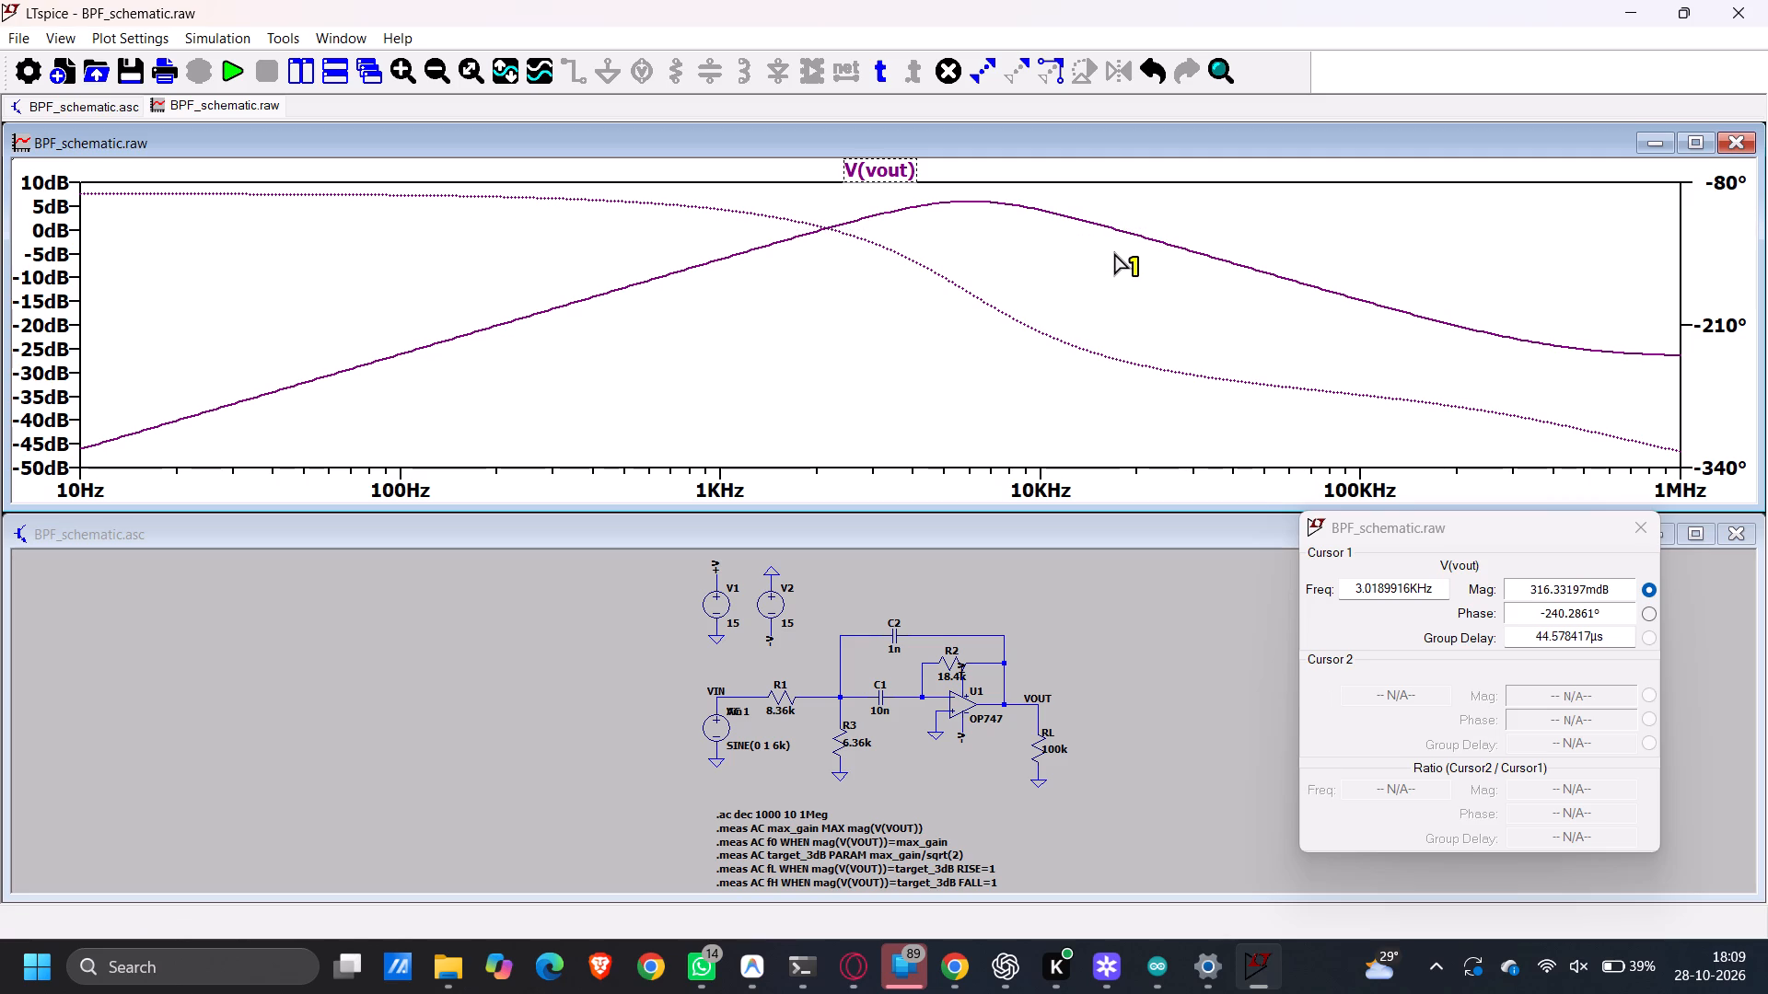
left_click_drag(1113, 251, 1121, 251)
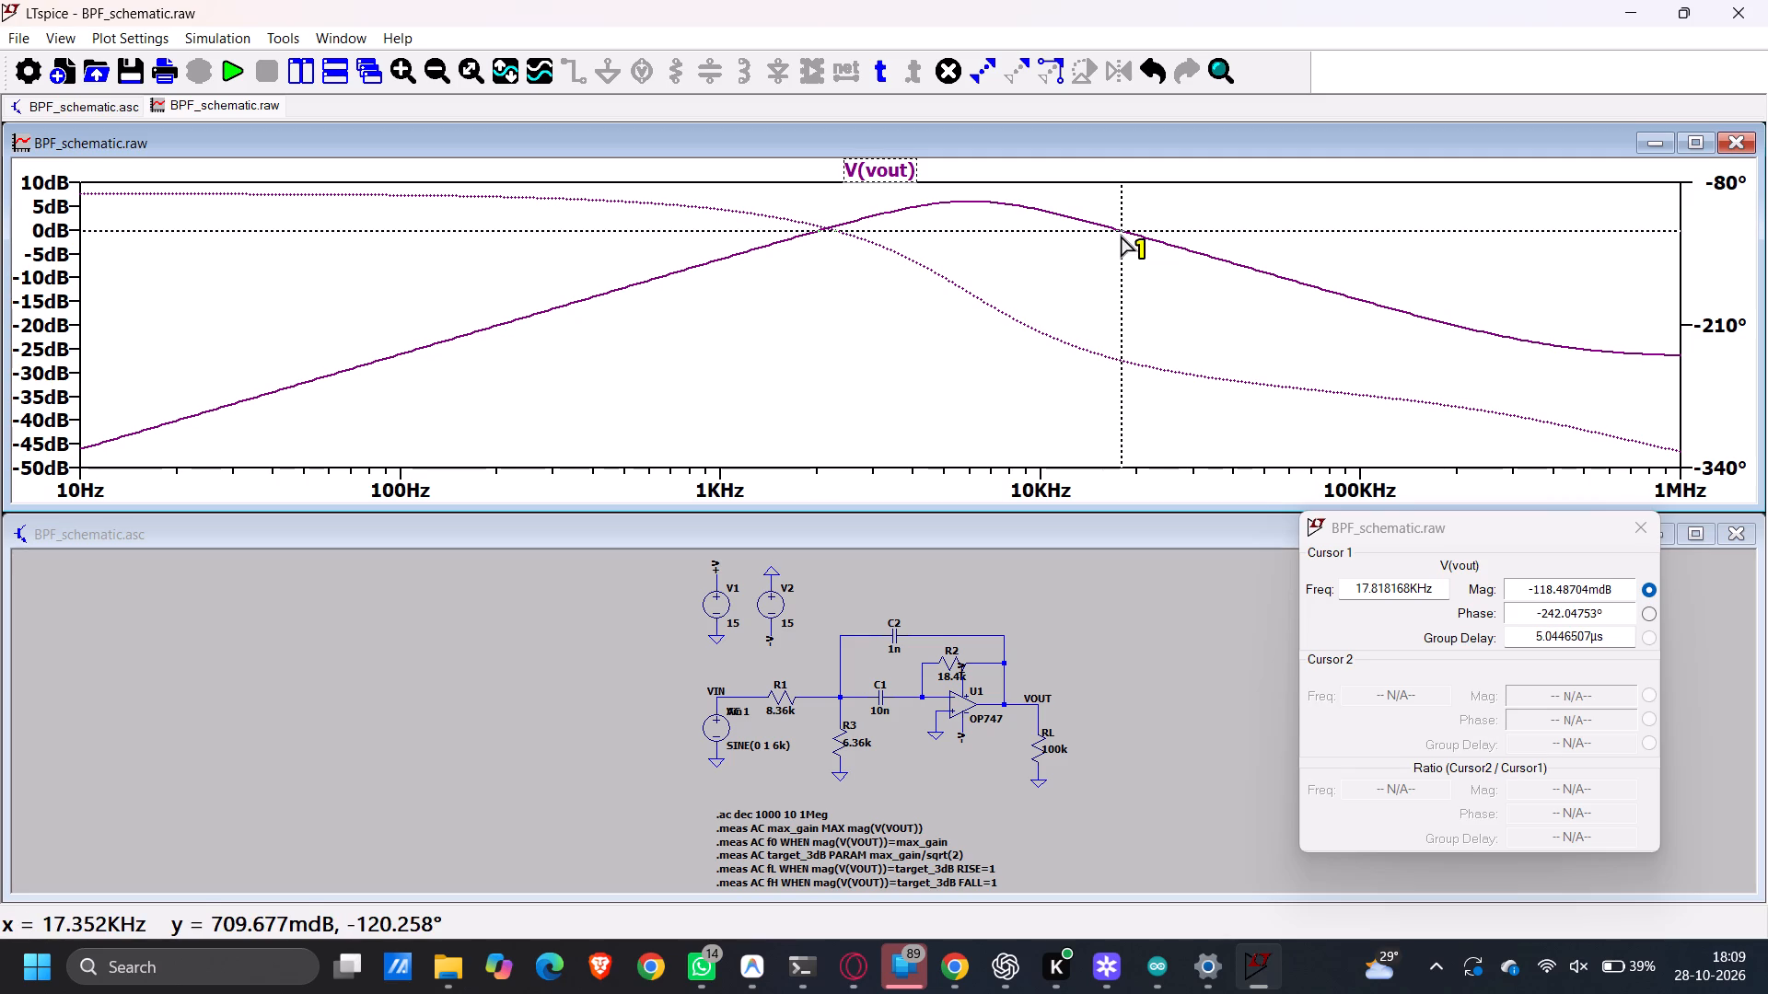
left_click_drag(1120, 231, 1086, 230)
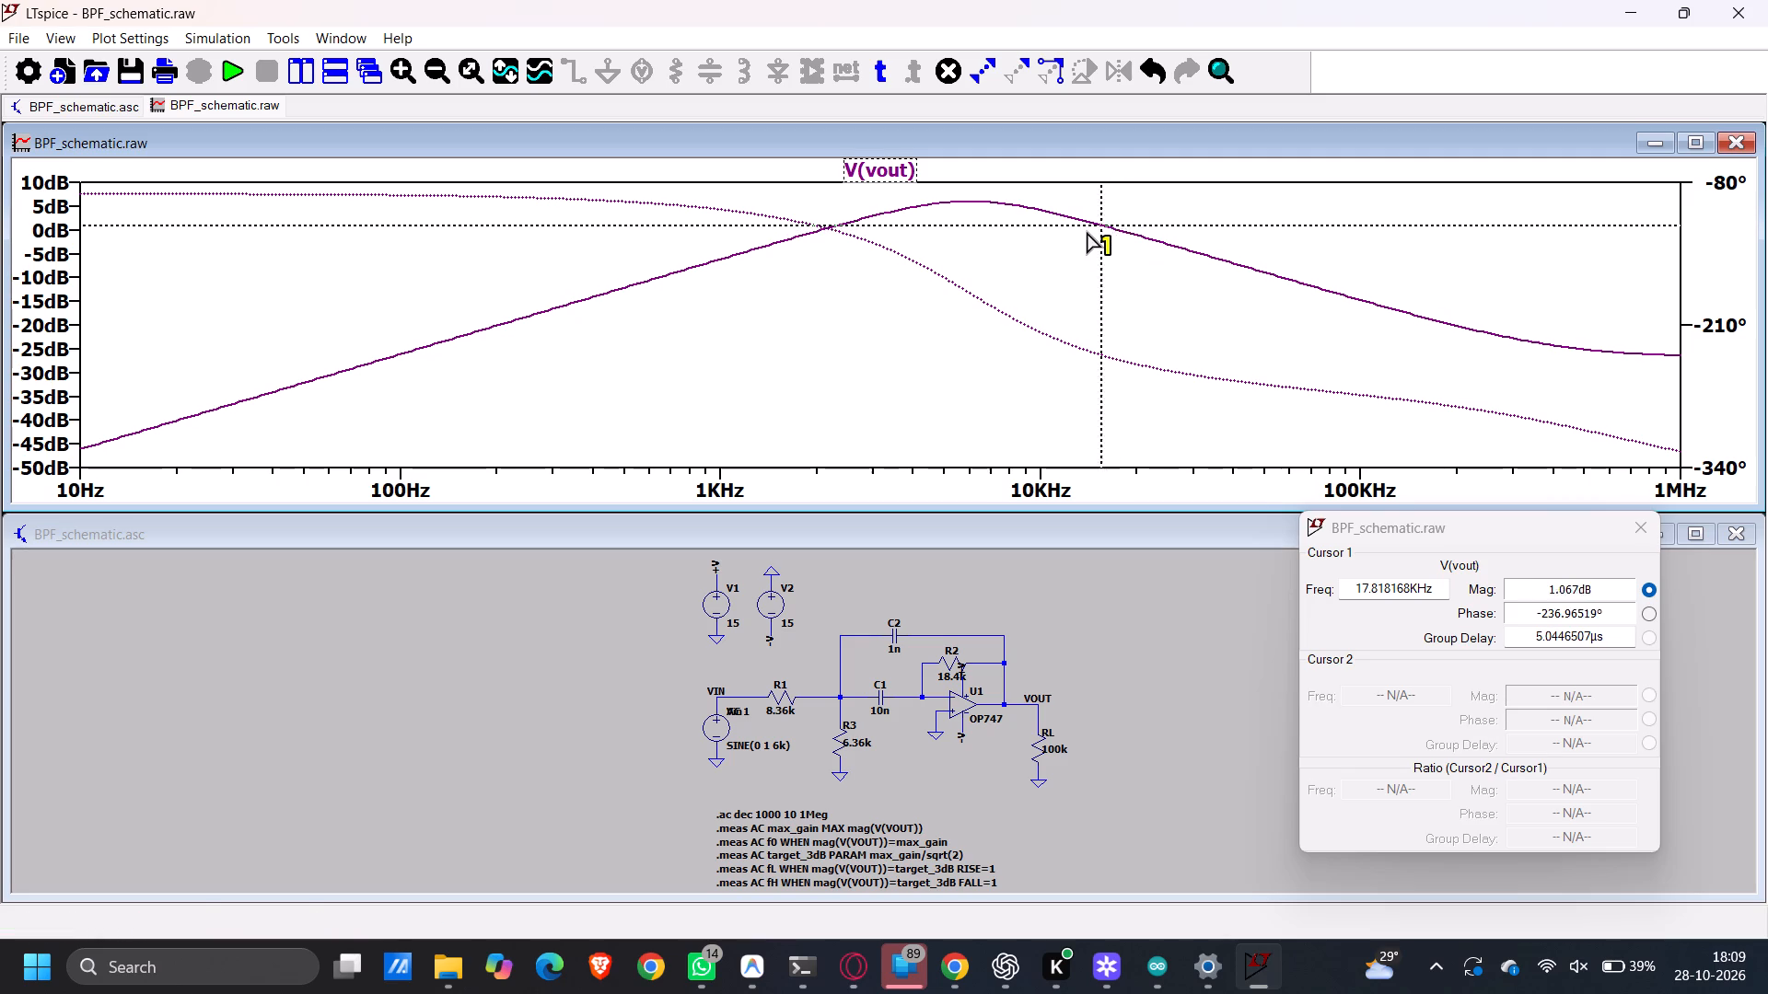
Move cursor 1 along the falling side of the V(vout) magnitude trace to the upper cutoff point, at about 3 dB near 12 kHz.
left_click_drag(1086, 230, 1076, 241)
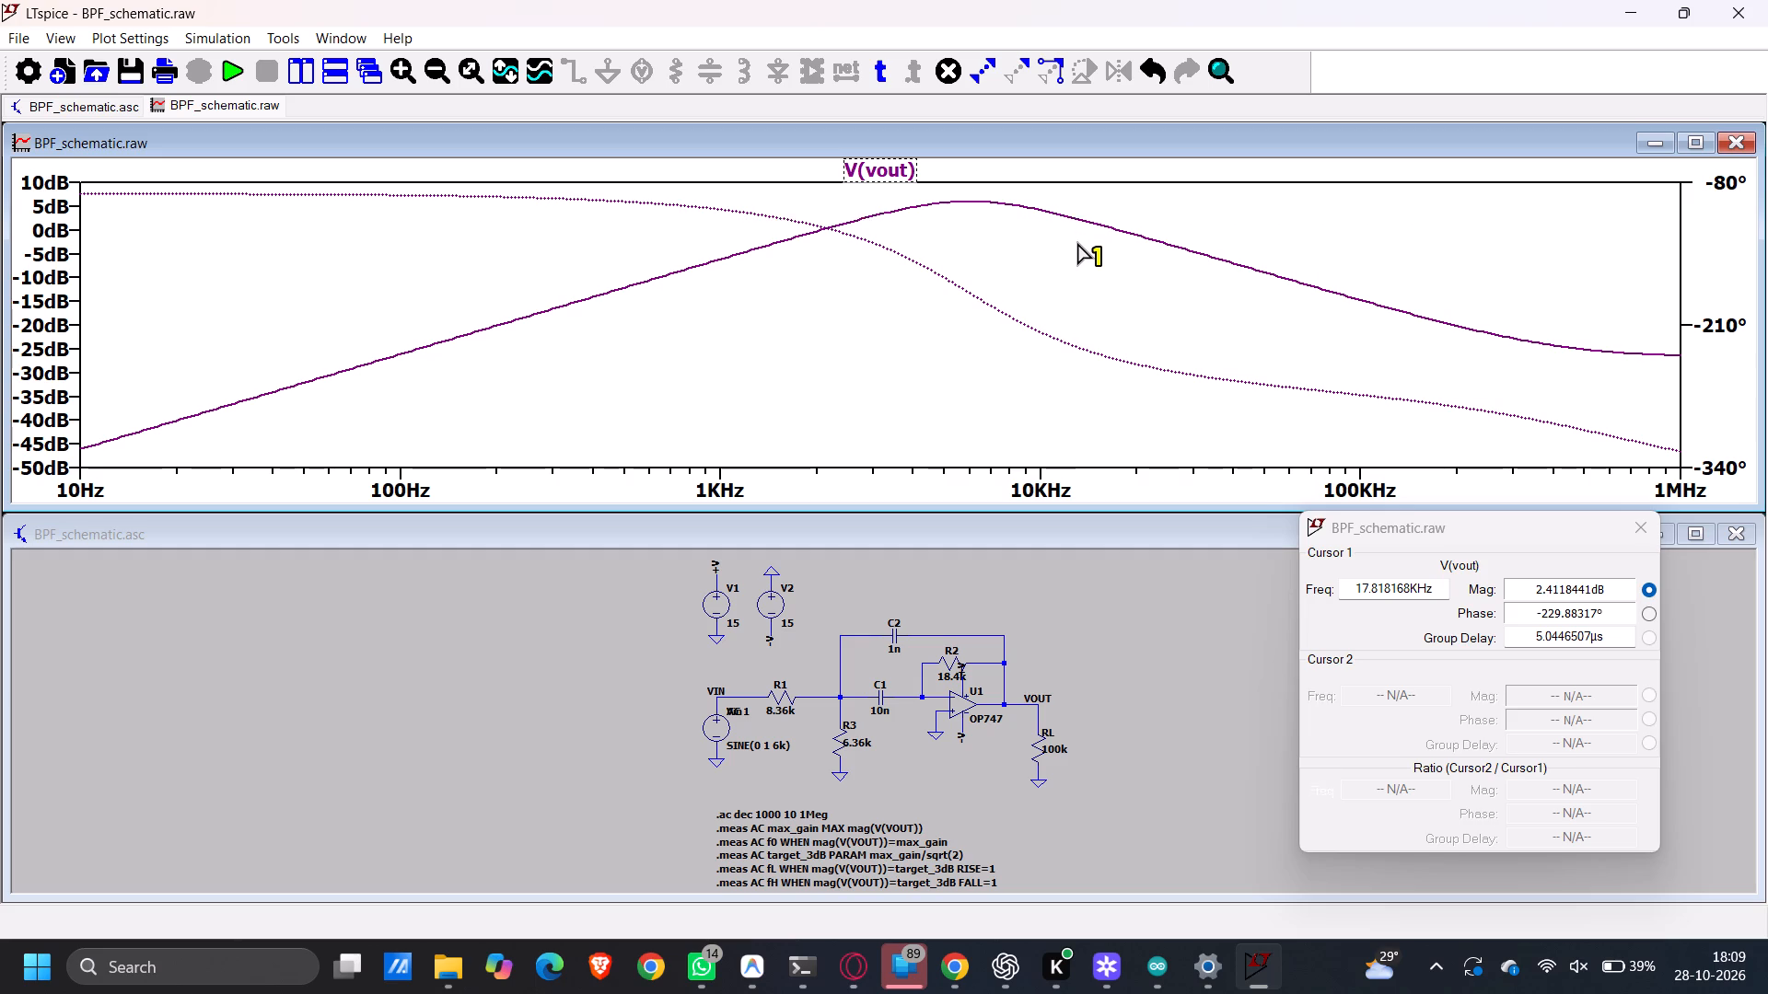
left_click_drag(1076, 241, 1079, 240)
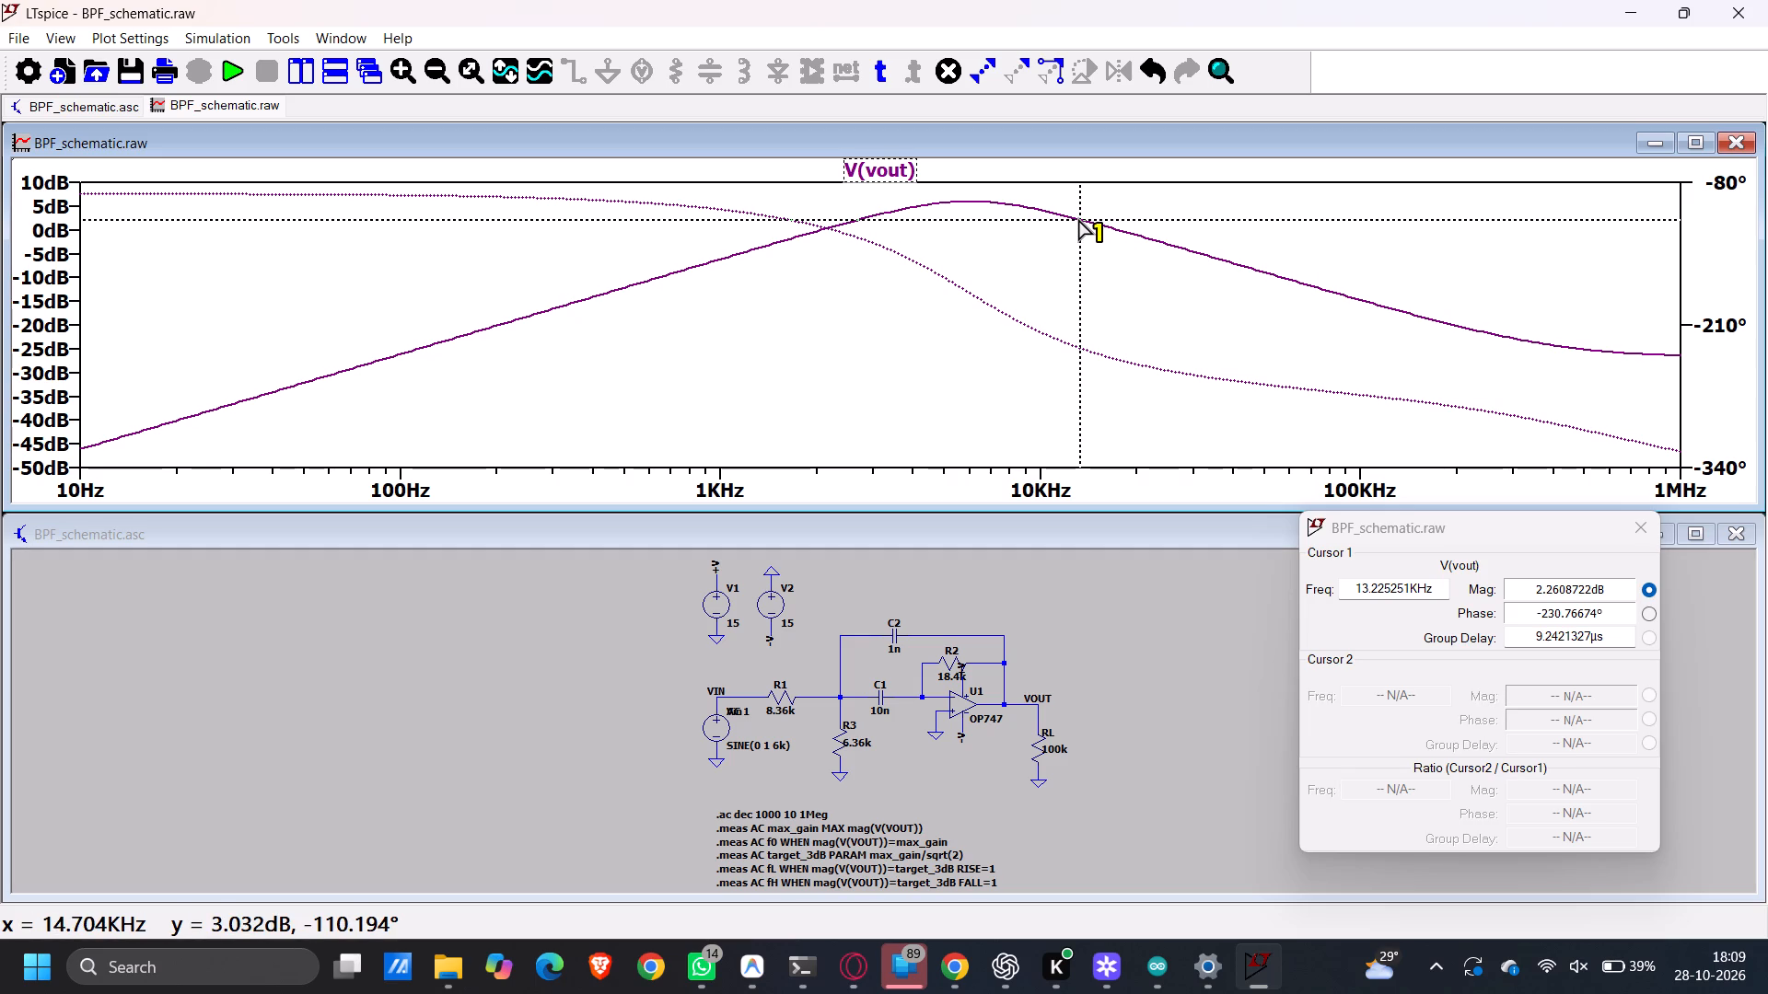
left_click_drag(1079, 218, 1067, 217)
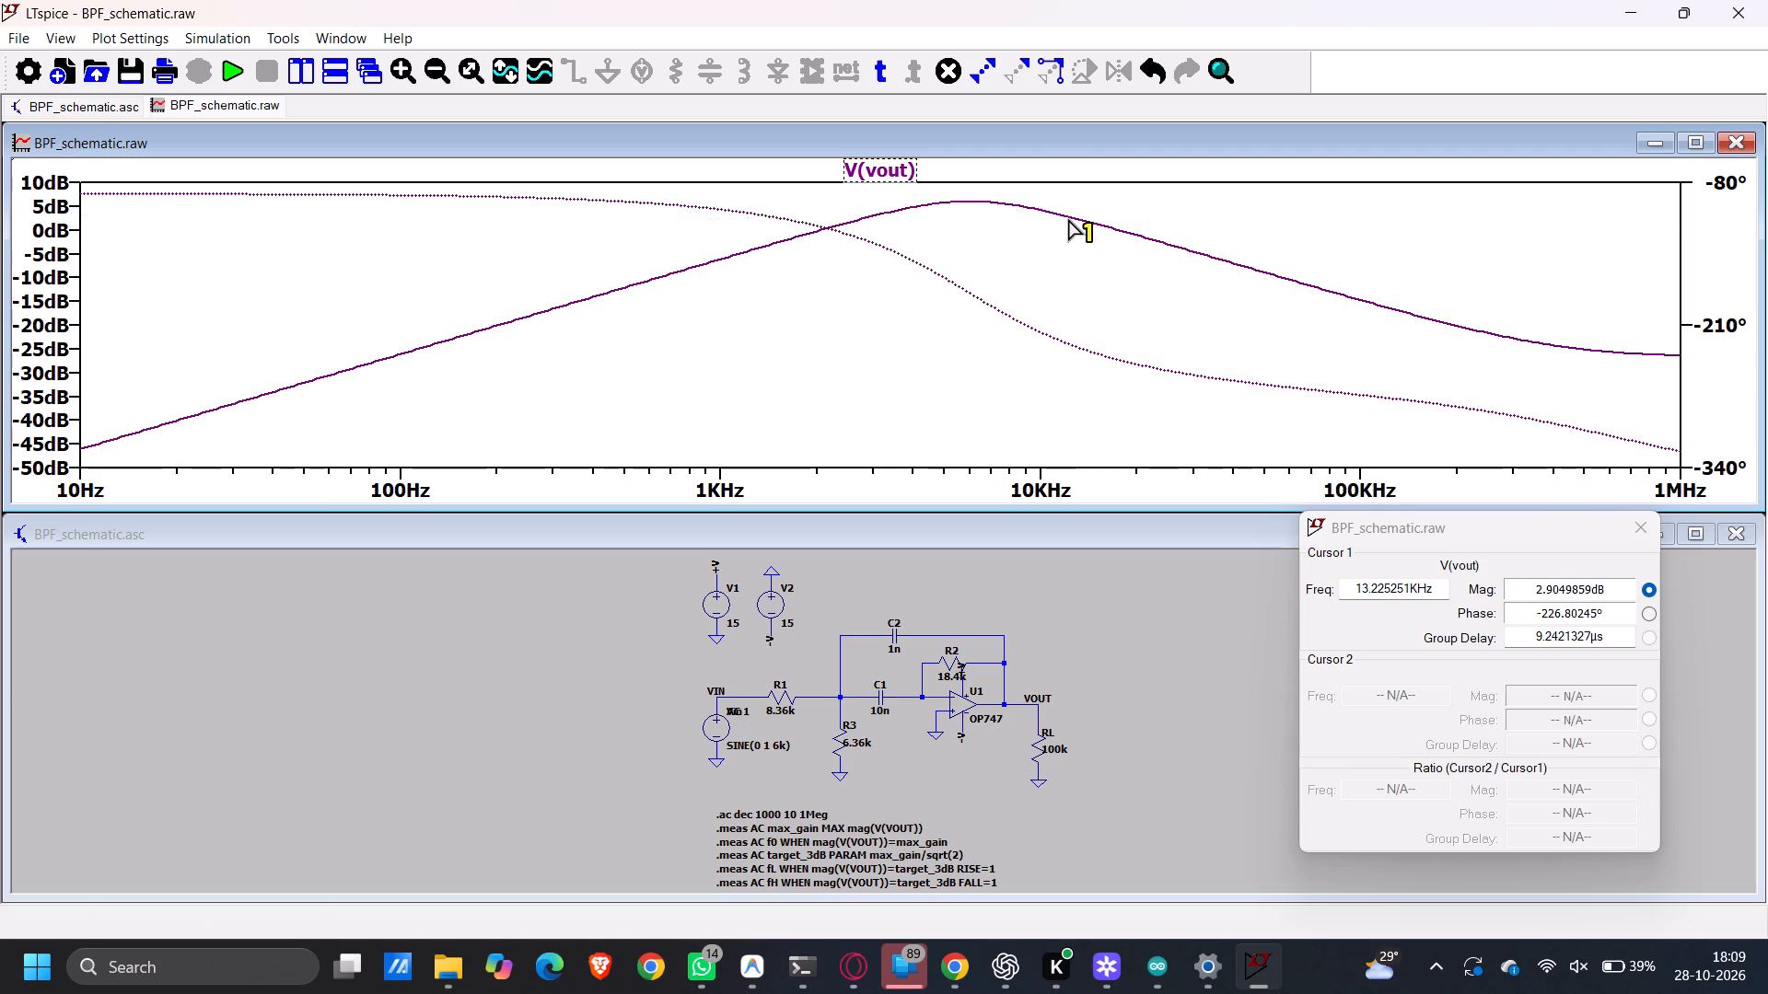
left_click_drag(1067, 217, 1056, 218)
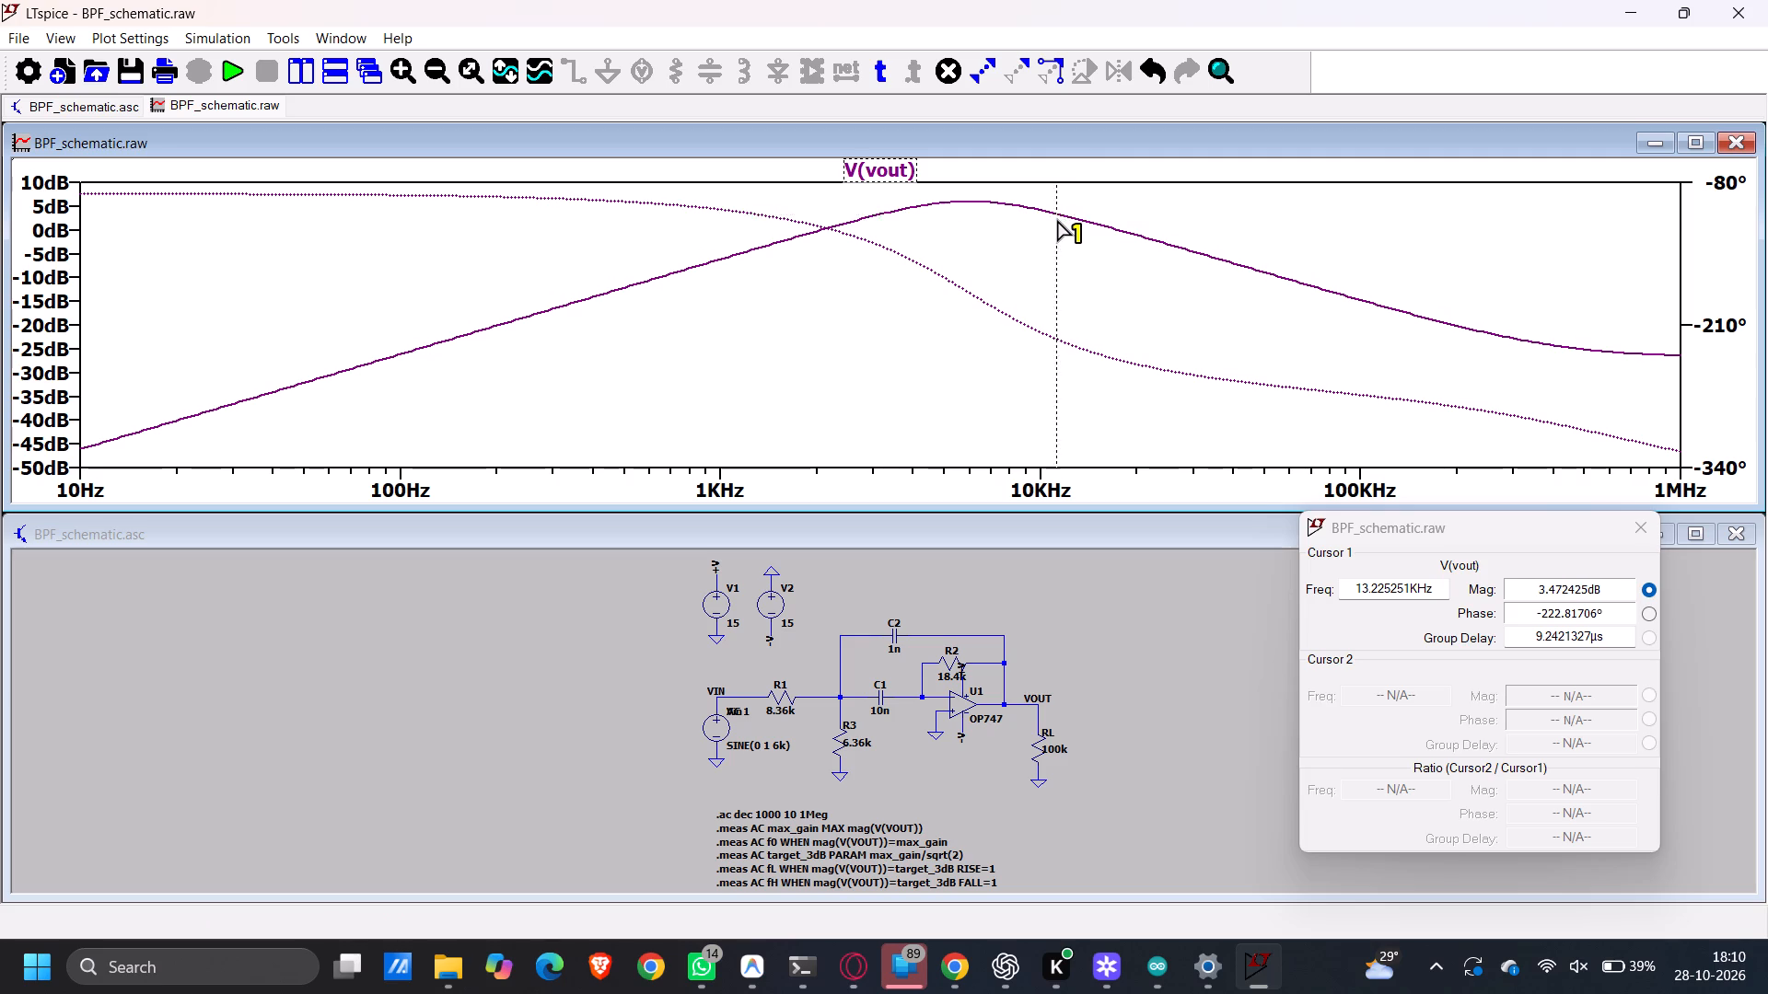
left_click_drag(1056, 218, 1064, 217)
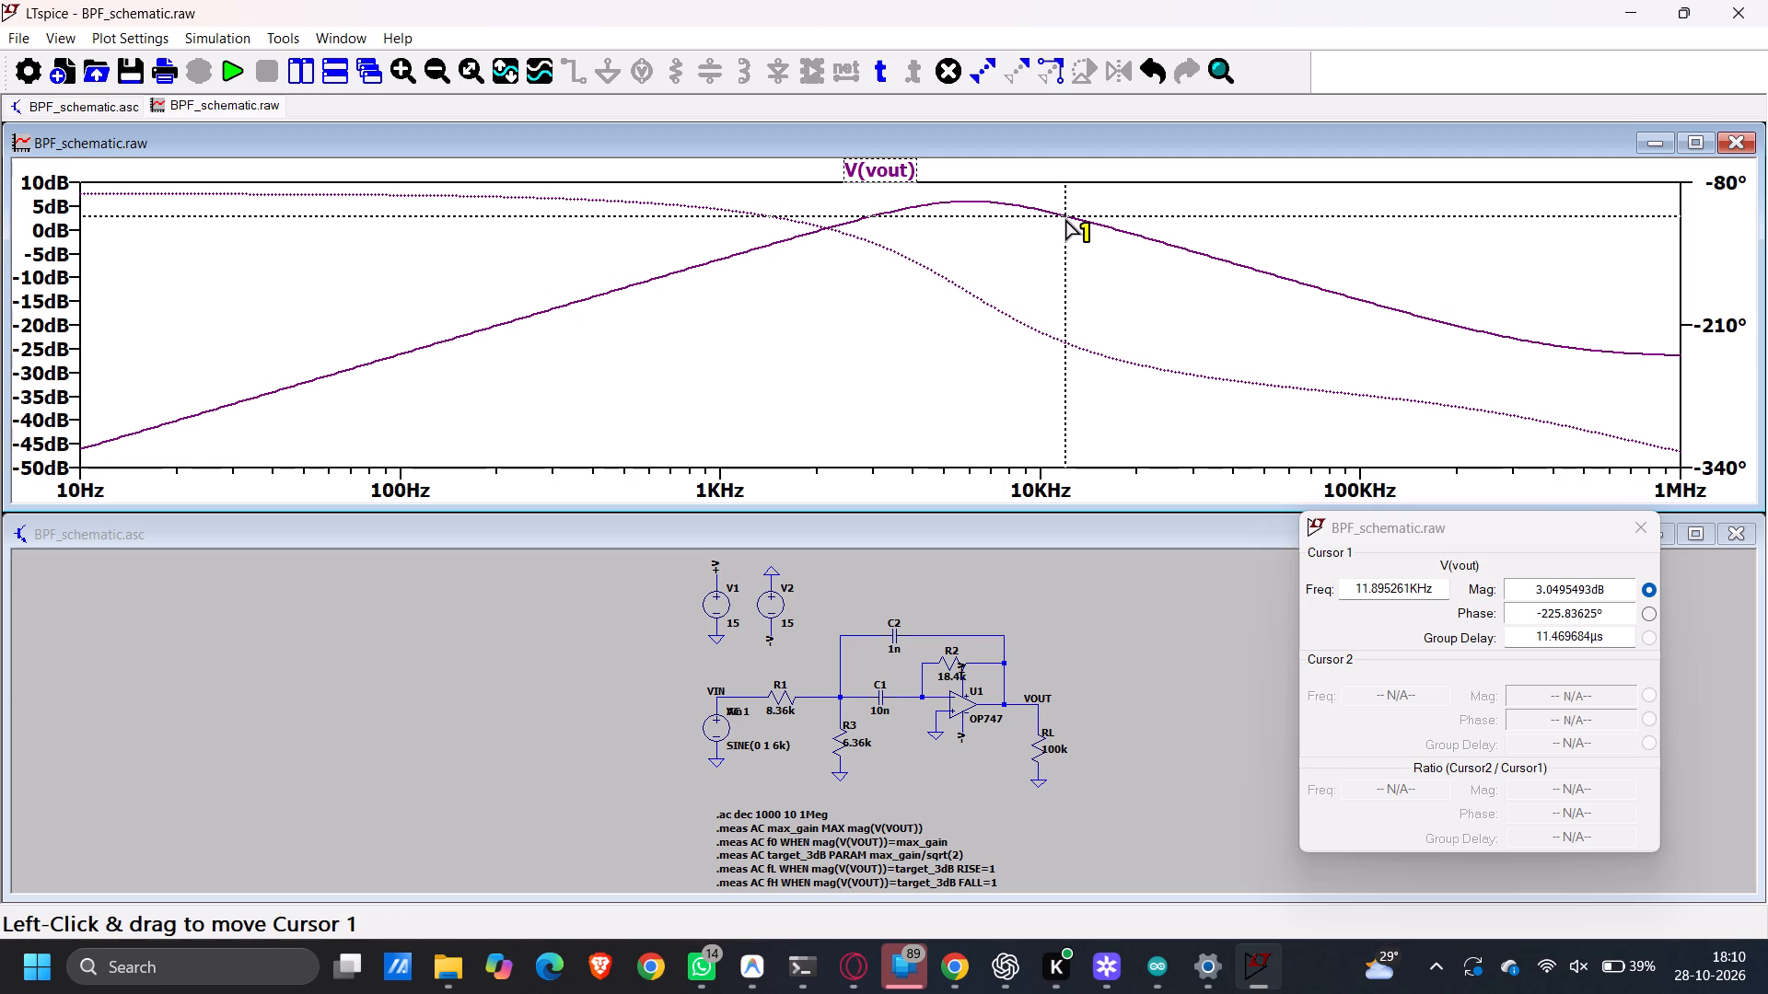
left_click(1064, 216)
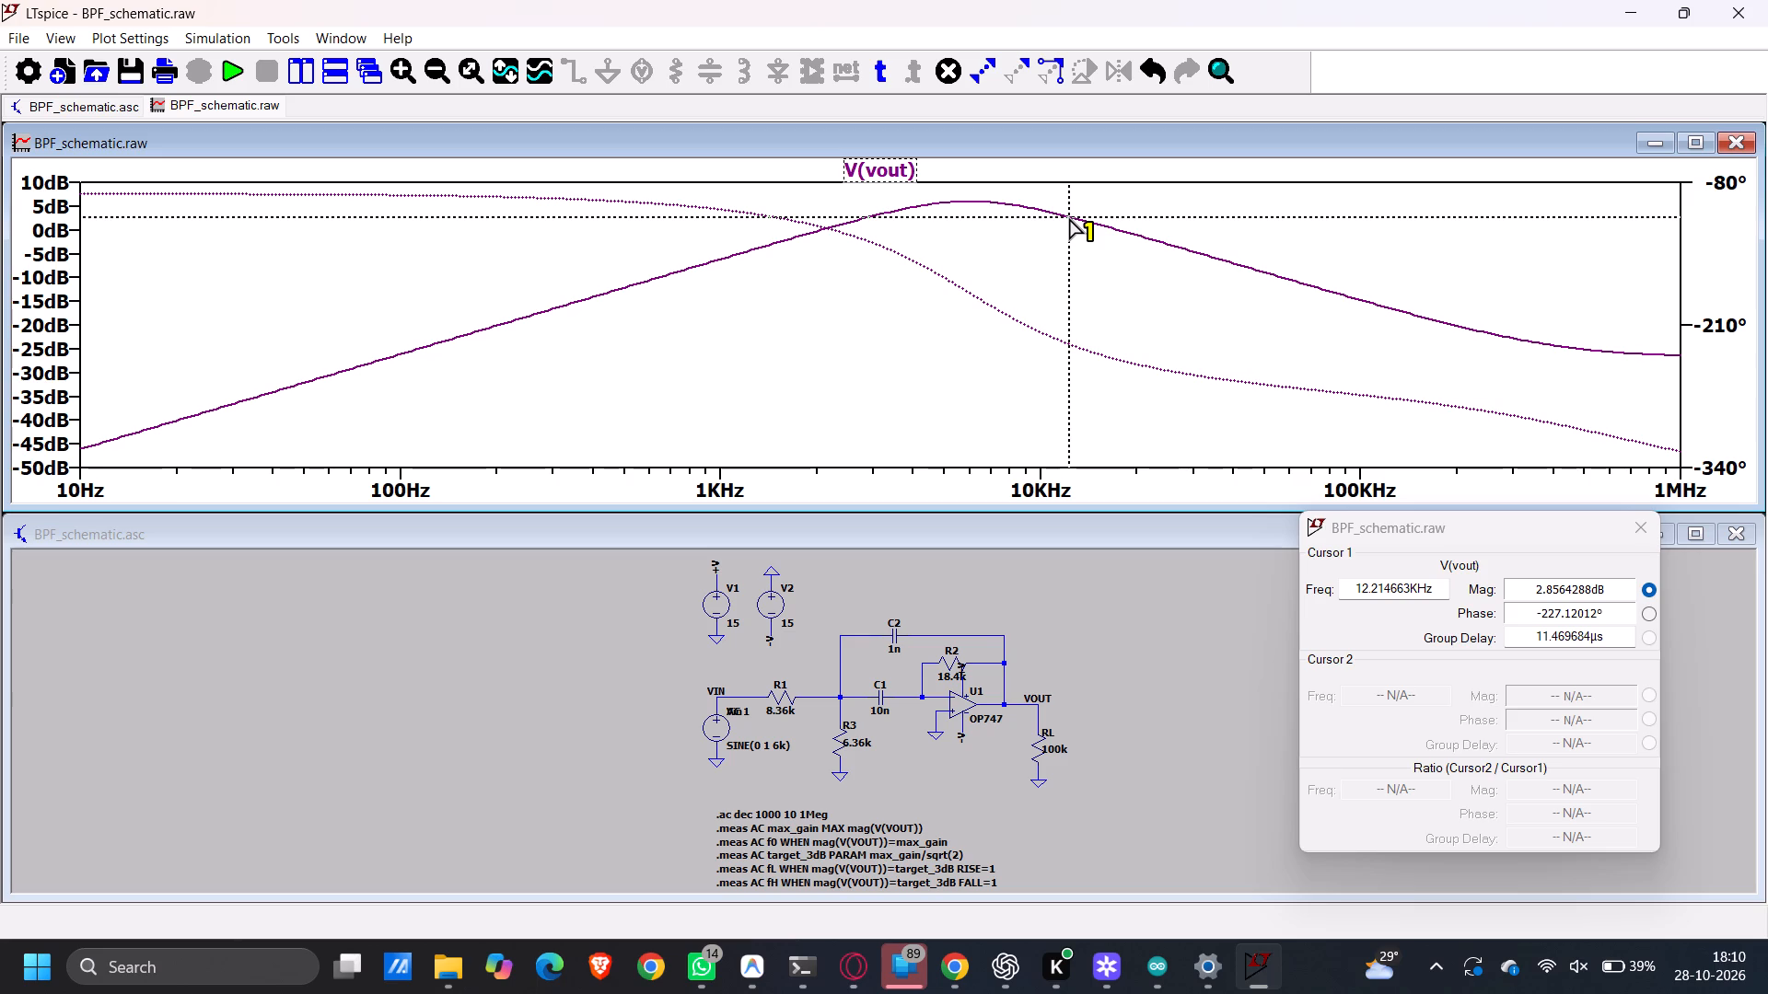
left_click(1068, 216)
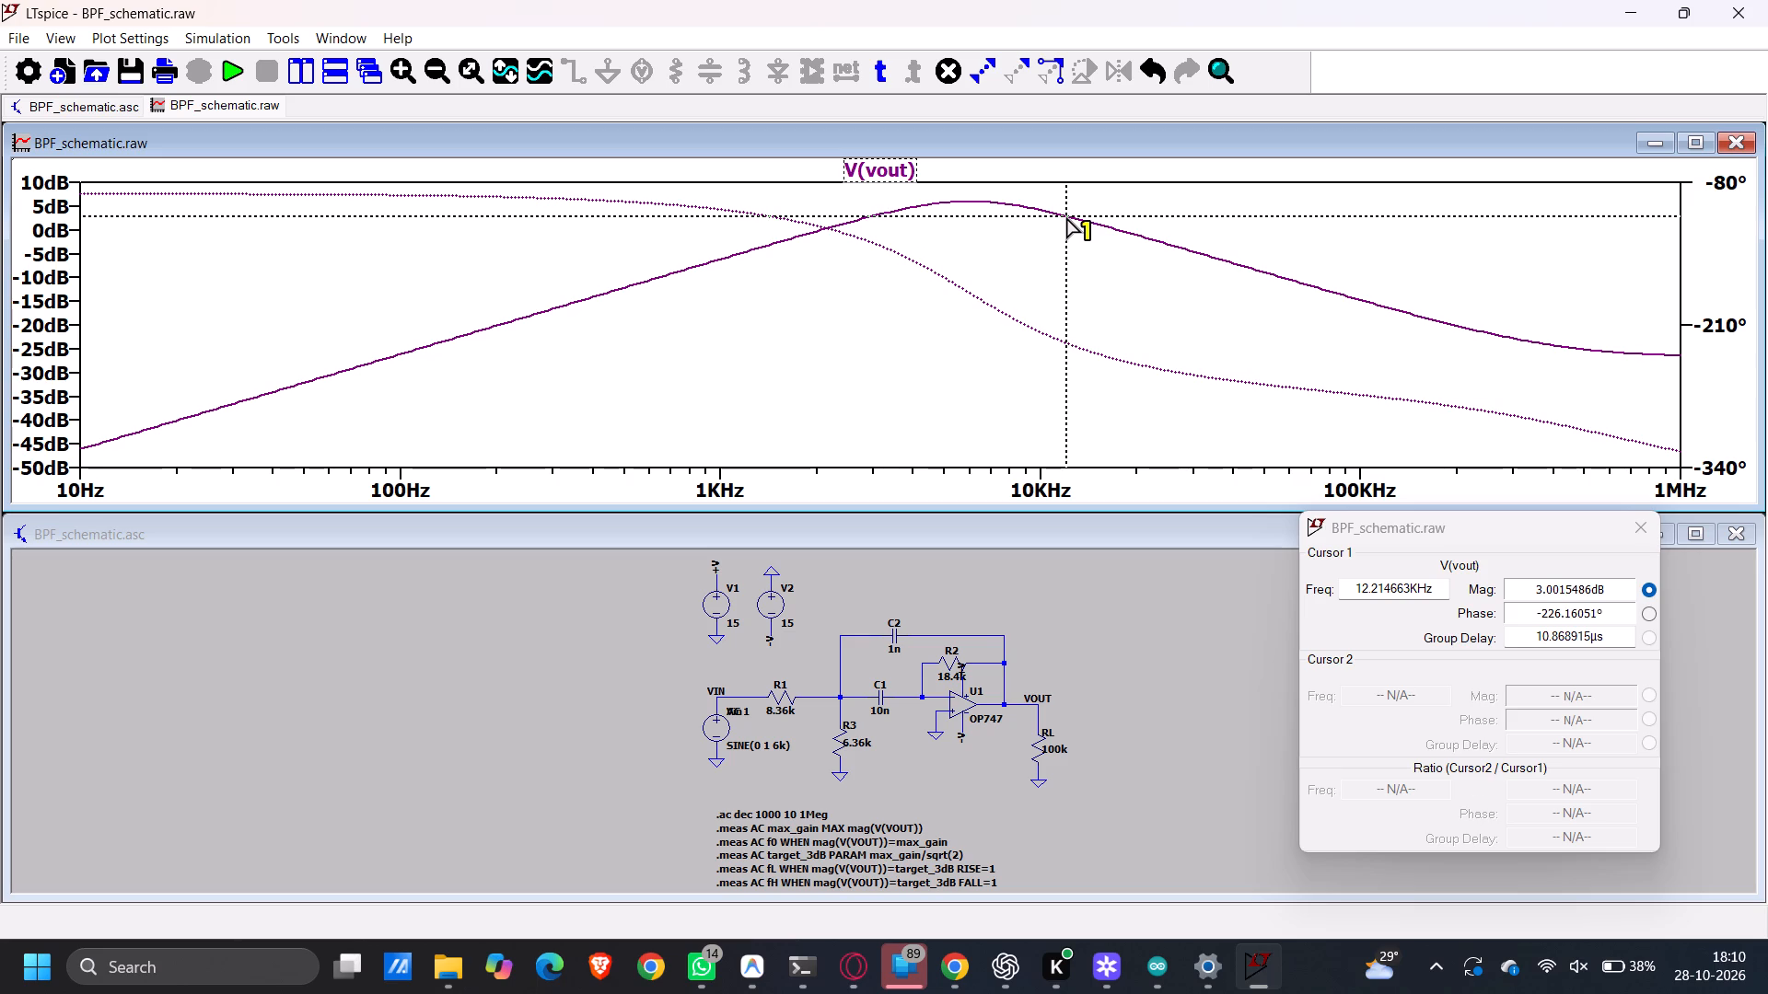
Capture a screenshot of the region covering the plot, the schematic and the cursor readout for the upper cutoff.
key("shift+super+s")
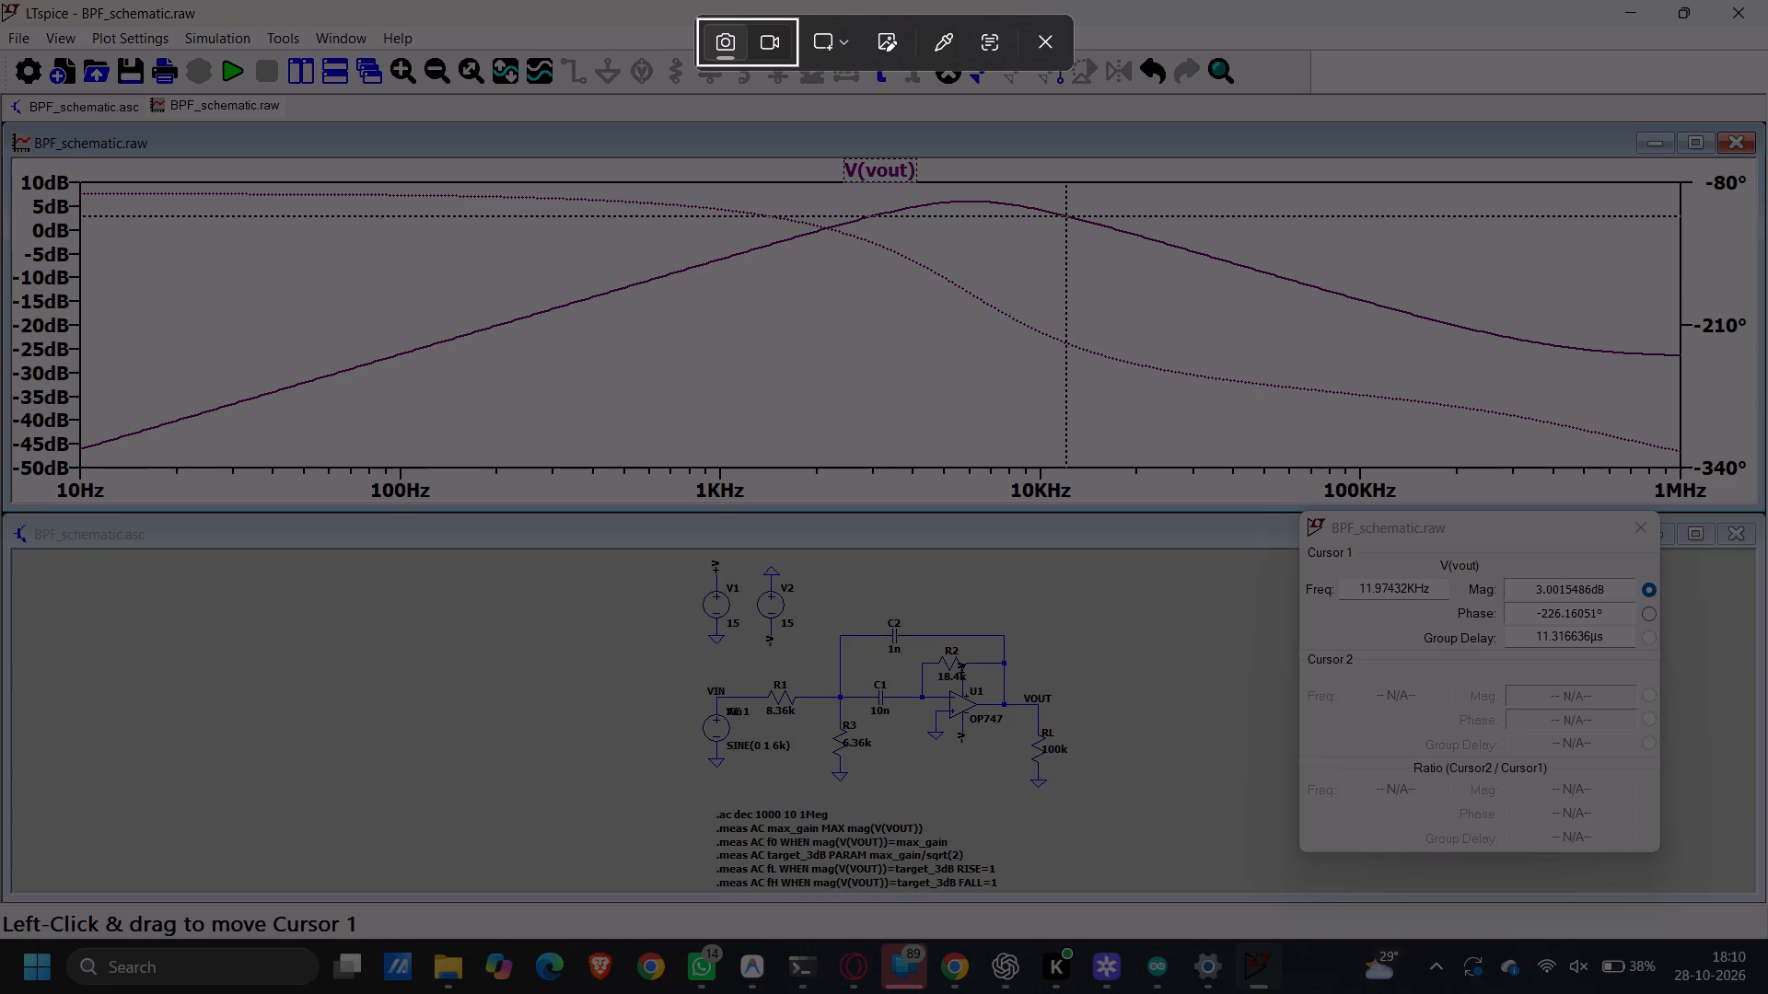
left_click_drag(1, 120, 1767, 743)
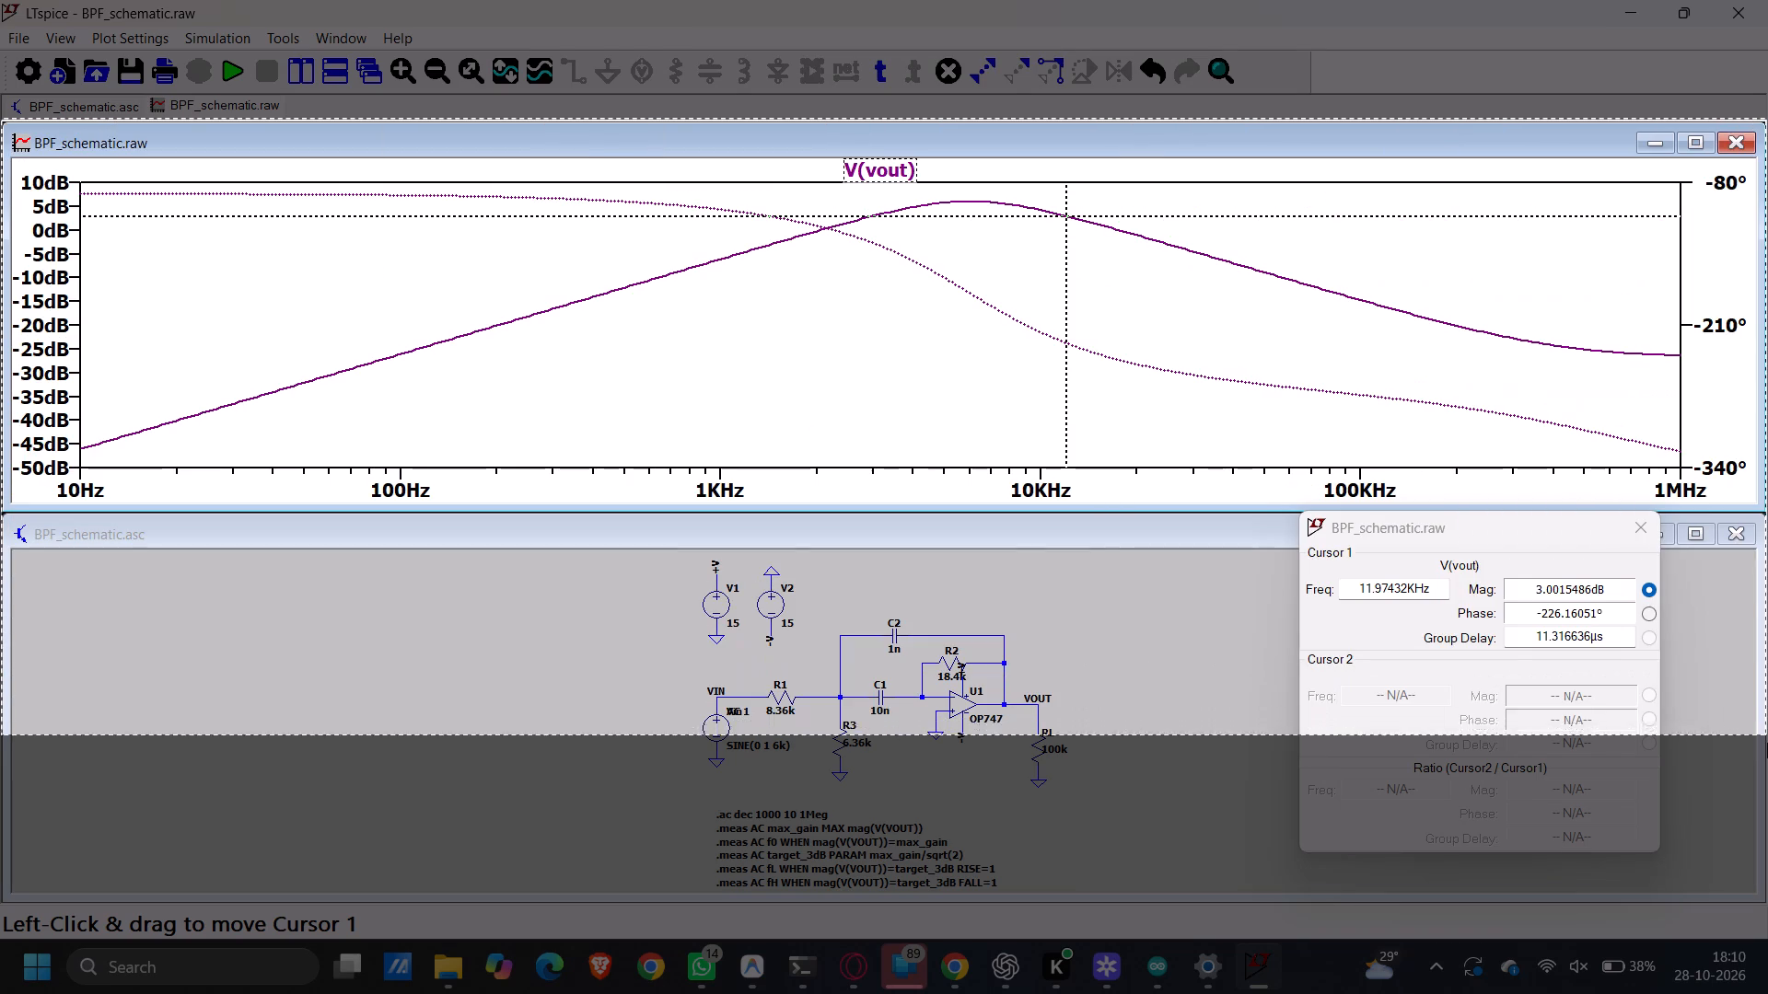
left_click_drag(1767, 743, 1767, 898)
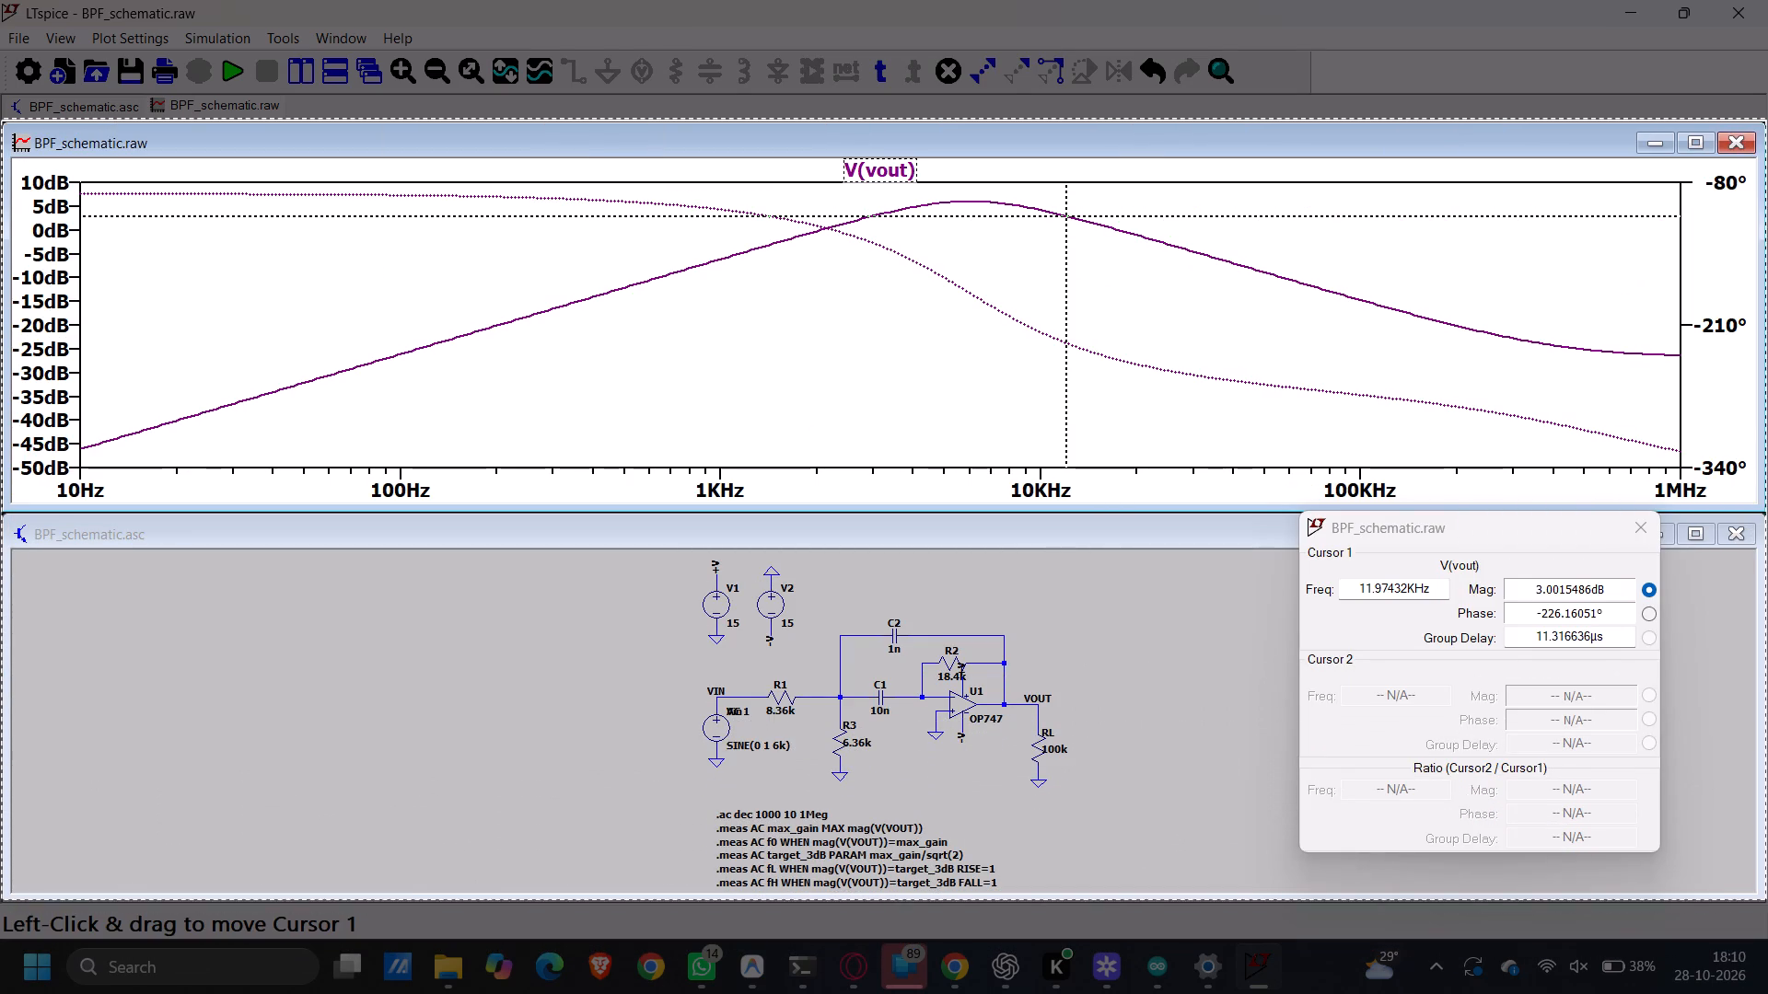
left_click_drag(1767, 898, 1763, 905)
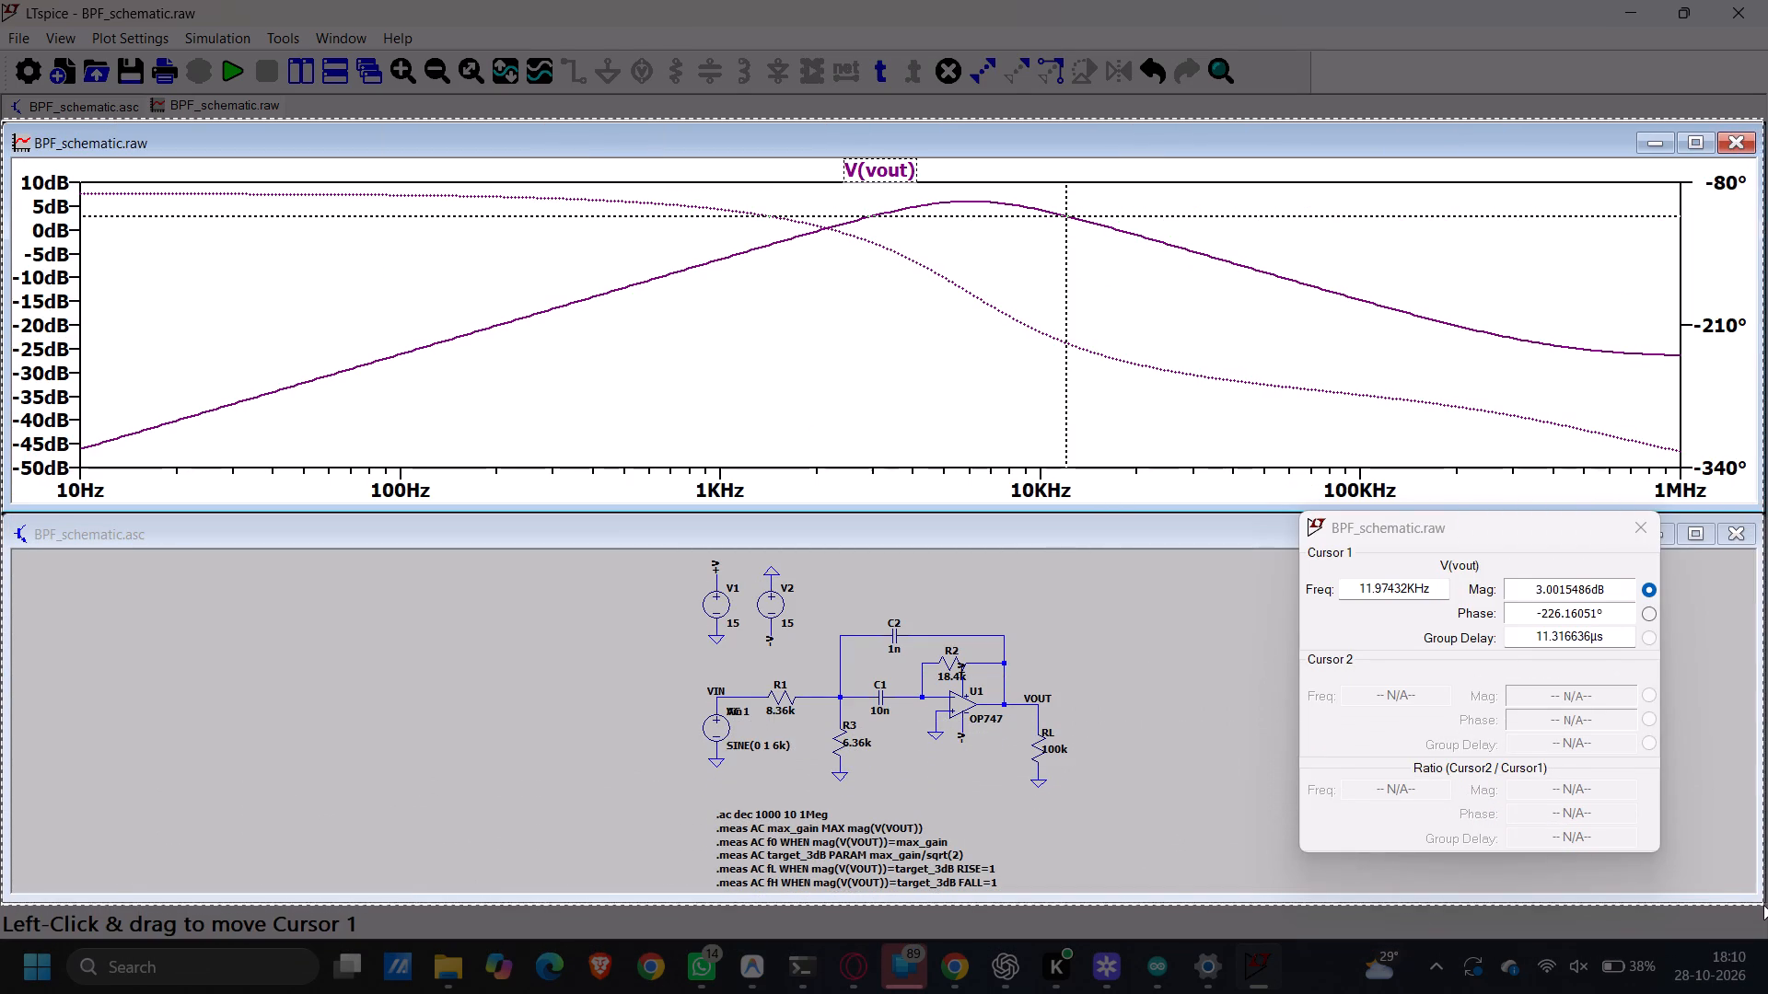
left_click_drag(1763, 905, 1763, 900)
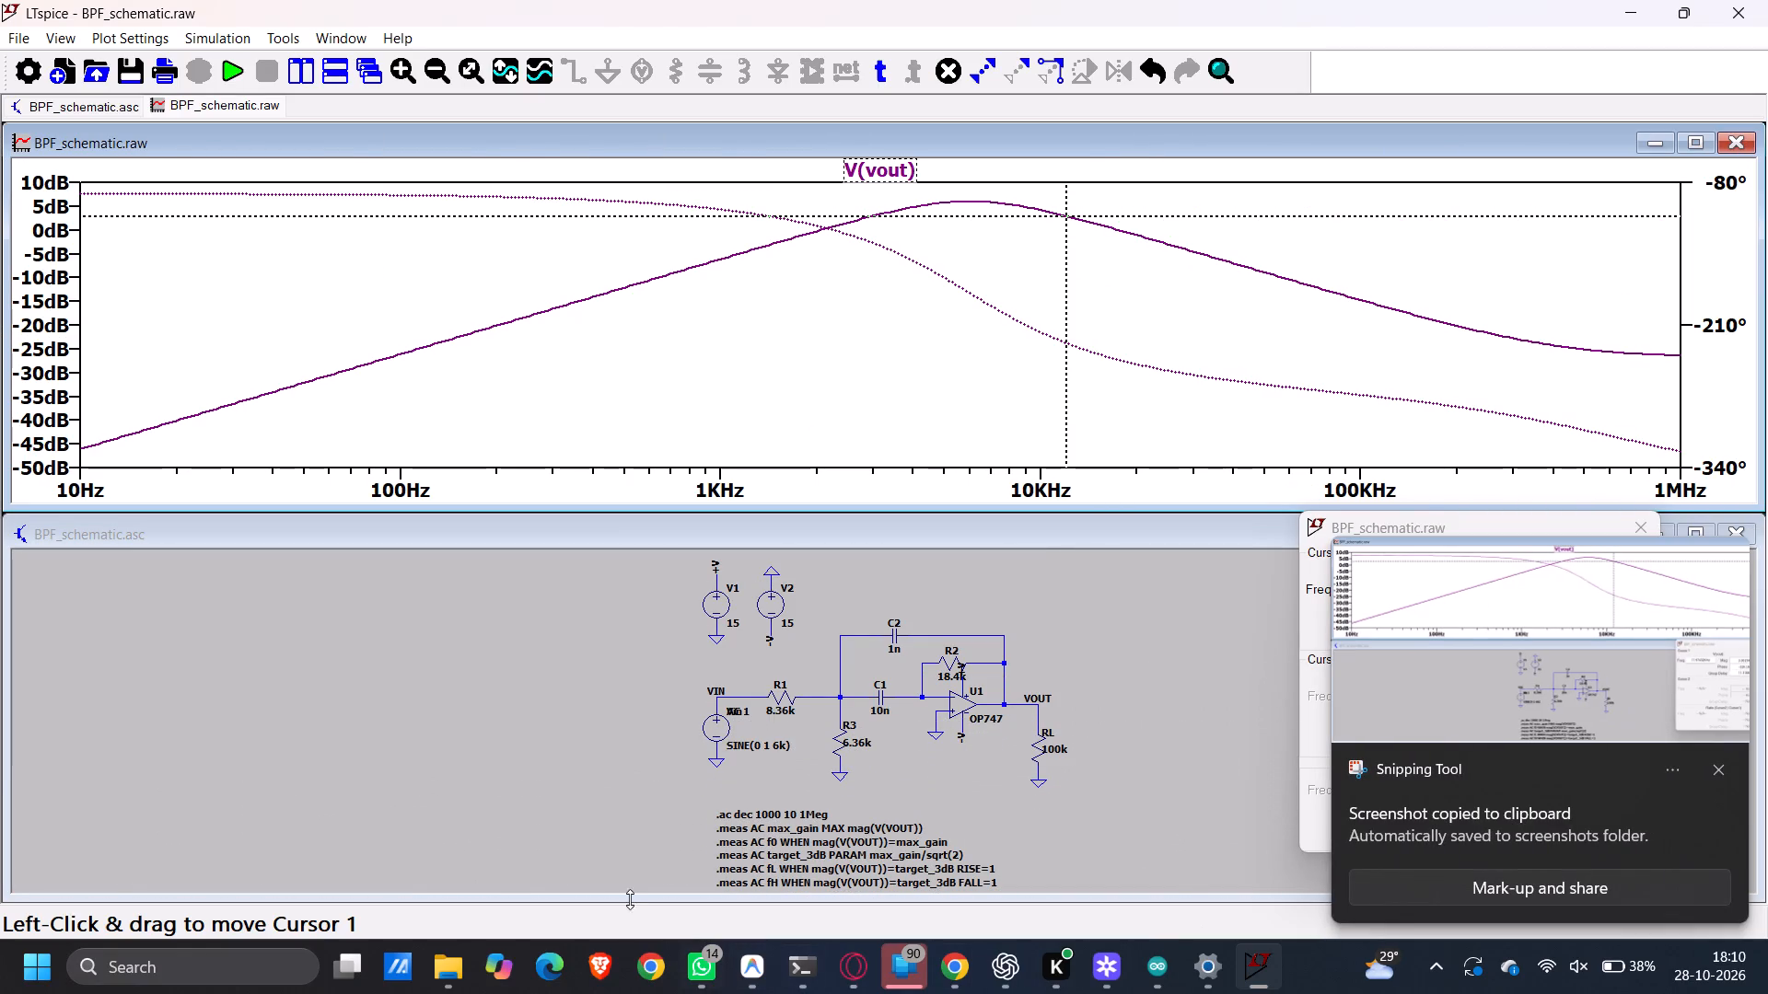
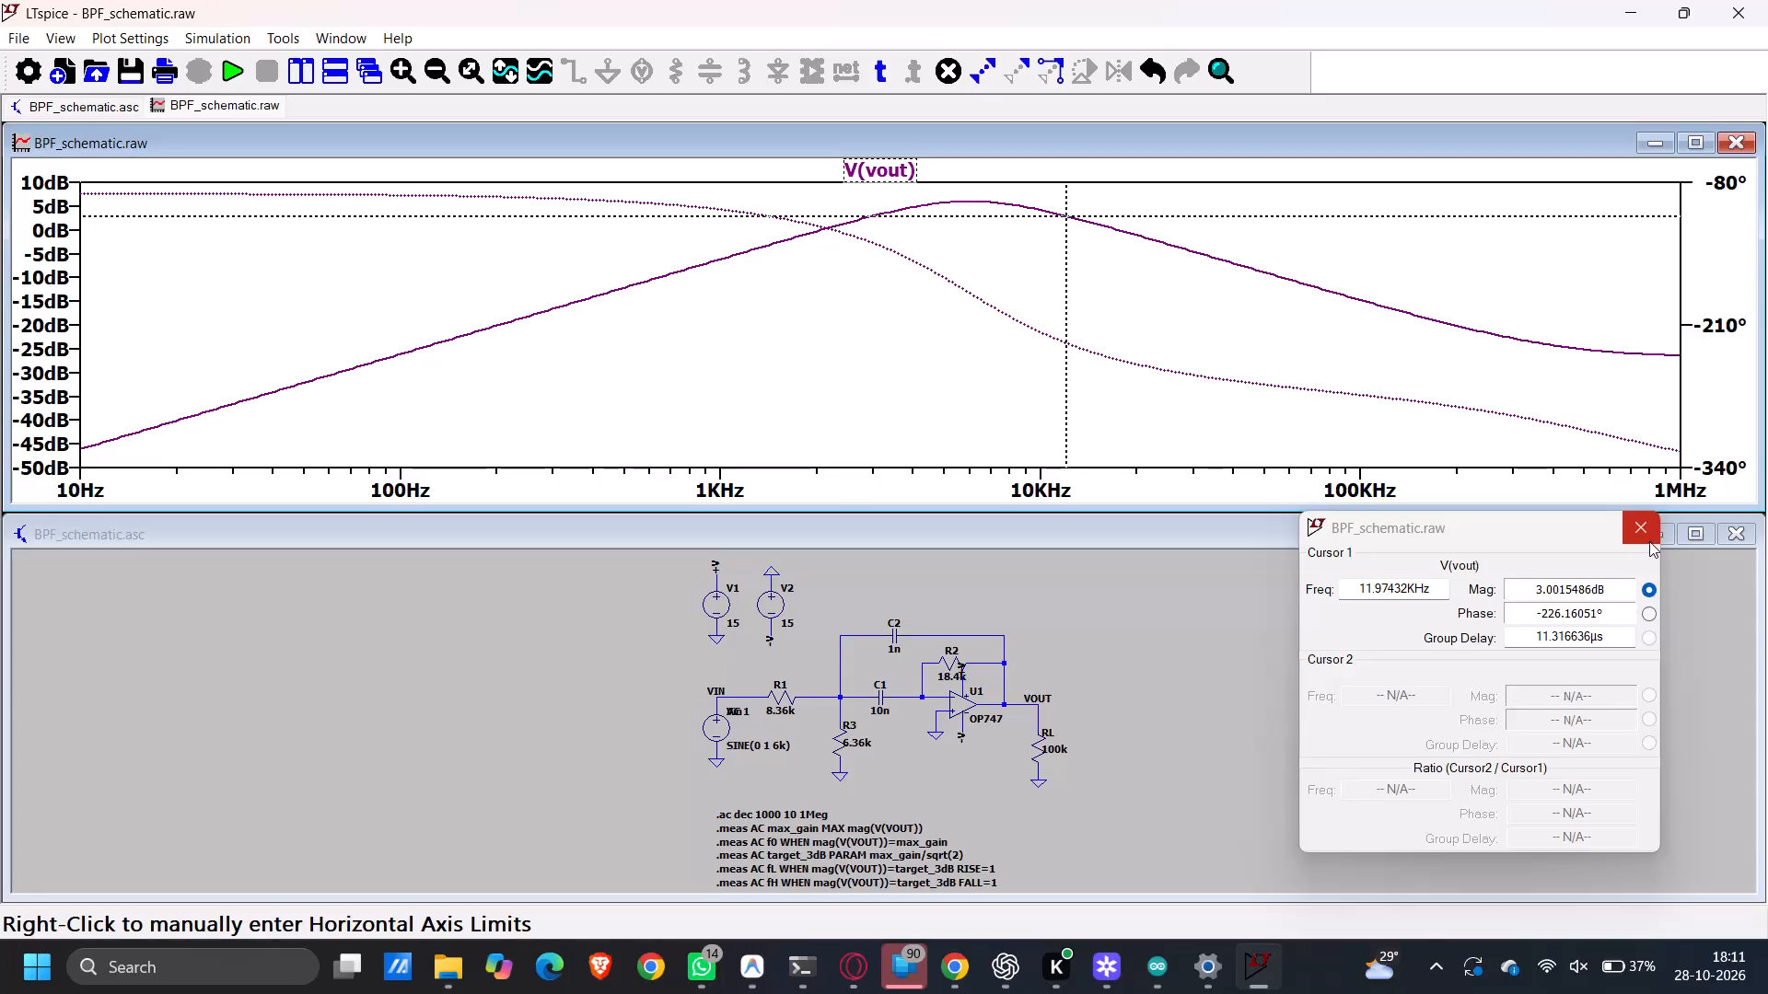
Close the cursor readout window to clear cursor 1 from the V(vout) plot.
left_click(1649, 541)
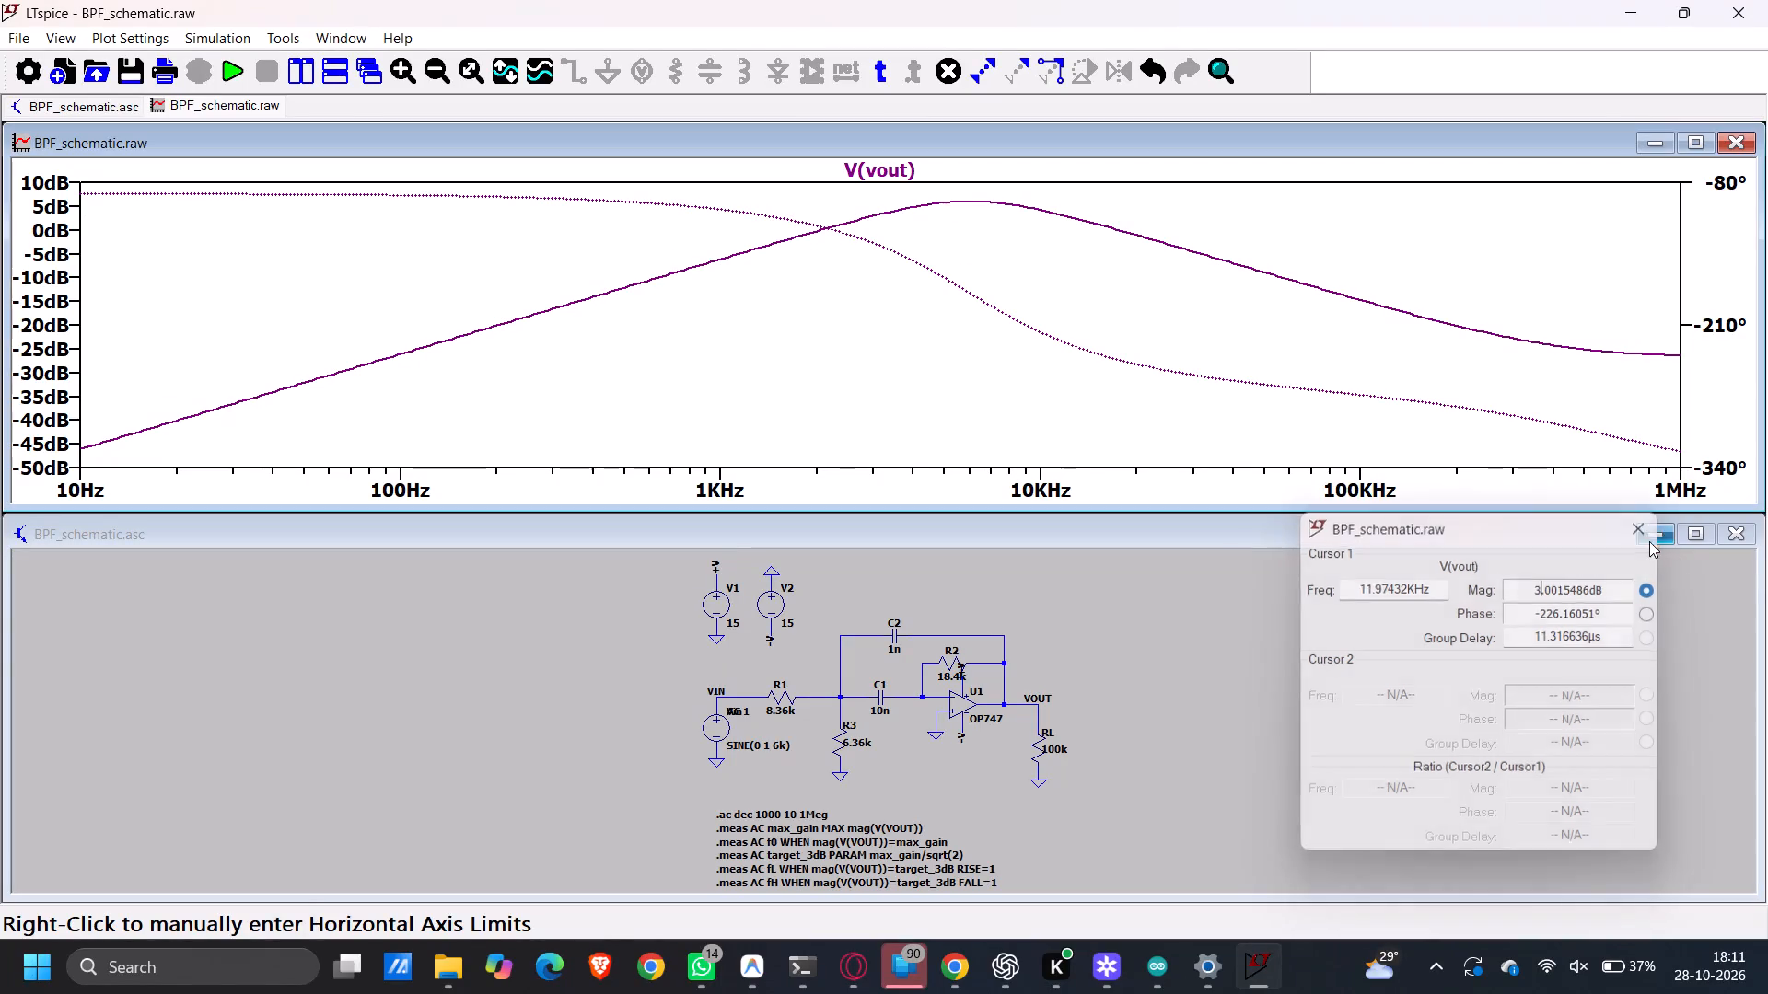
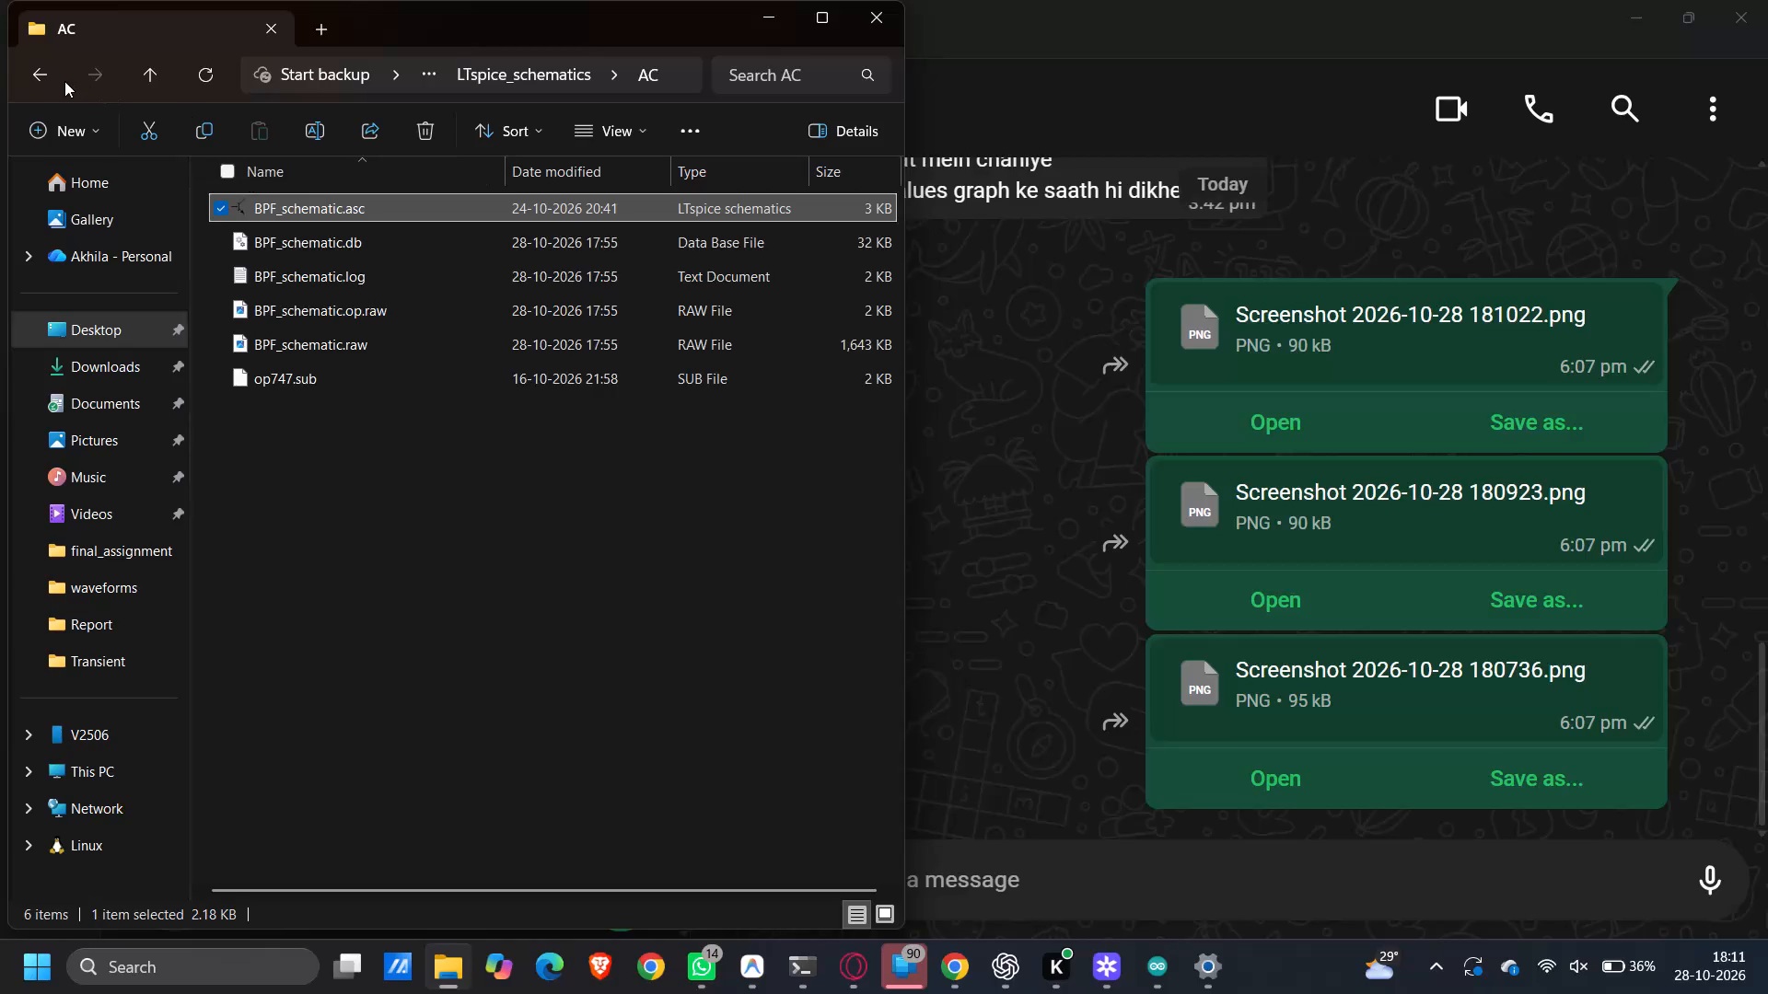
Open the BPF_transient_6k.asc schematic from the Transient folder inside LTspice_schematics.
left_click(41, 74)
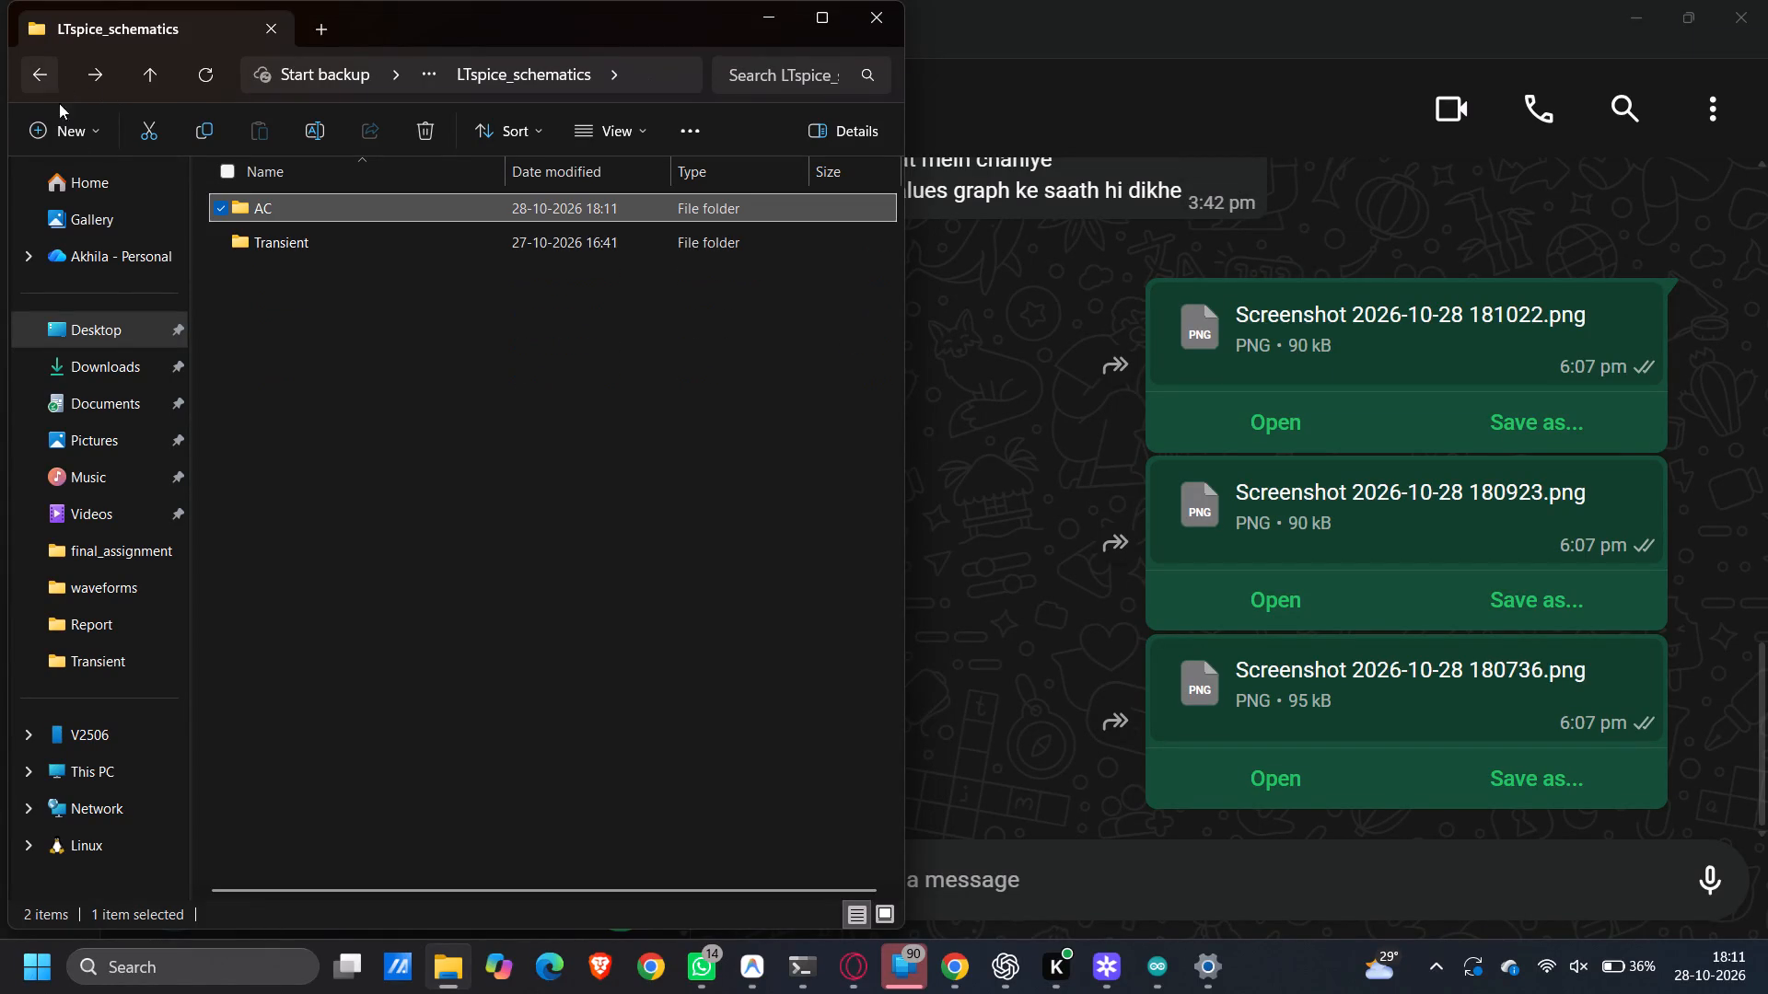
double_click(320, 237)
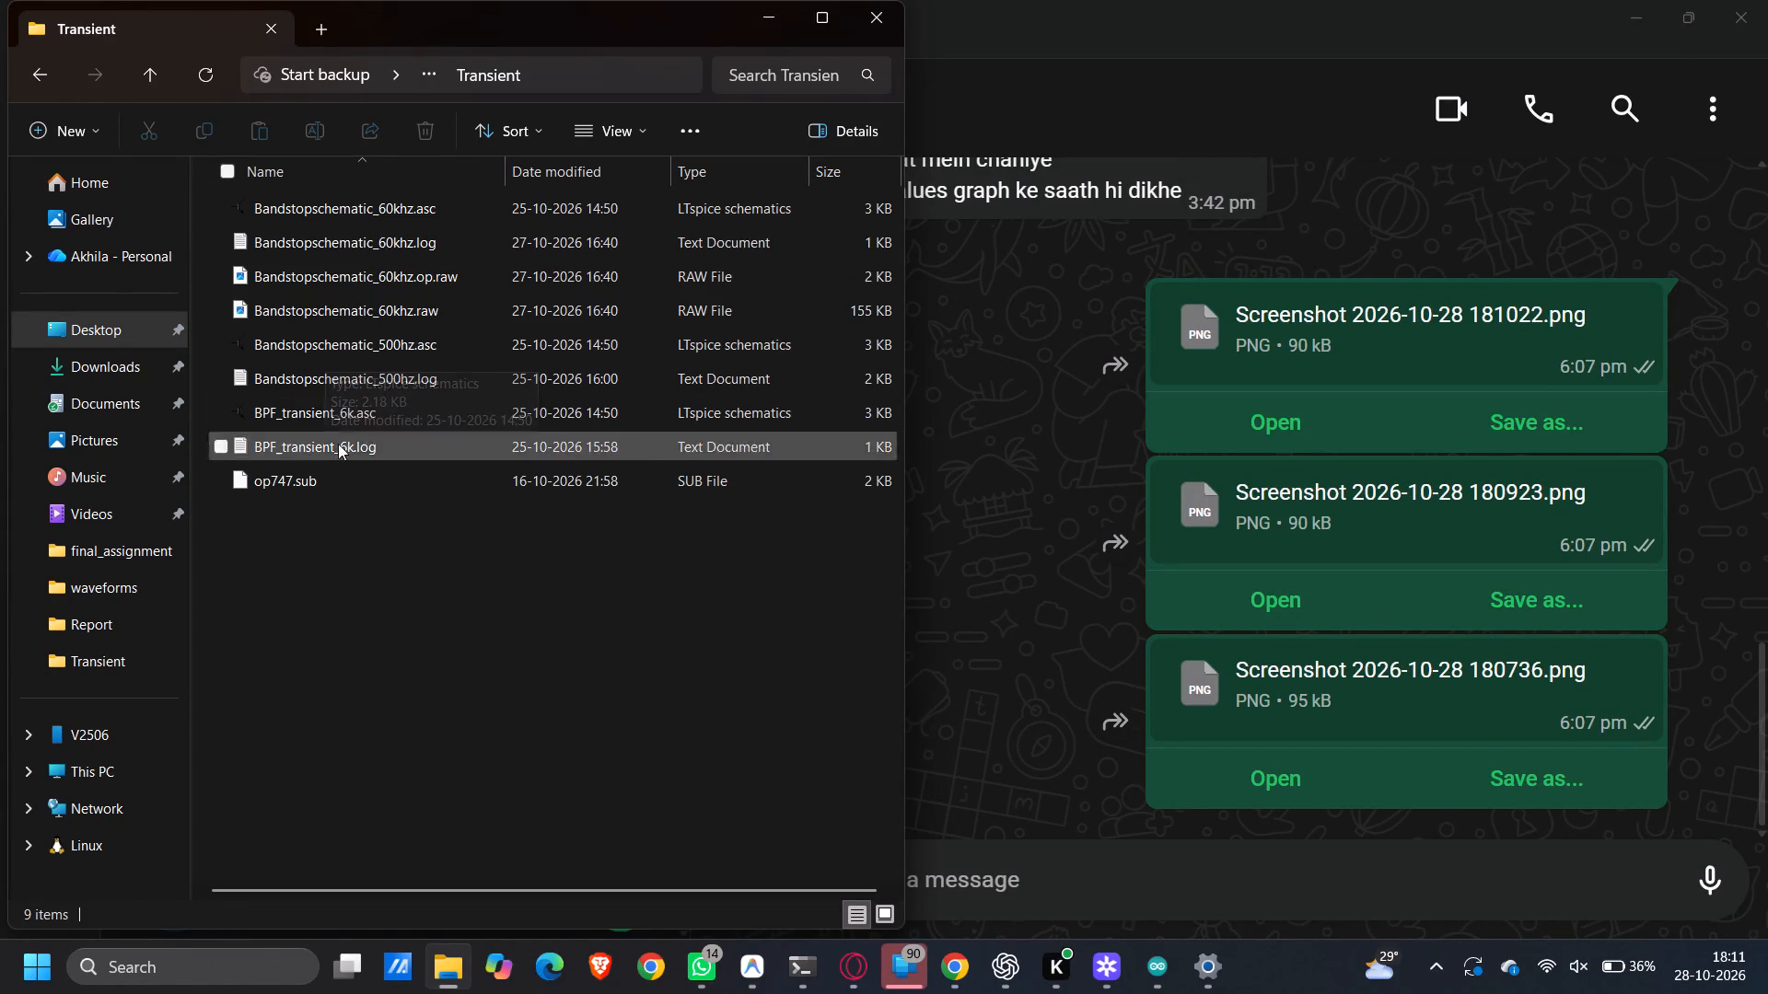
double_click(295, 404)
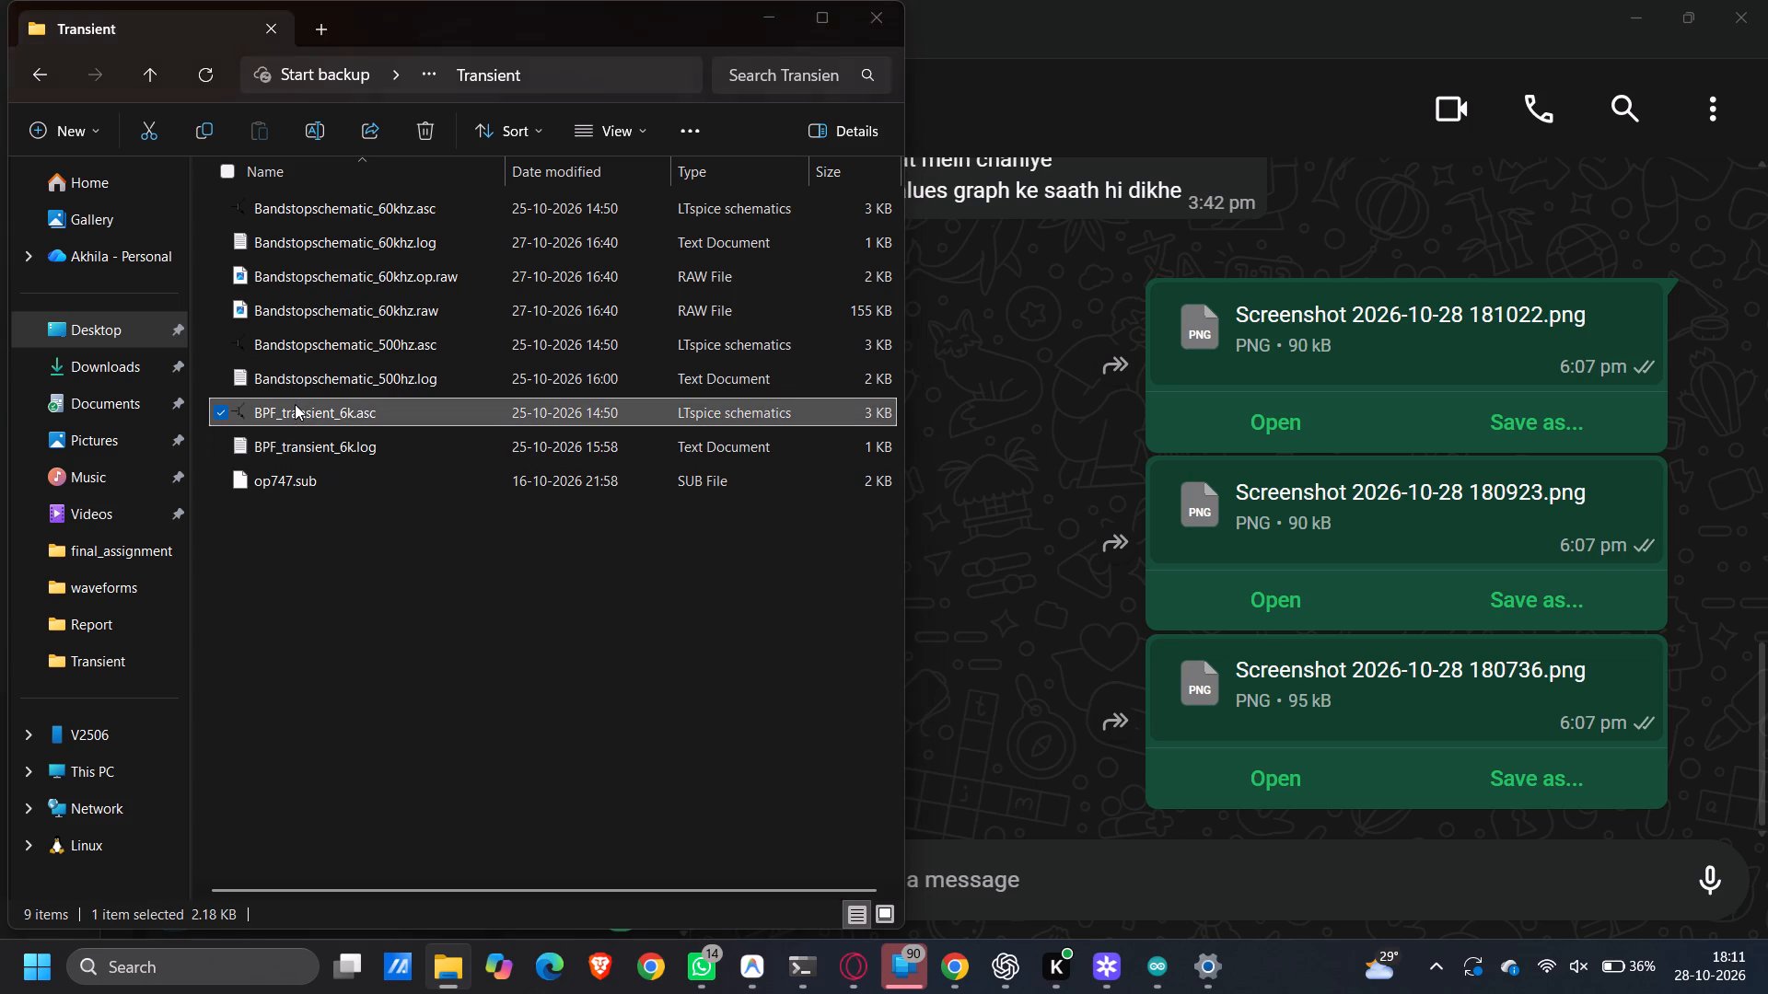
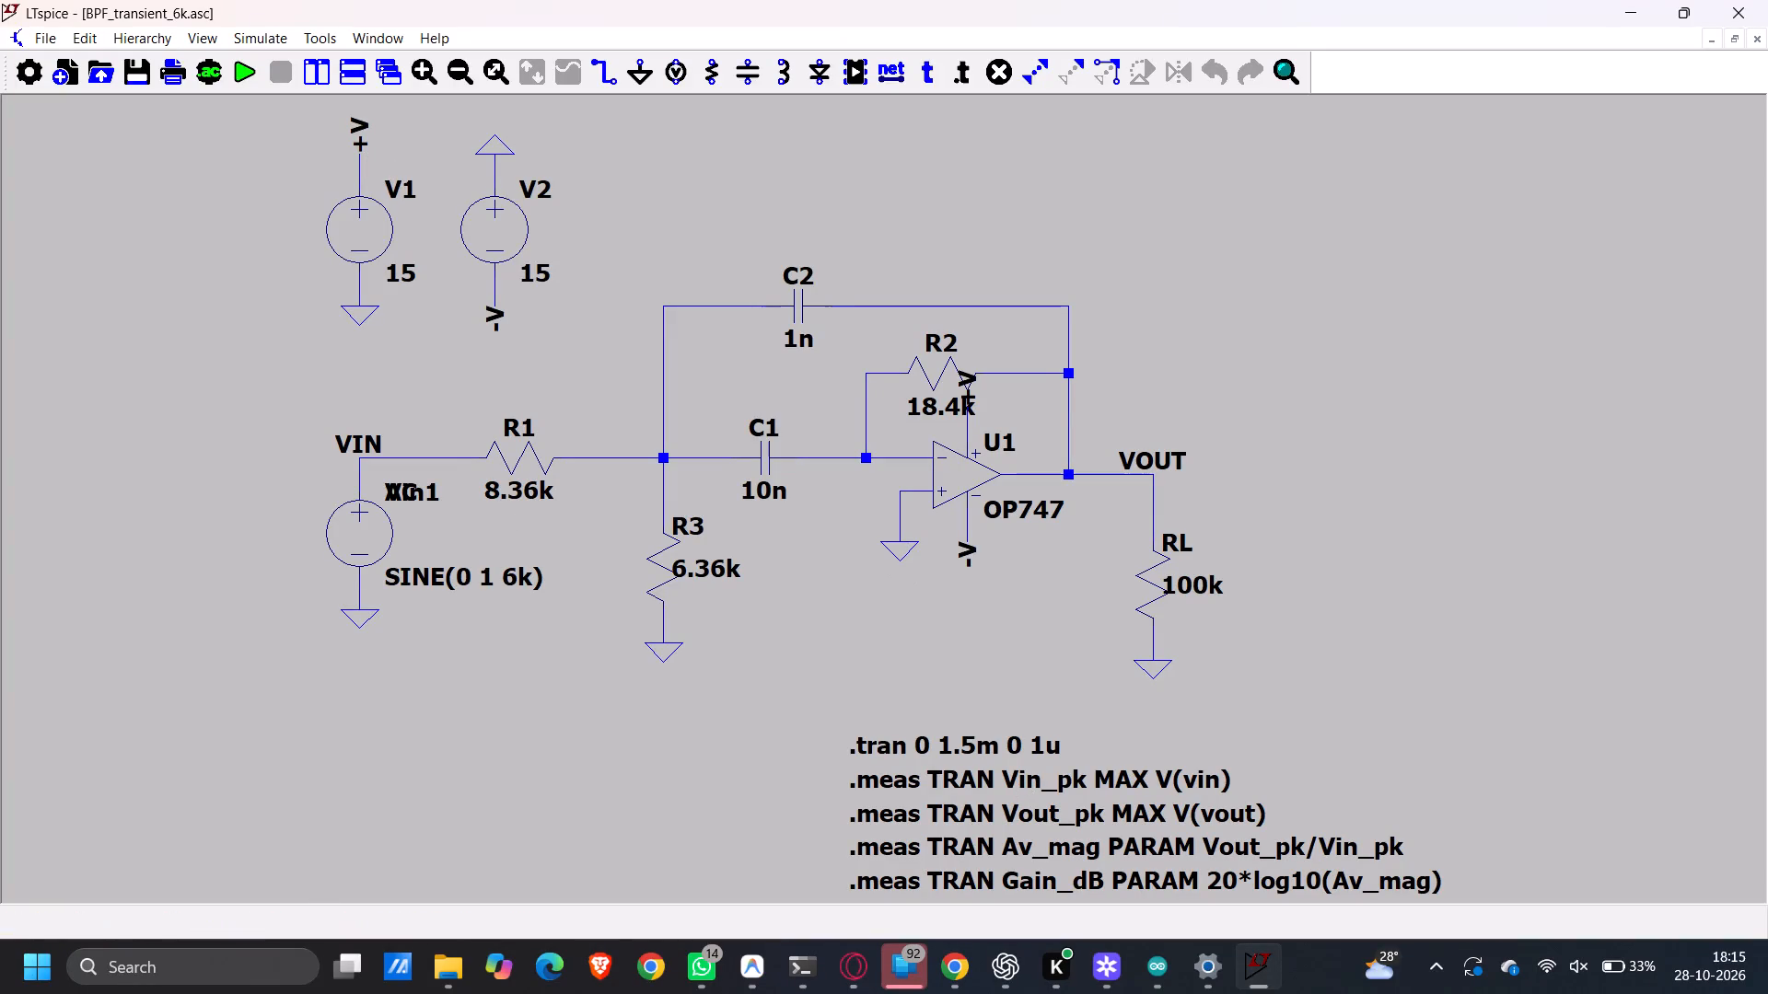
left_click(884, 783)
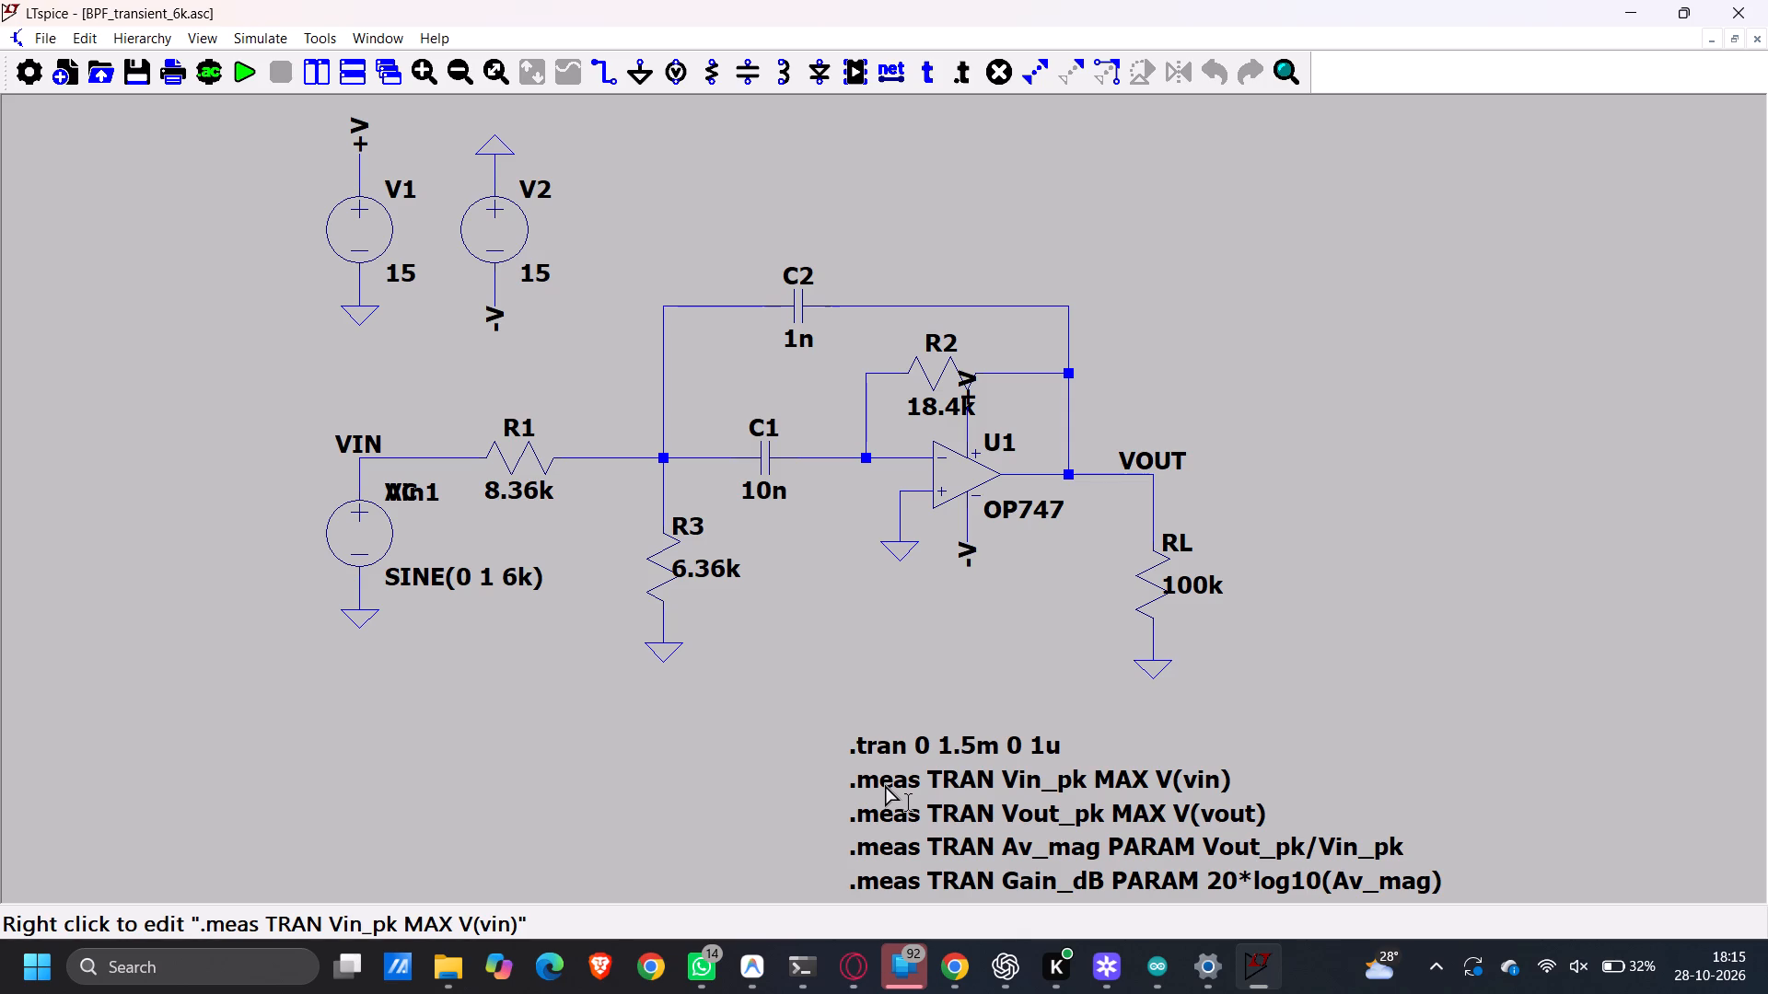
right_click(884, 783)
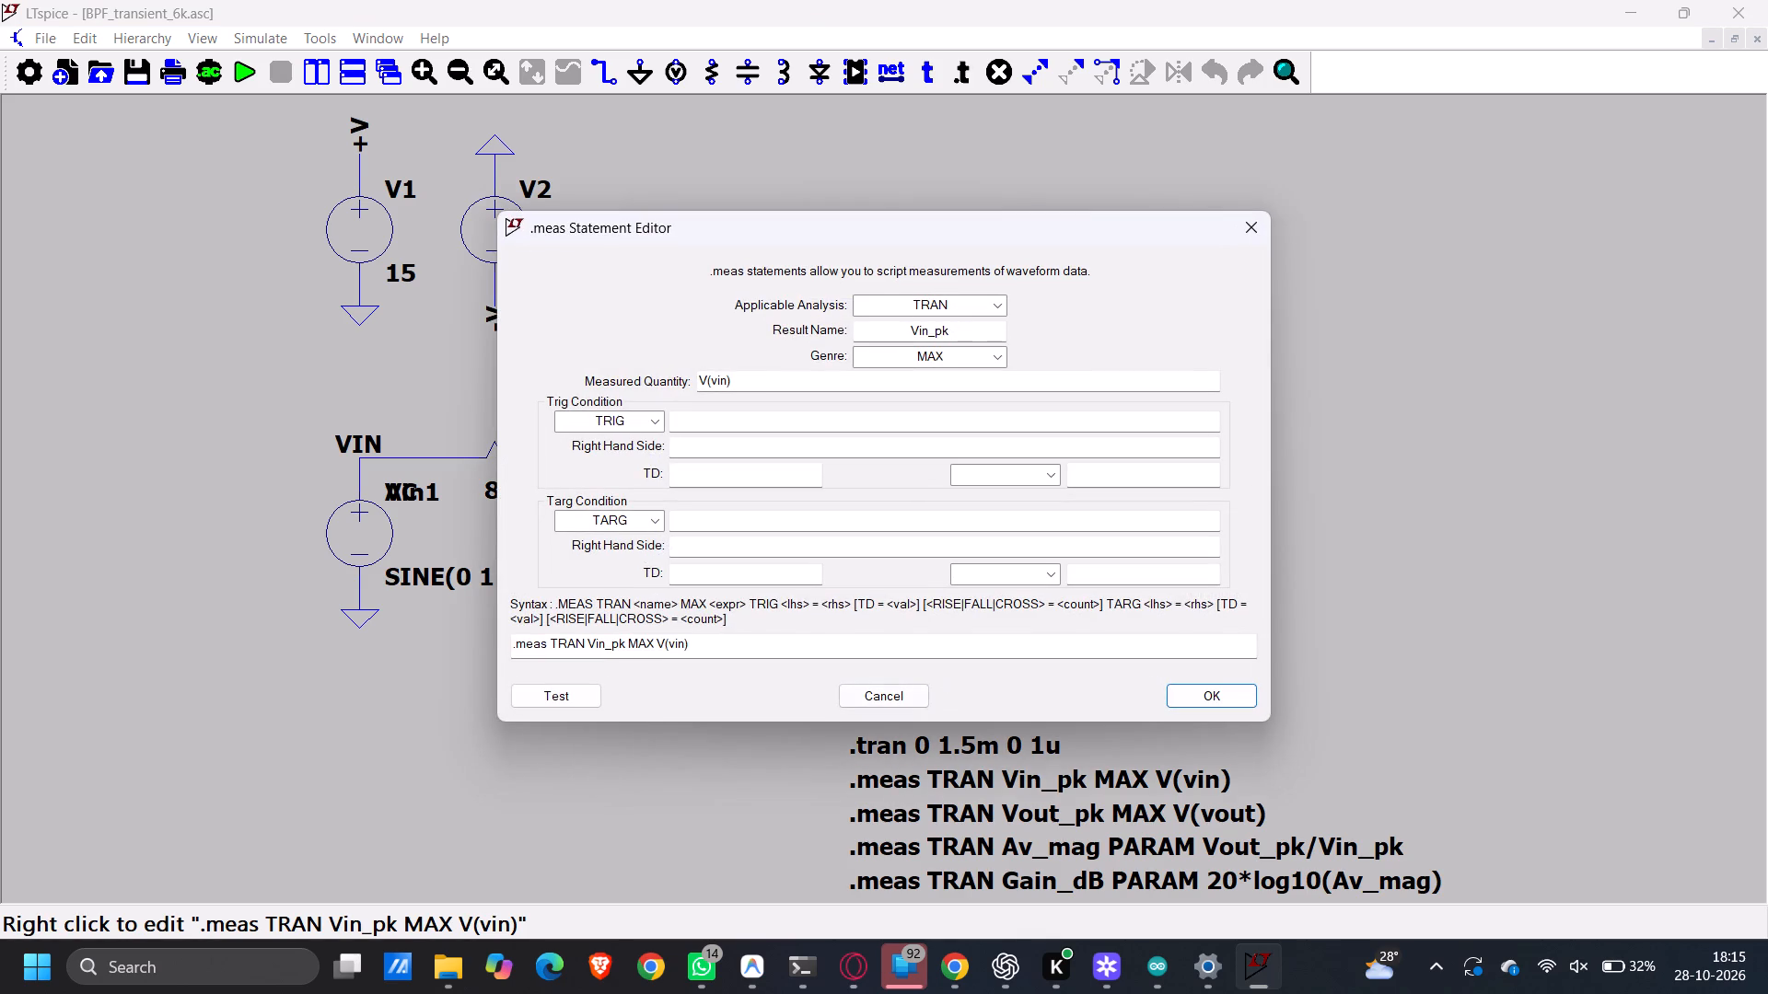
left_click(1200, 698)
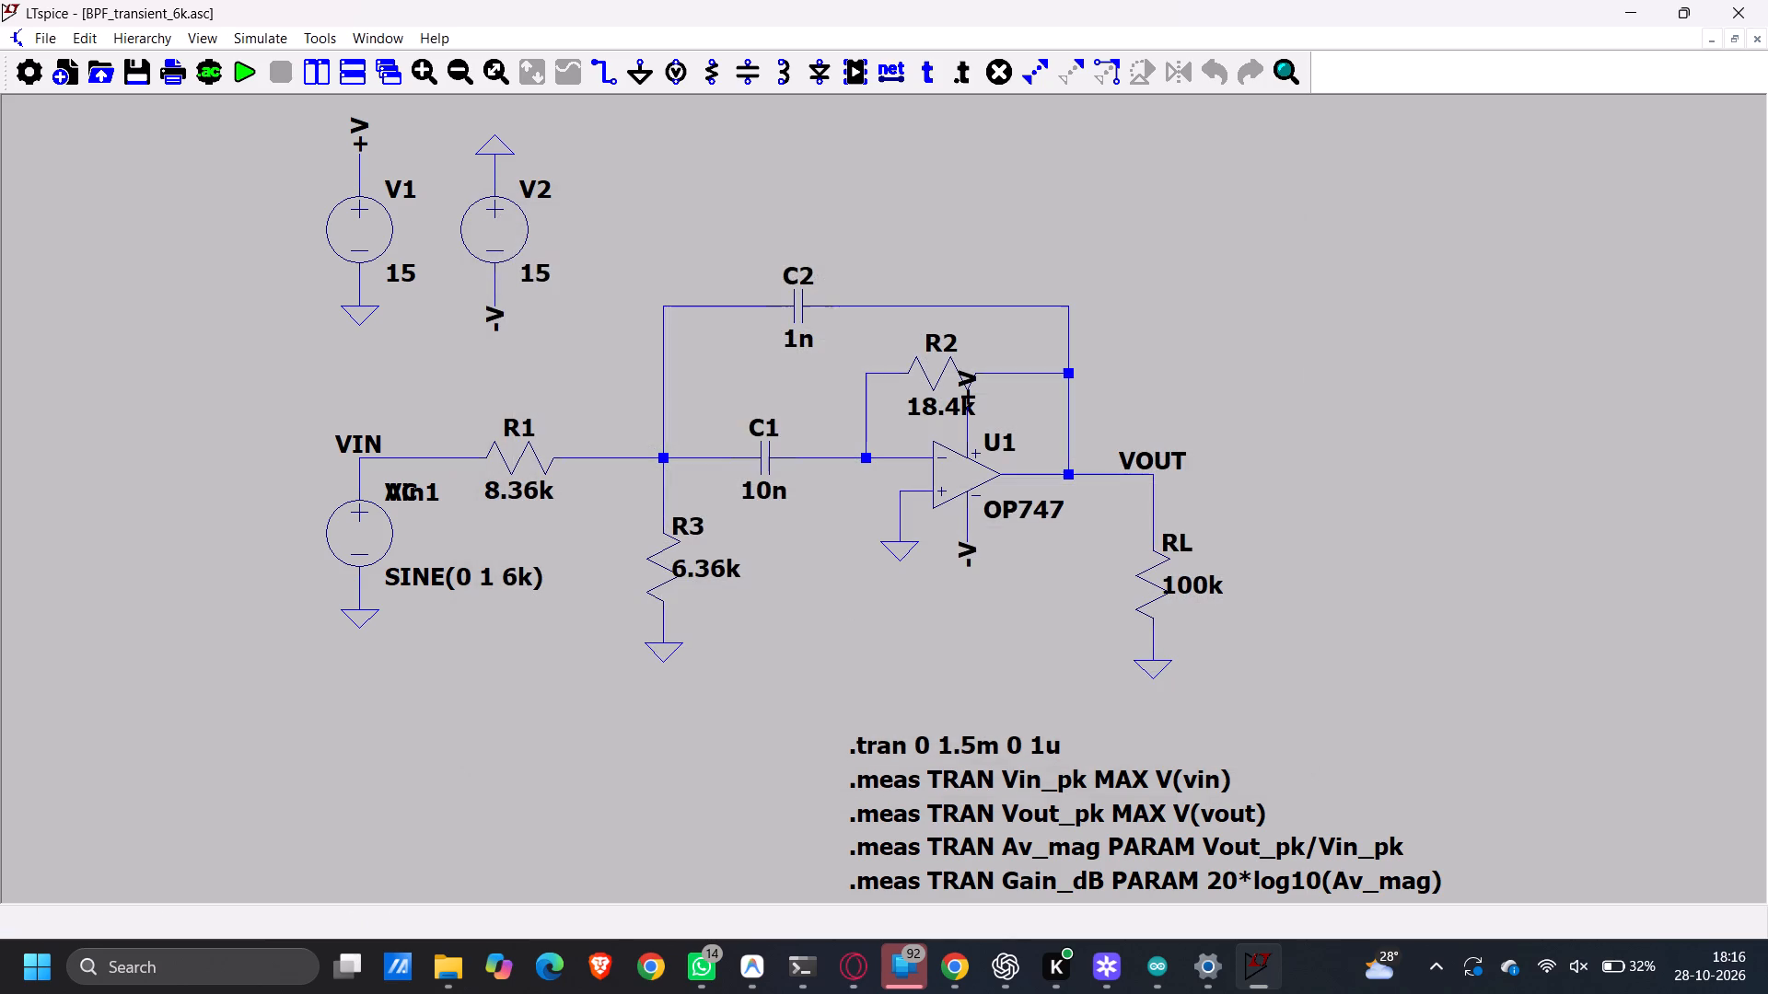
Remove the Vin_pk .meas directive from the schematic by clearing its statement text.
right_click(932, 783)
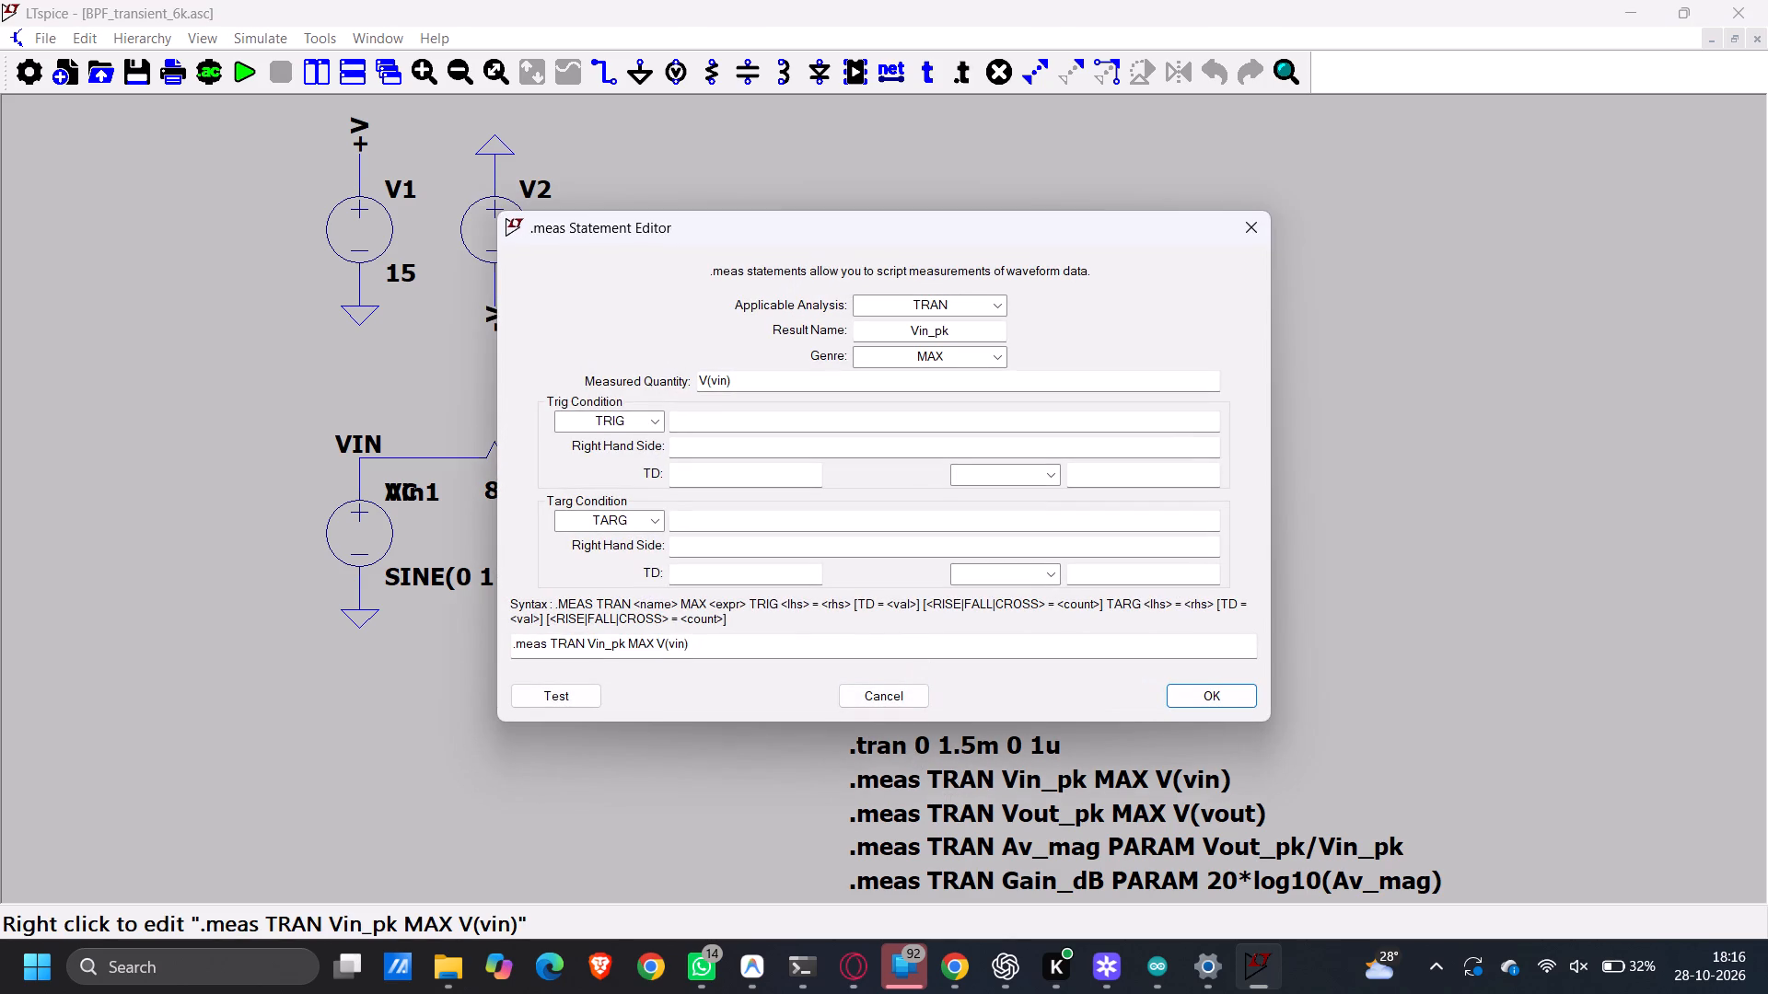
left_click(925, 650)
key("BackSpace")
key("BackSpace")
key("BackSpace")
key("BackSpace")
key("BackSpace")
key("BackSpace")
key("BackSpace")
key("BackSpace")
key("BackSpace")
key("BackSpace")
key("BackSpace")
key("BackSpace")
key("BackSpace")
key("BackSpace")
key("BackSpace")
key("BackSpace")
key("BackSpace")
key("BackSpace")
key("BackSpace")
key("BackSpace")
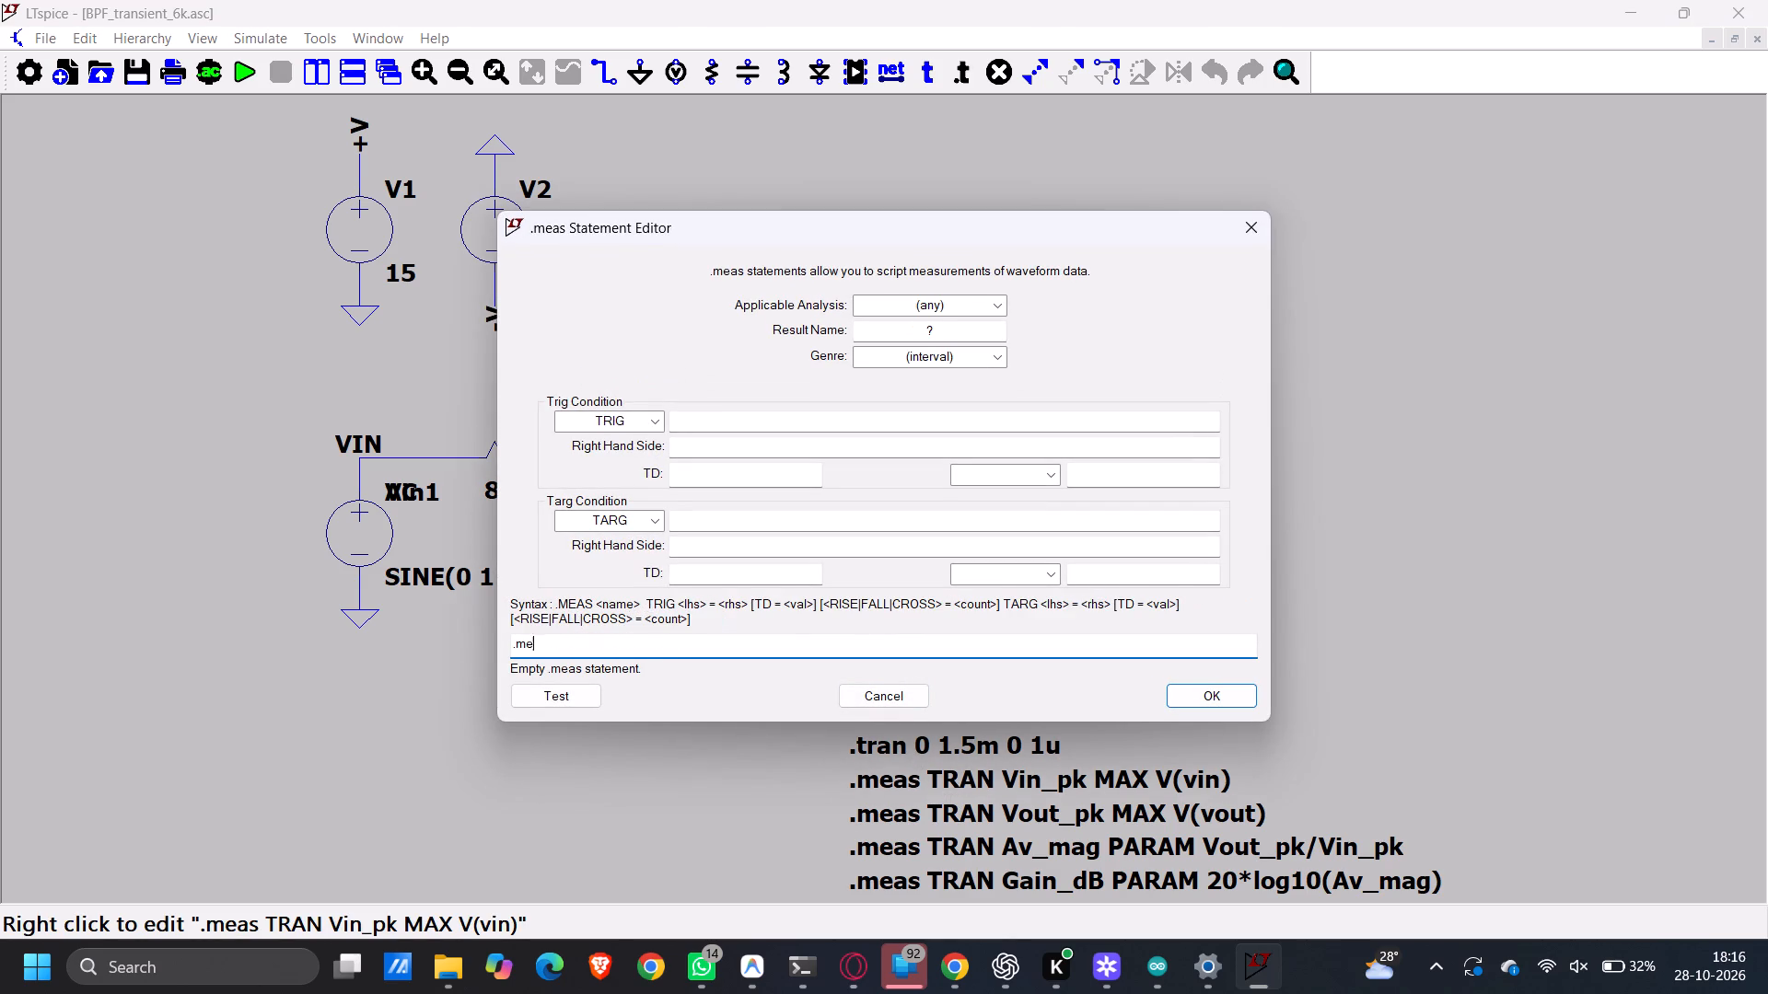
key("Return")
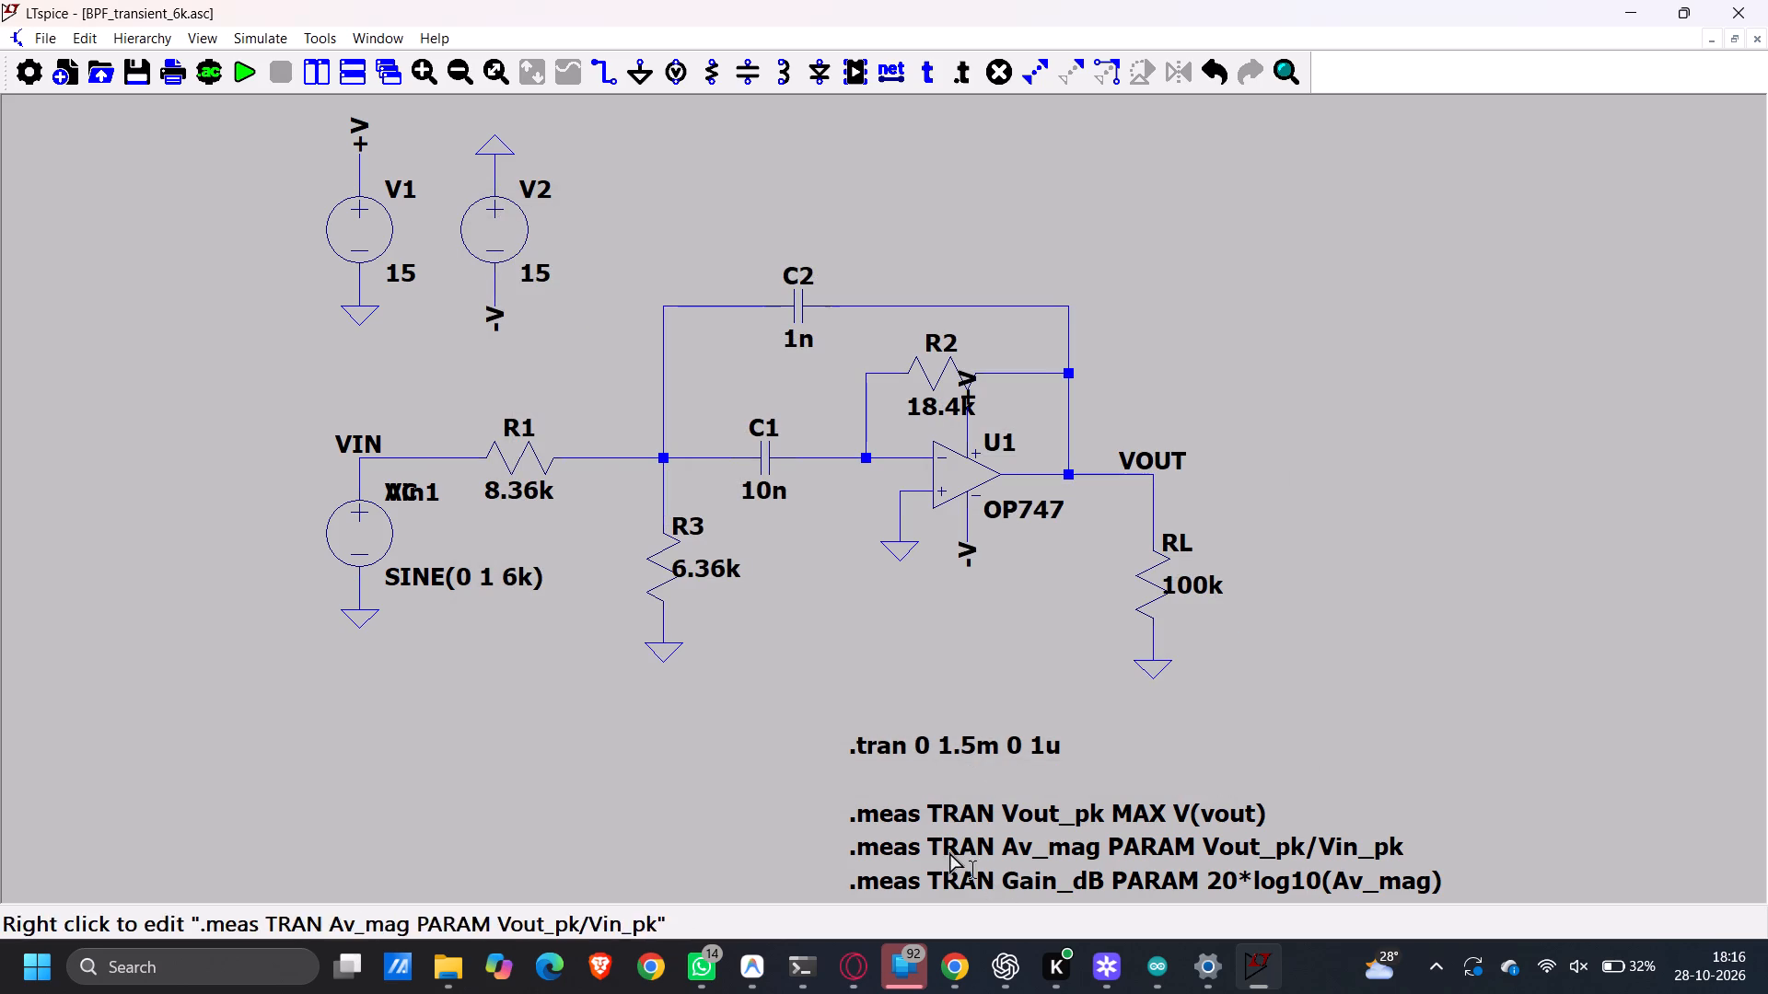
Remove the Vout_pk .meas directive from the schematic by clearing its statement text.
right_click(968, 813)
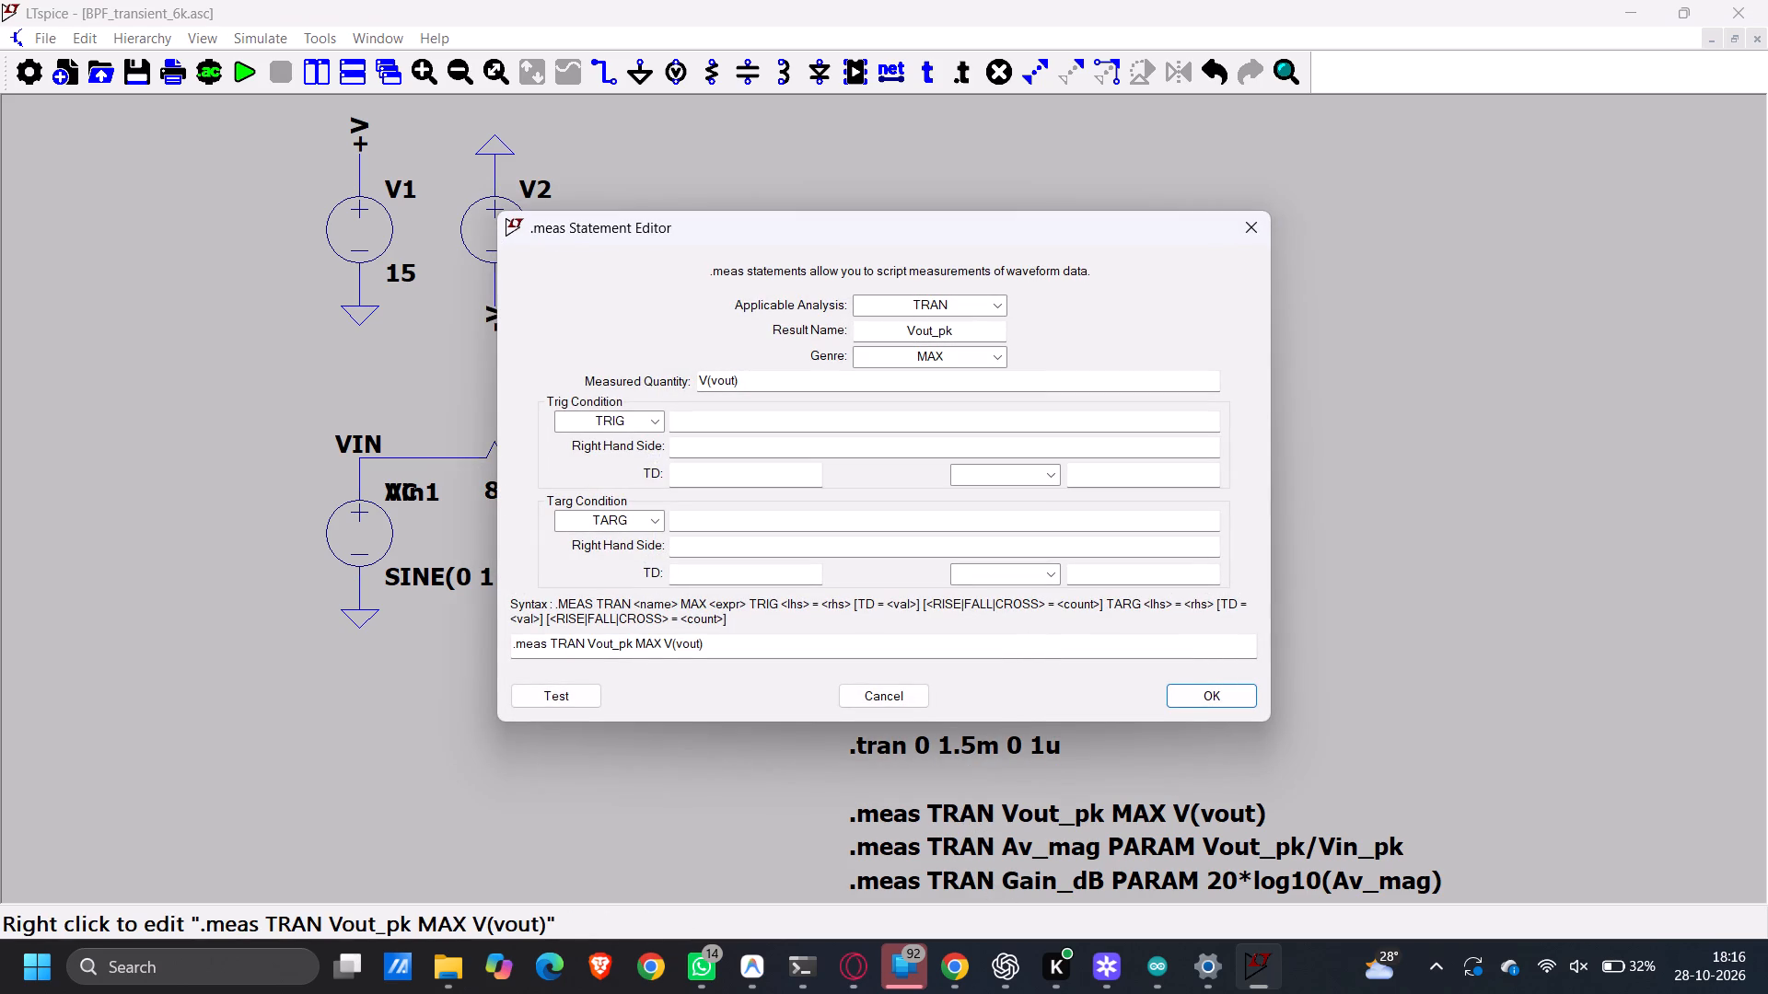
left_click(1019, 647)
key("BackSpace")
key("BackSpace")
key("BackSpace")
key("BackSpace")
key("BackSpace")
key("BackSpace")
key("BackSpace")
key("BackSpace")
key("BackSpace")
key("BackSpace")
key("BackSpace")
key("BackSpace")
key("BackSpace")
key("BackSpace")
key("BackSpace")
key("BackSpace")
key("BackSpace")
key("BackSpace")
key("BackSpace")
key("BackSpace")
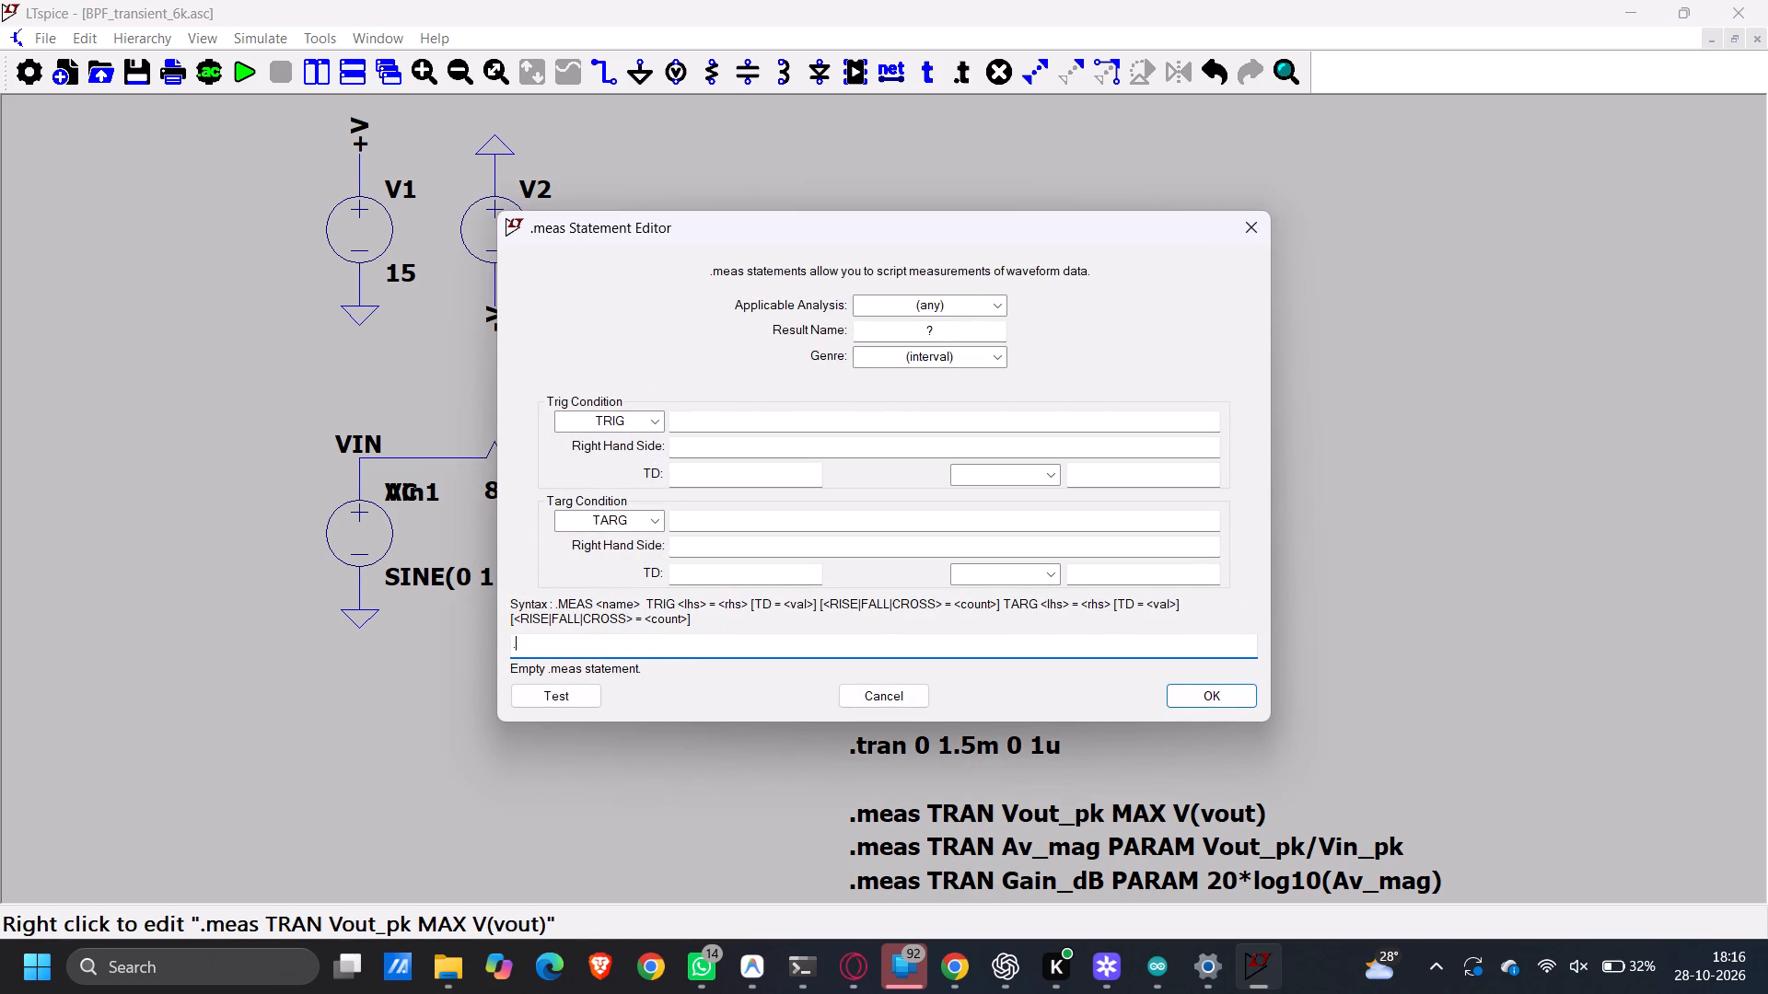
key("Return")
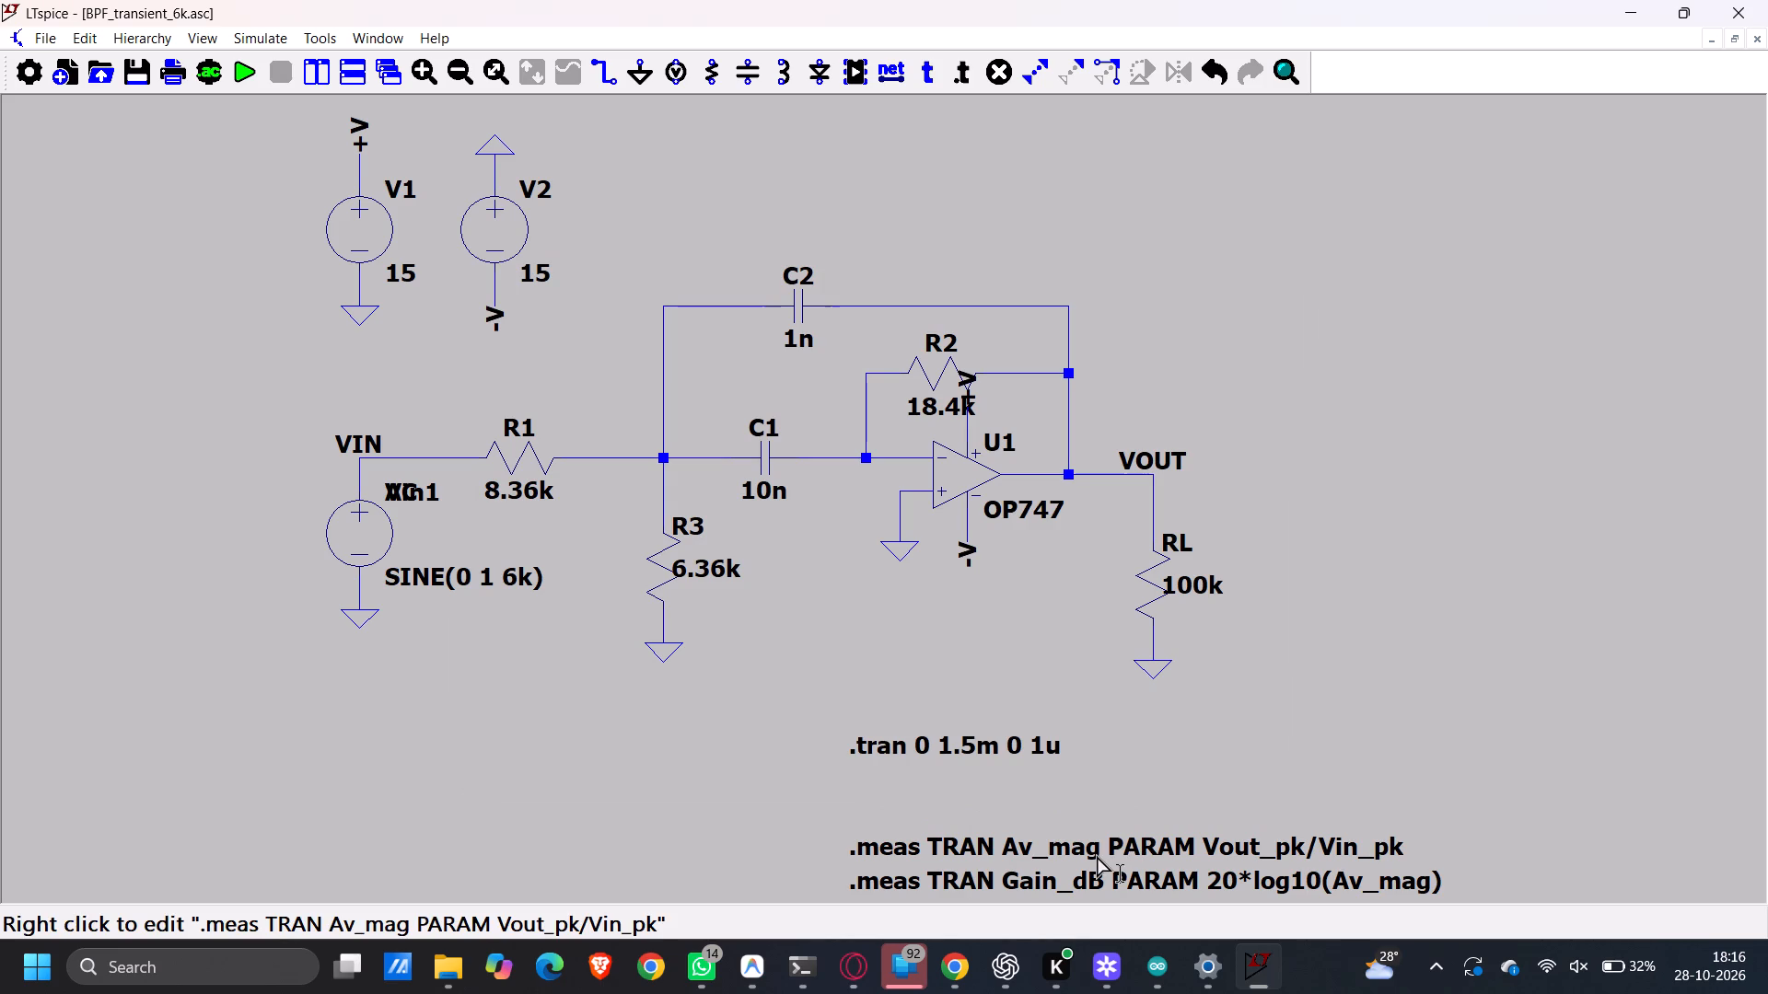
Remove the Av_mag .meas directive from the schematic by clearing its statement text.
right_click(1096, 855)
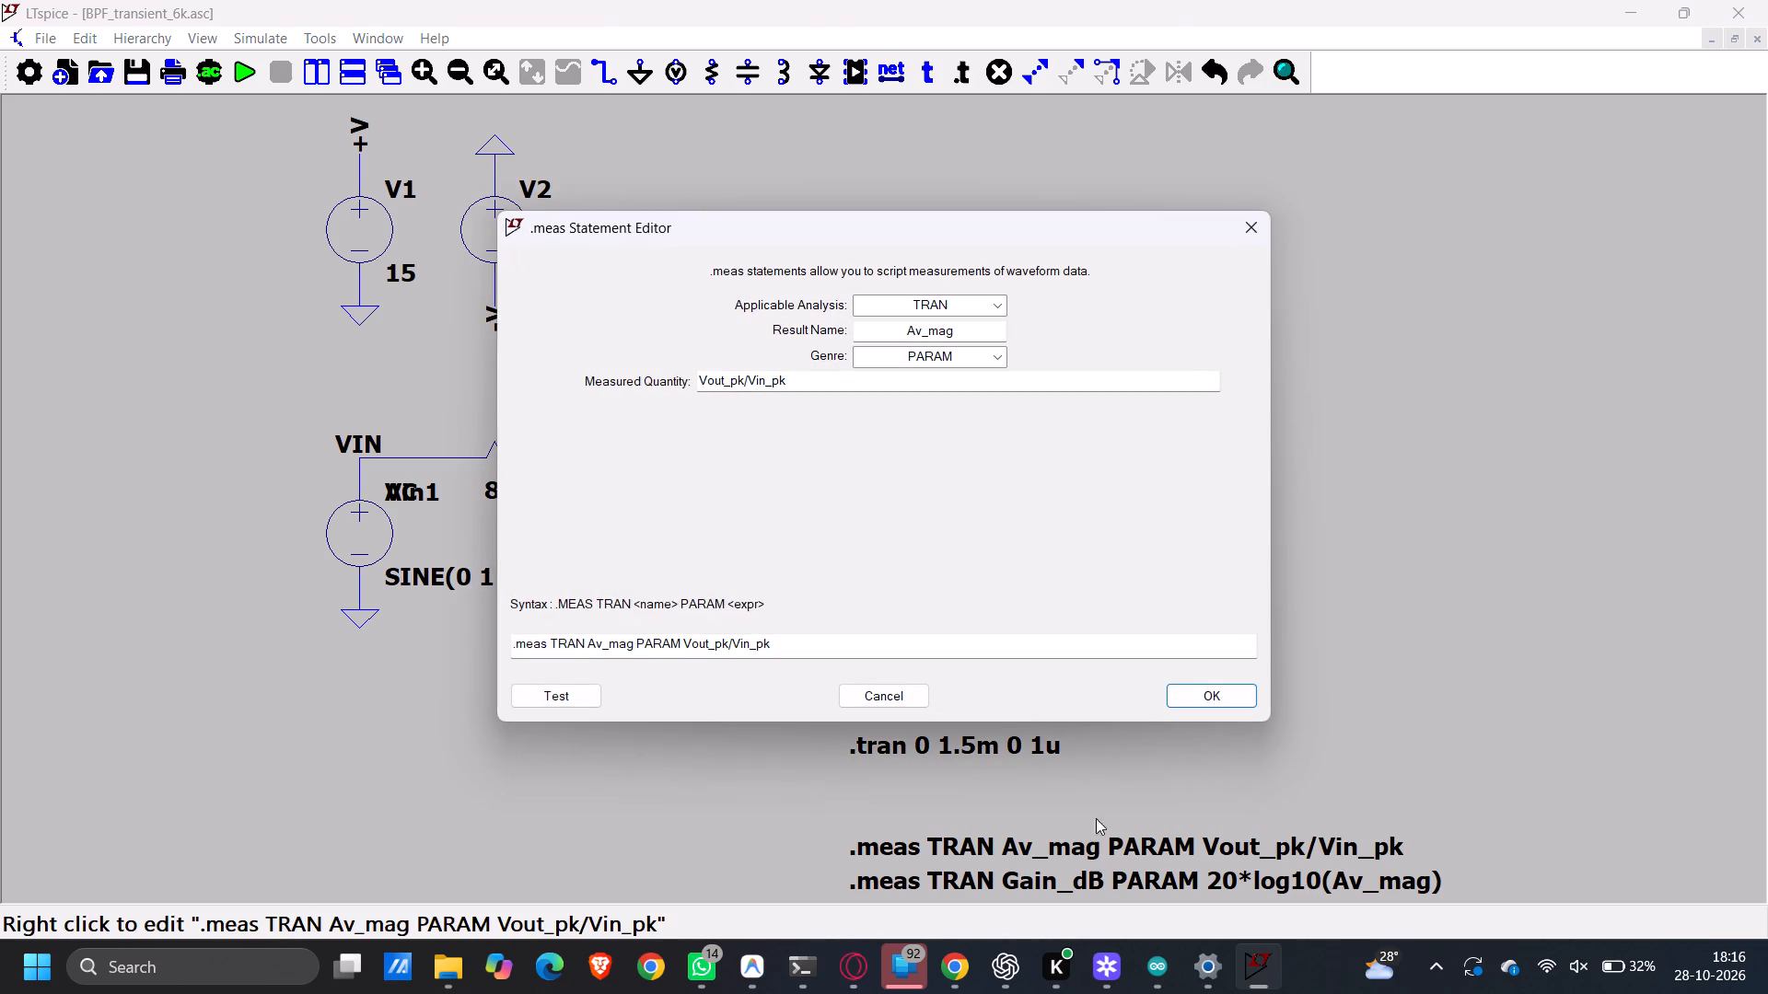
left_click(1113, 642)
key("BackSpace")
key("BackSpace")
key("BackSpace")
key("BackSpace")
key("BackSpace")
key("BackSpace")
key("BackSpace")
key("BackSpace")
key("BackSpace")
key("BackSpace")
key("BackSpace")
key("BackSpace")
key("BackSpace")
key("BackSpace")
key("BackSpace")
key("BackSpace")
key("BackSpace")
key("BackSpace")
key("BackSpace")
key("BackSpace")
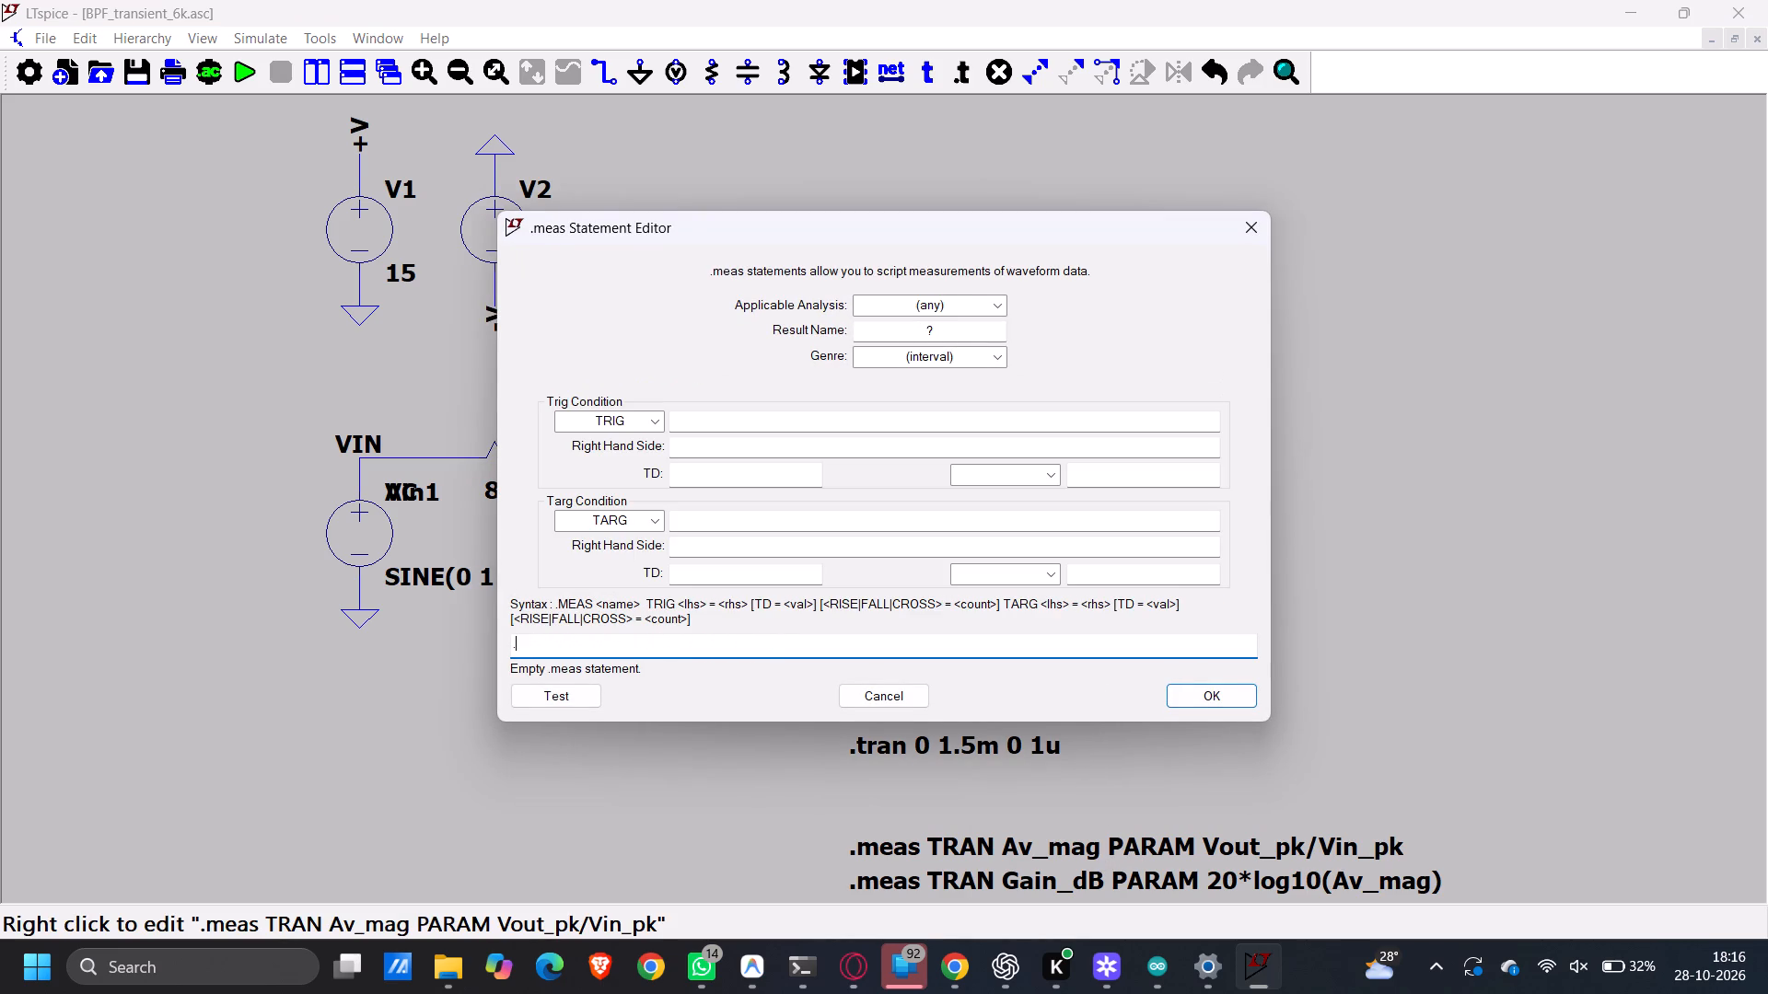
key("Return")
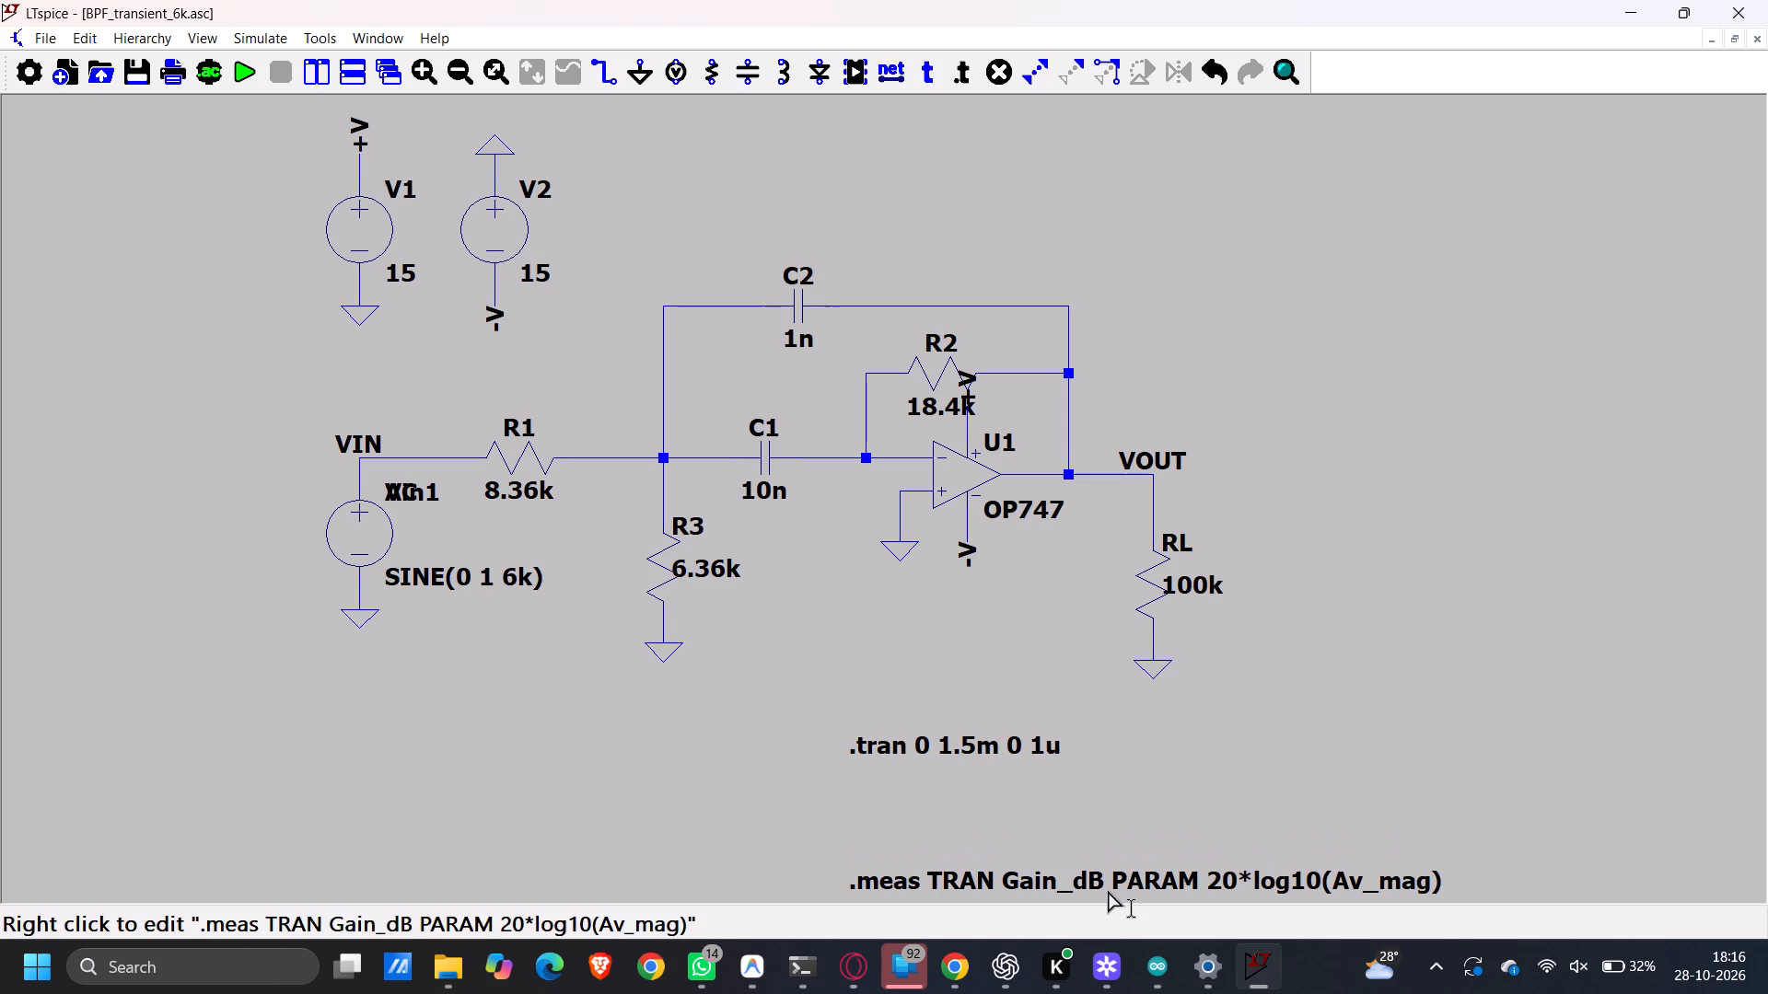
Remove the Gain_dB .meas directive, leaving only the .tran directive below the circuit.
right_click(1111, 875)
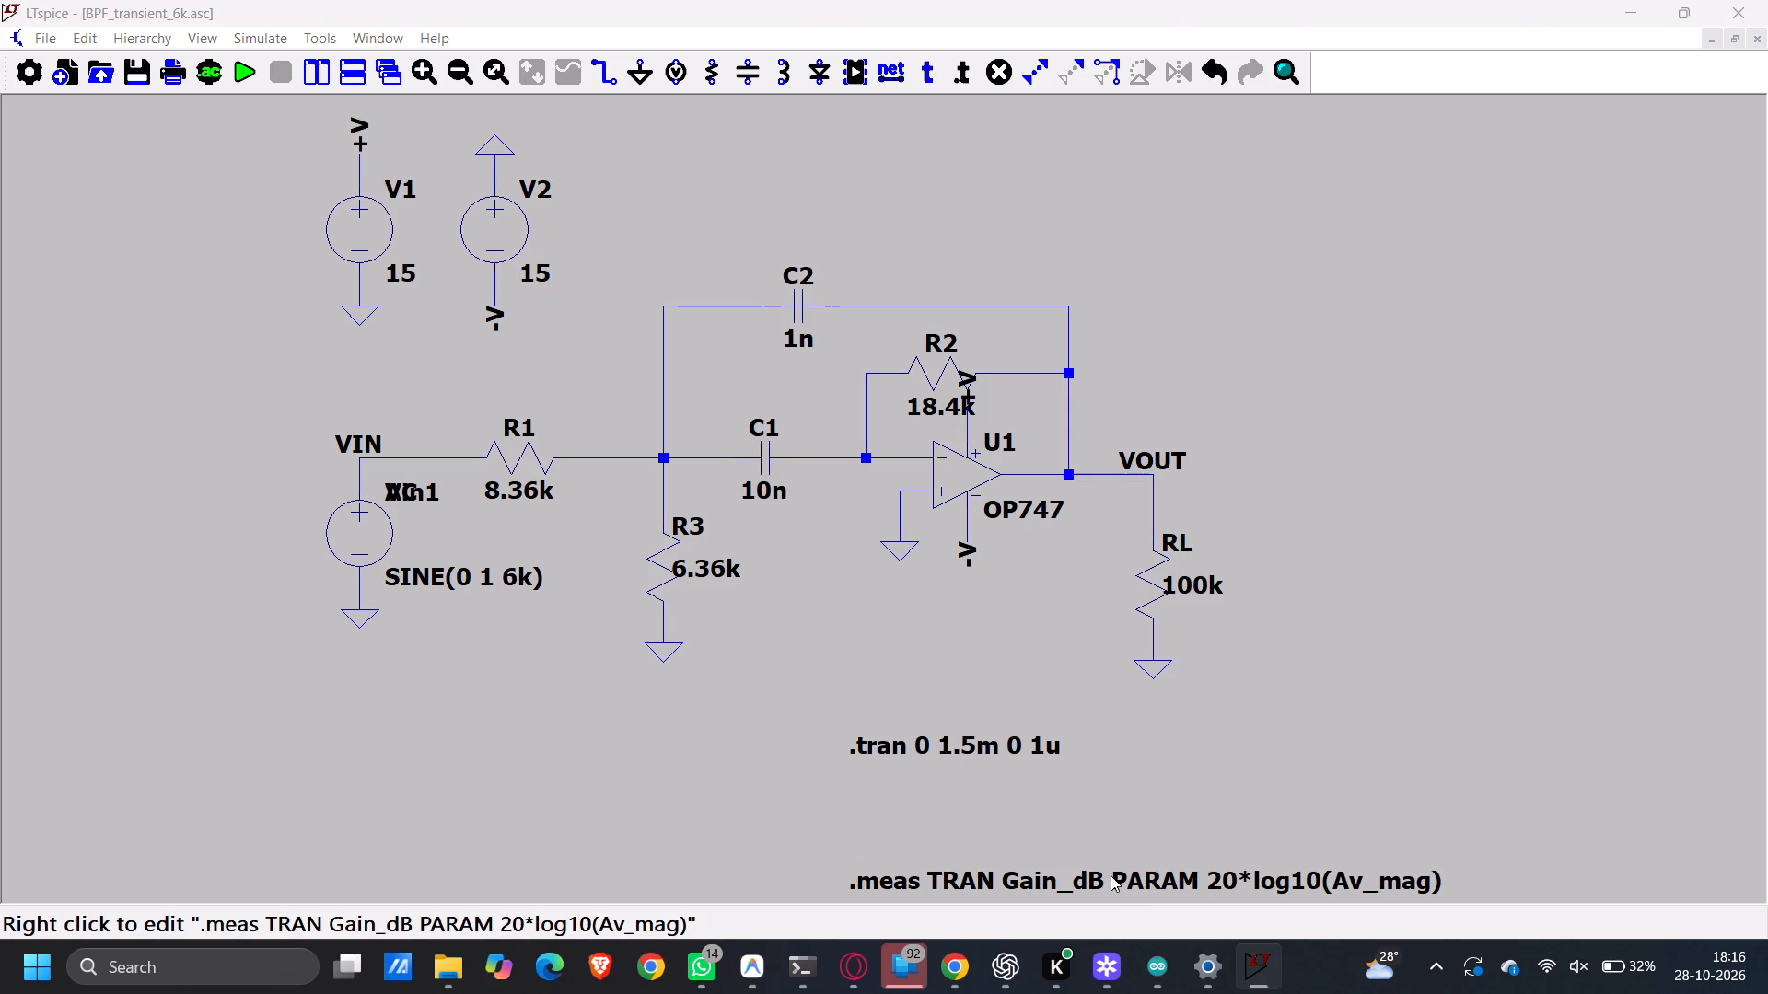
left_click(1101, 645)
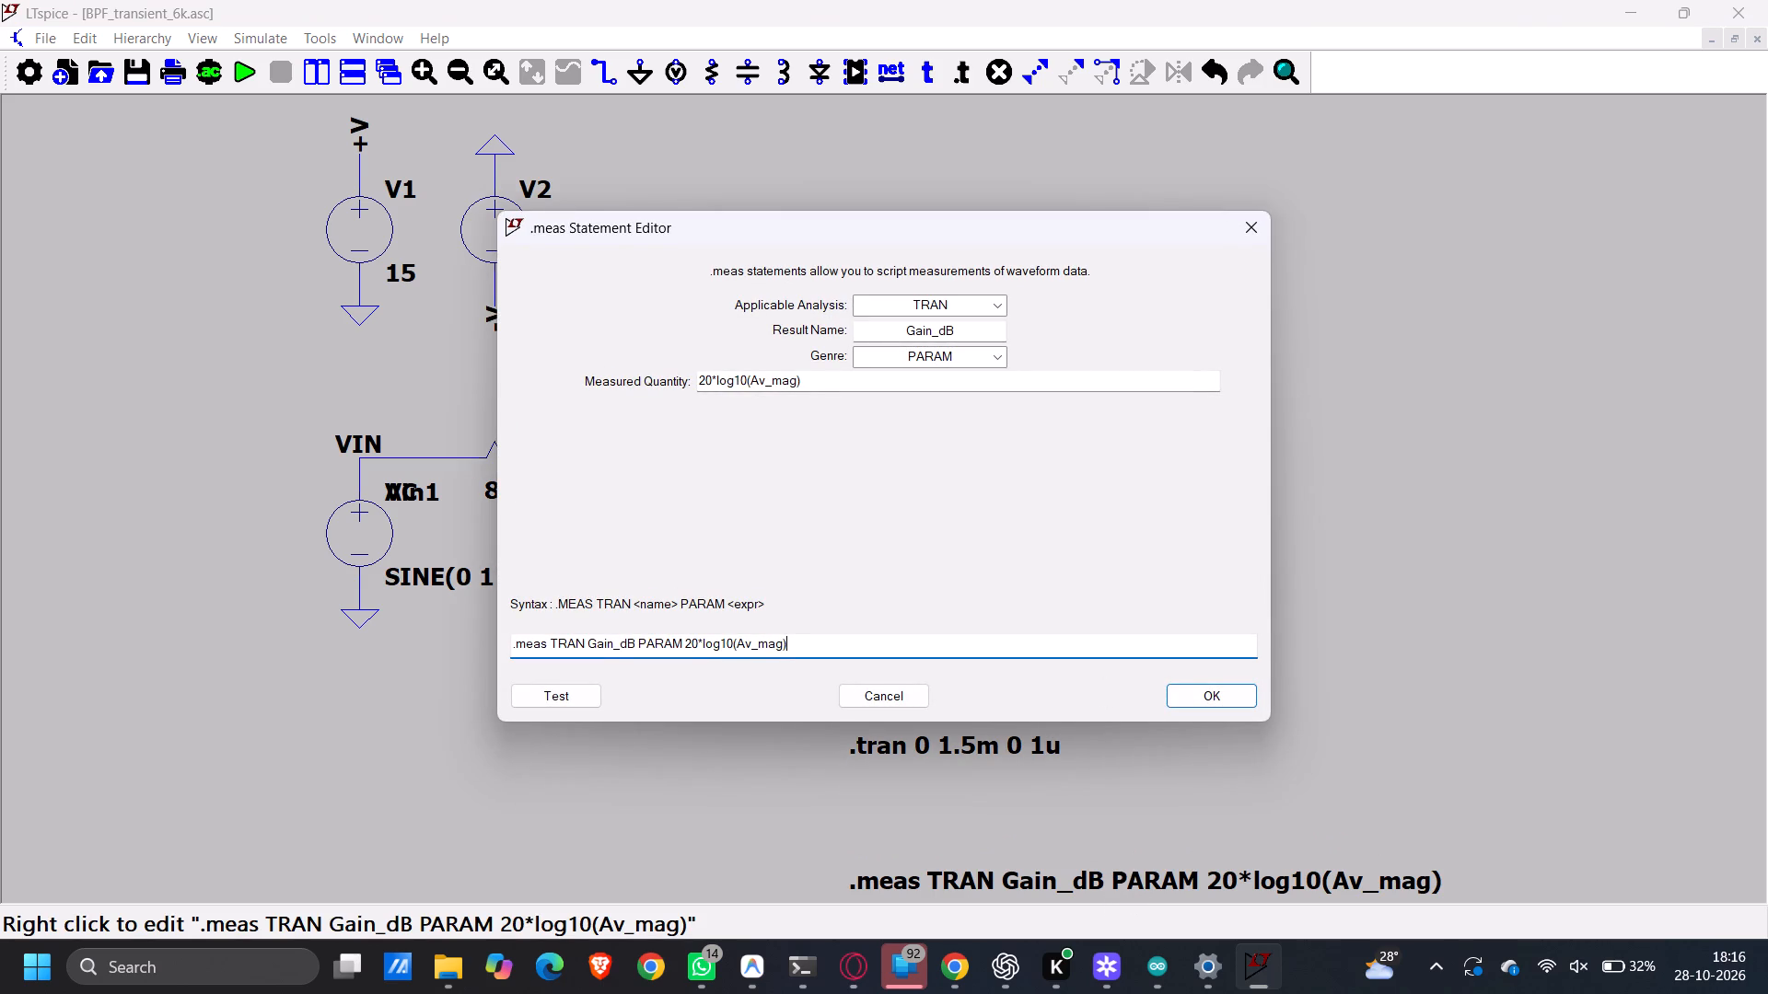
key("BackSpace")
key("BackSpace")
key("BackSpace")
key("BackSpace")
key("BackSpace")
key("BackSpace")
key("BackSpace")
key("BackSpace")
key("BackSpace")
key("BackSpace")
key("BackSpace")
key("BackSpace")
key("BackSpace")
key("BackSpace")
key("BackSpace")
key("BackSpace")
key("BackSpace")
key("BackSpace")
key("BackSpace")
key("BackSpace")
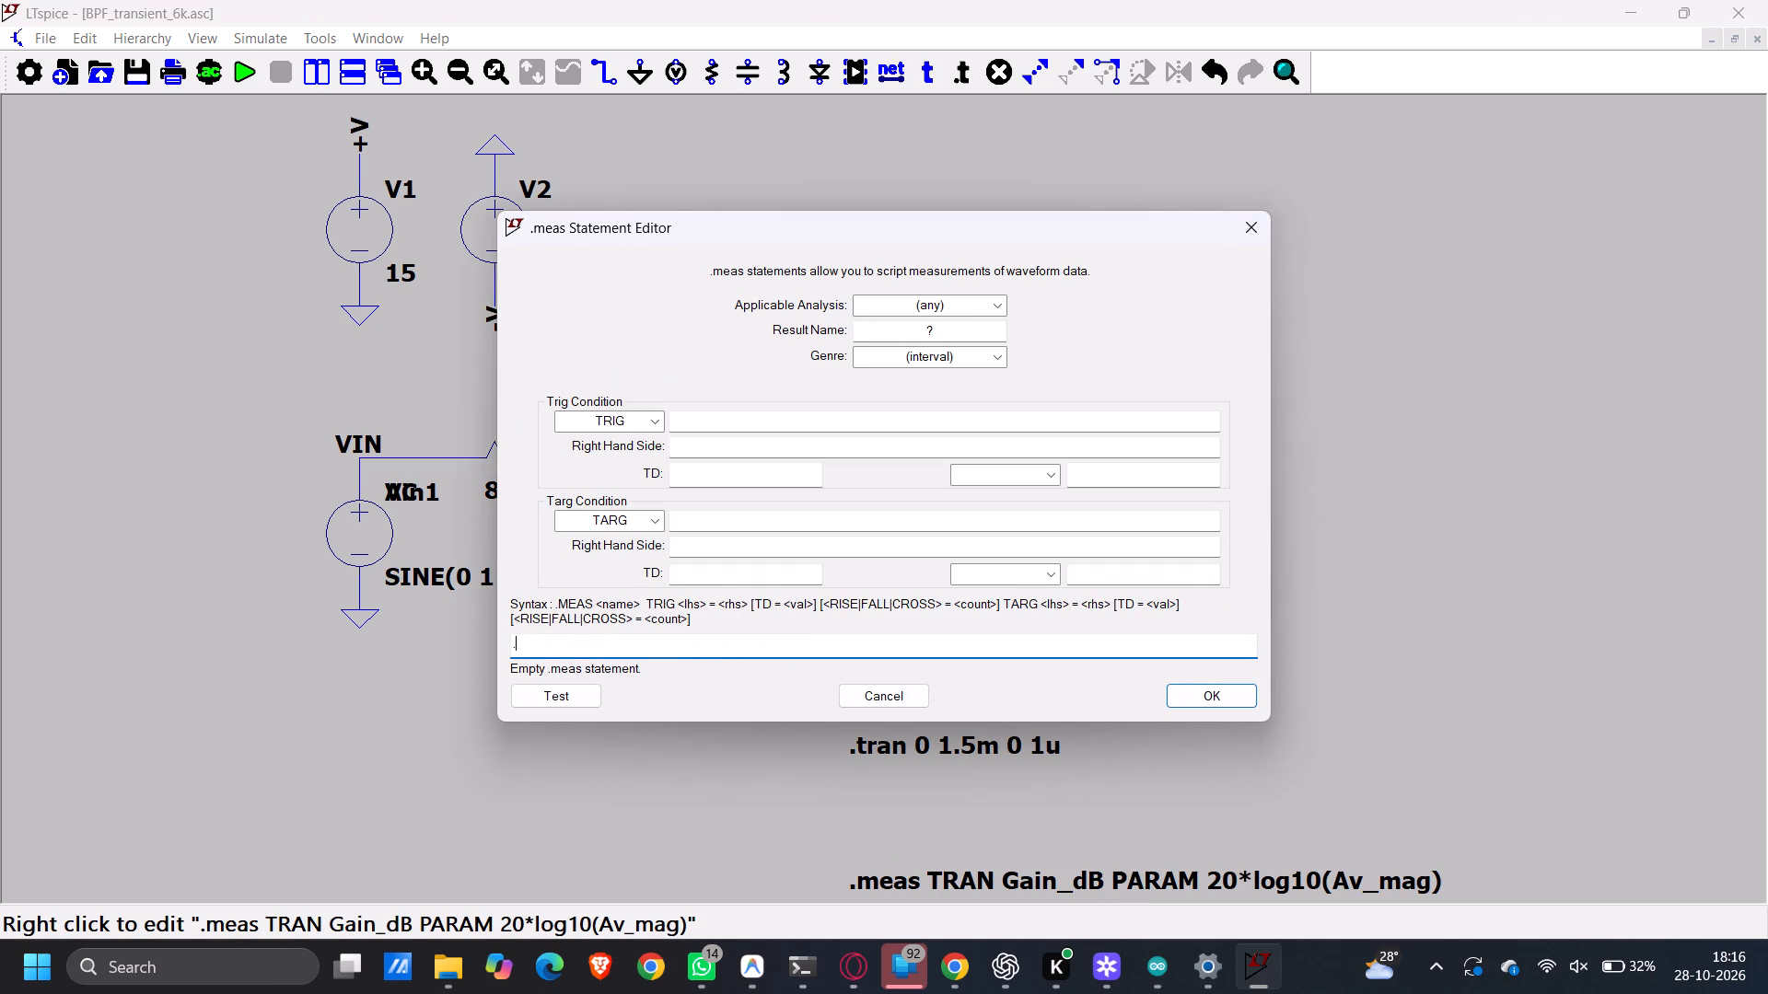
key("Return")
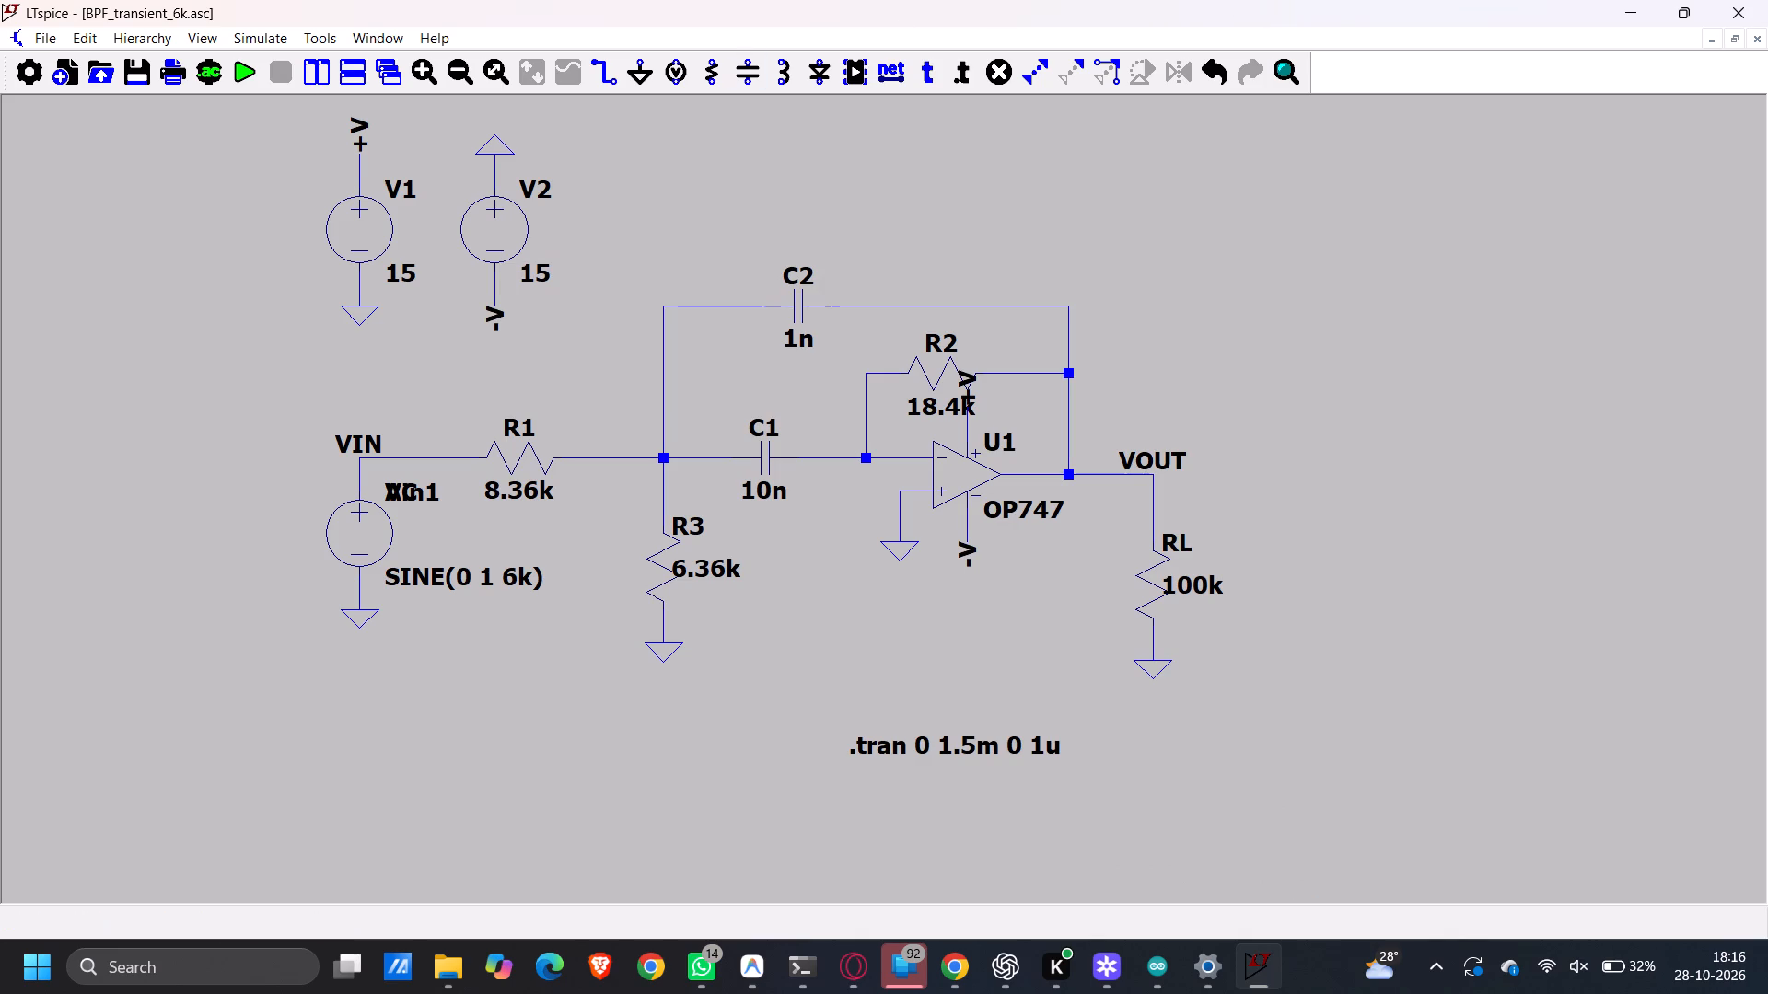
Run the transient simulation of the 6k band-pass filter schematic.
left_click_drag(758, 181, 768, 239)
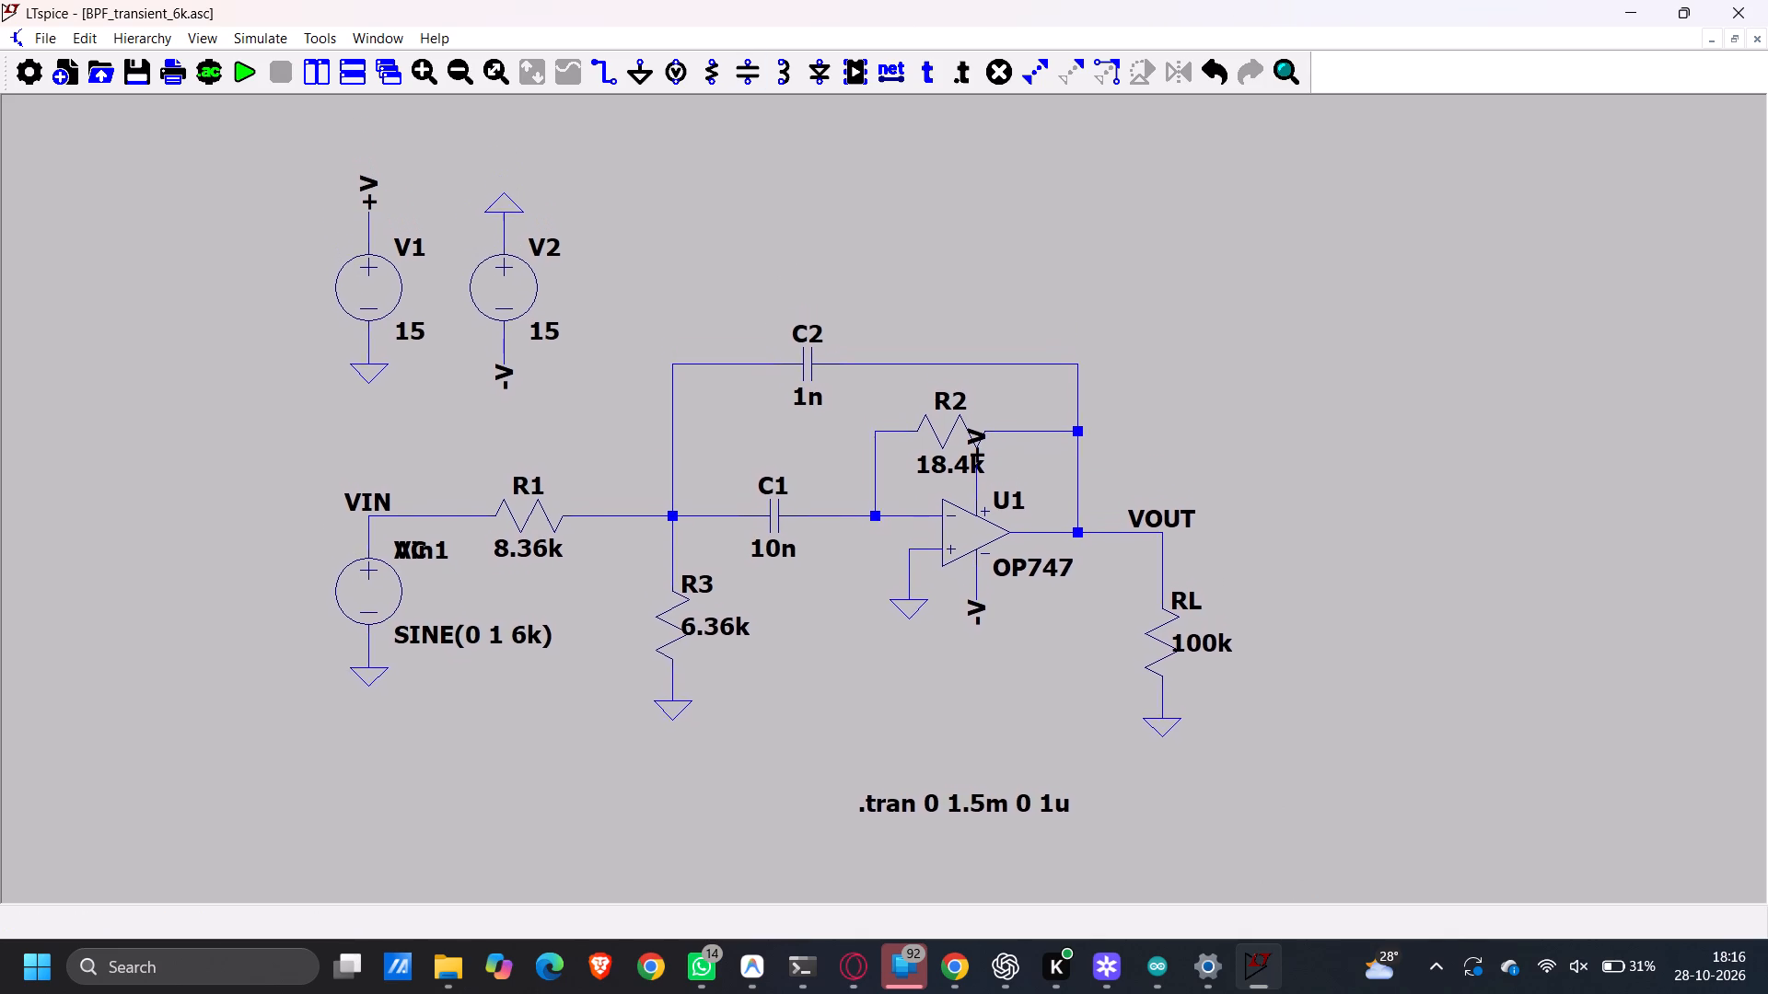
left_click_drag(768, 239, 786, 283)
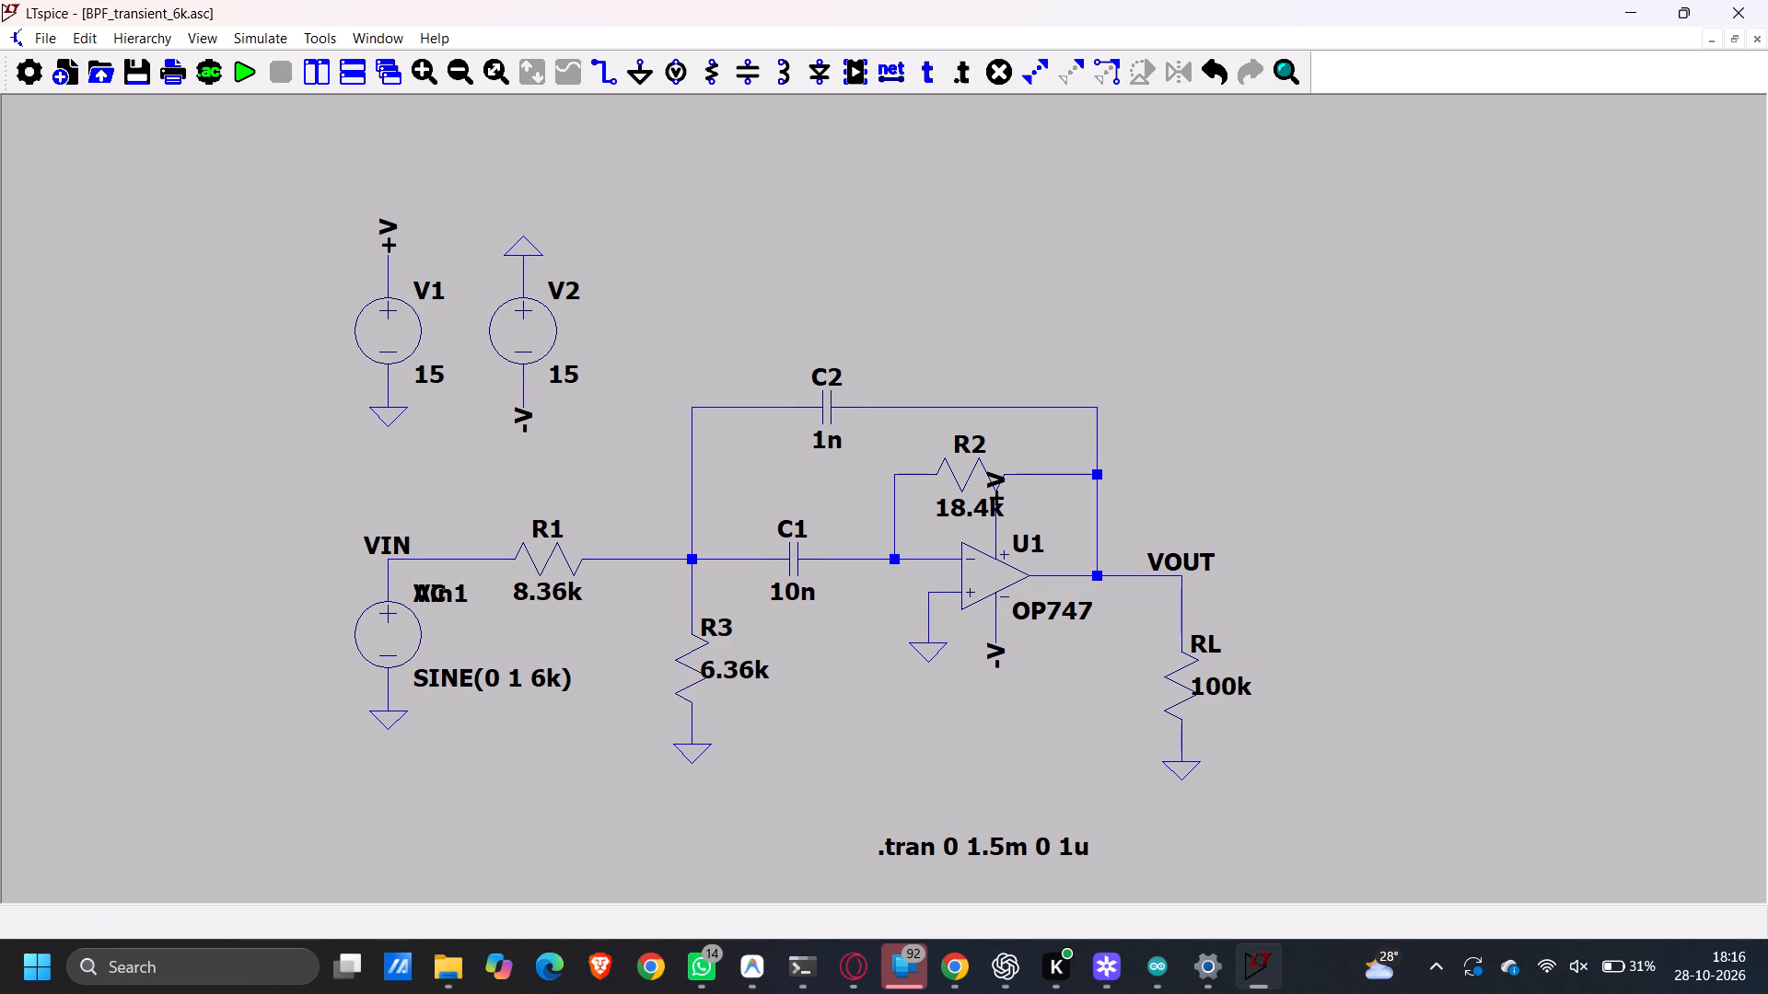
left_click(247, 83)
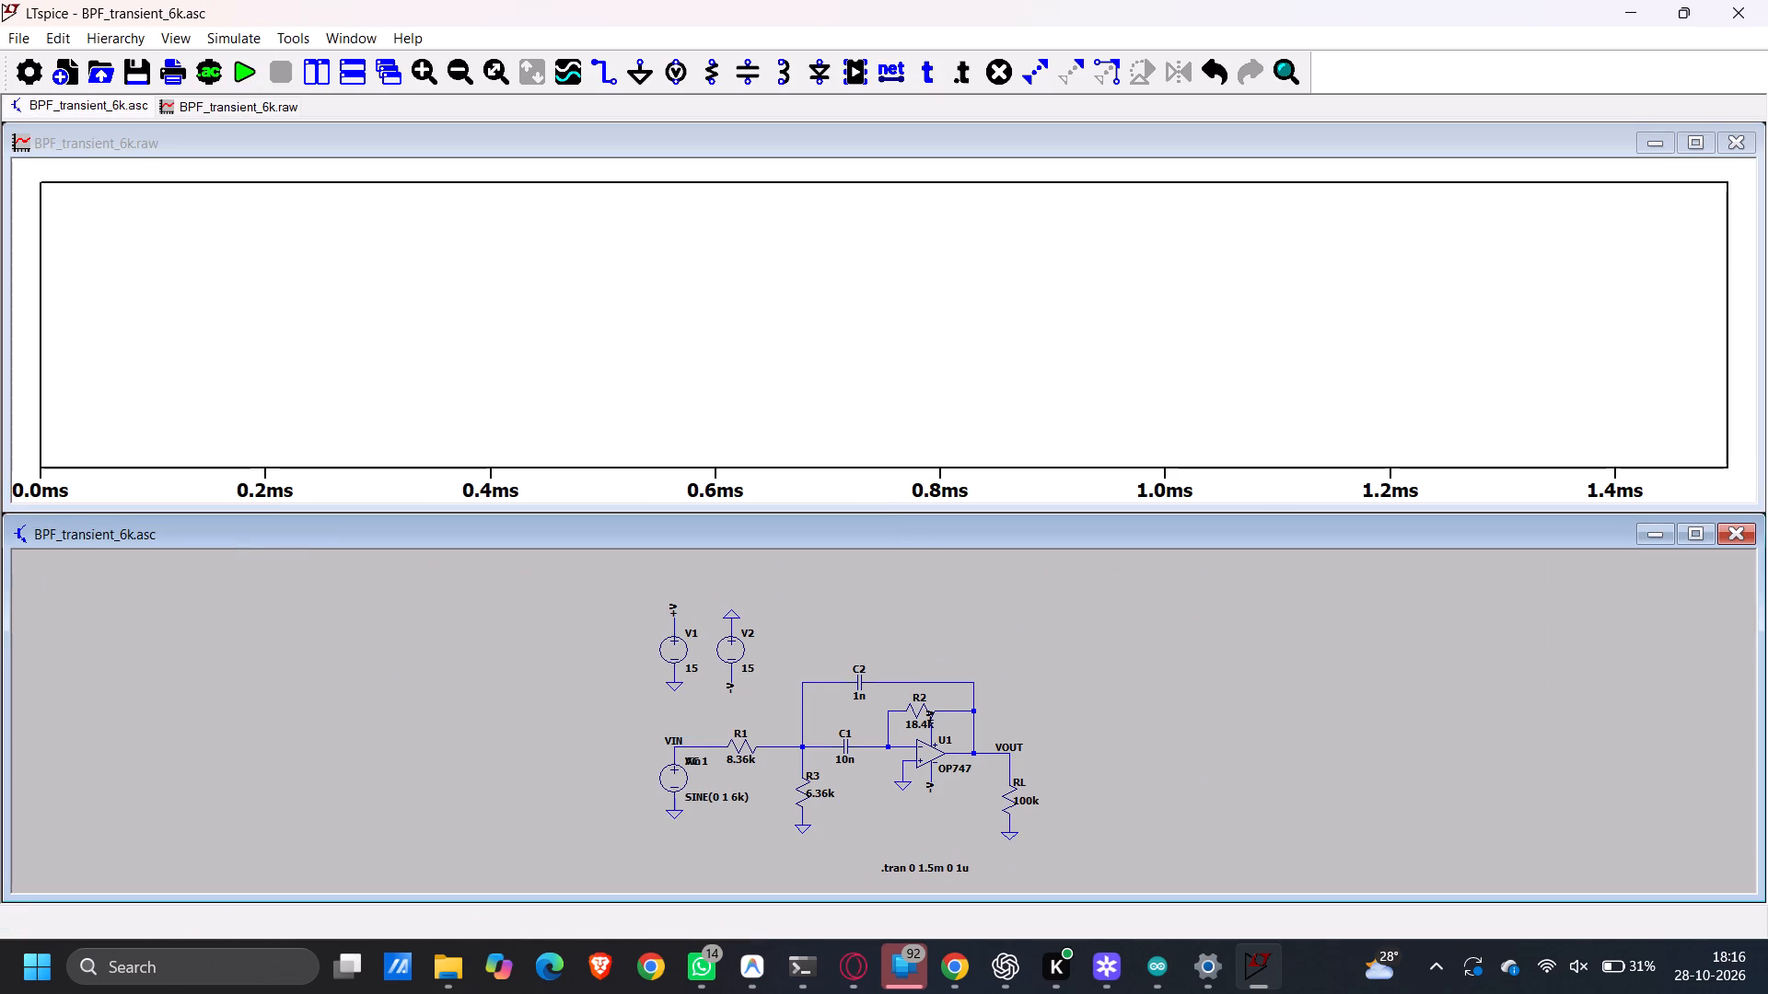
Plot the output voltage V(vout) by probing the VOUT node in the schematic.
scroll(878, 640, "up", 5, "ctrl")
scroll(878, 640, "down", 8, "ctrl")
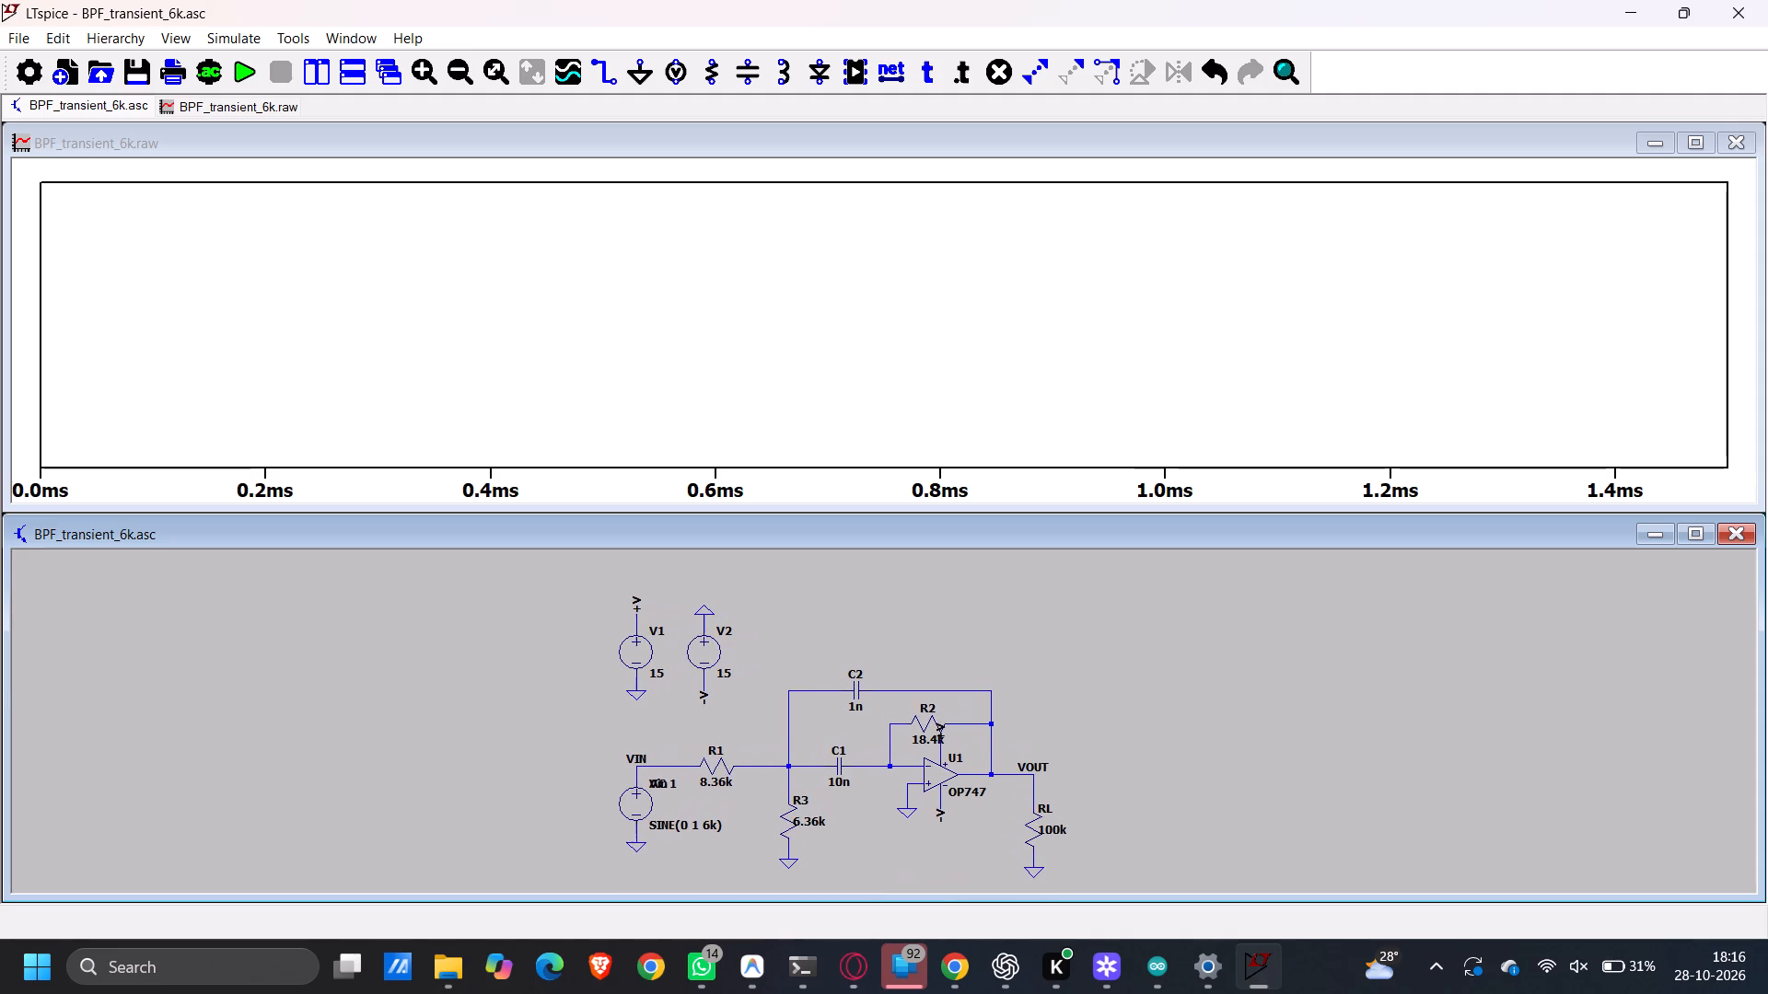
scroll(878, 640, "up", 10, "ctrl")
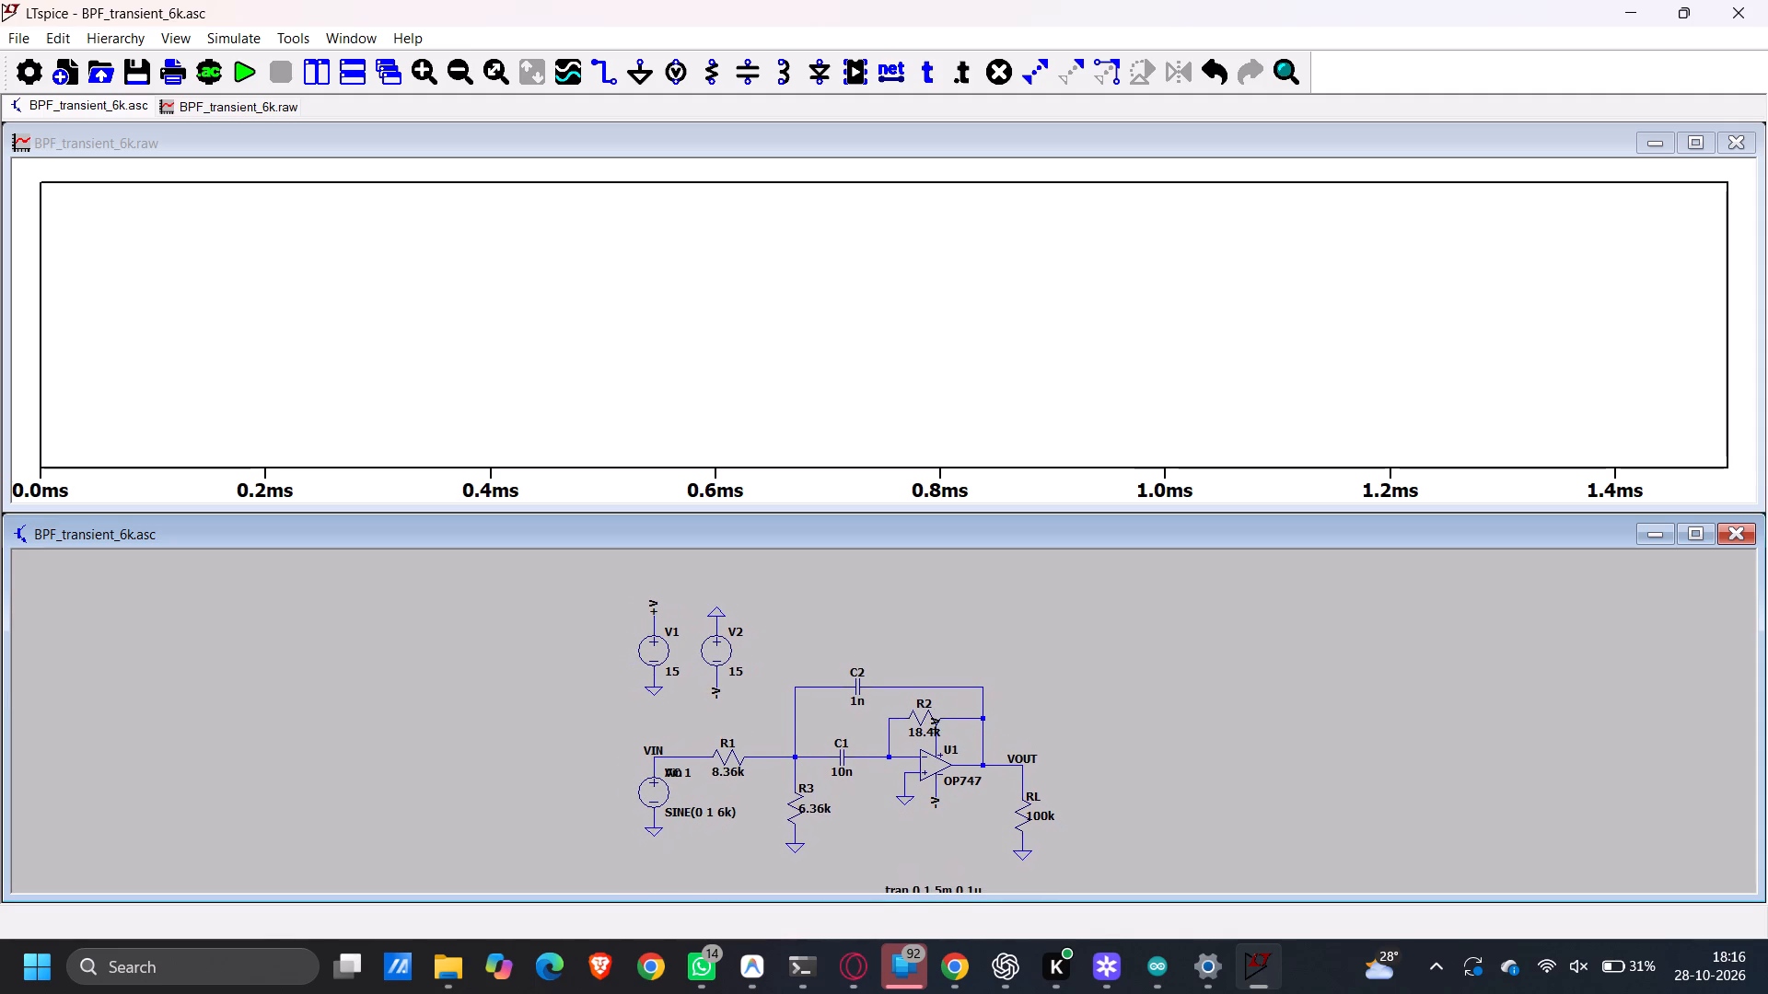
scroll(878, 640, "up", 5, "ctrl")
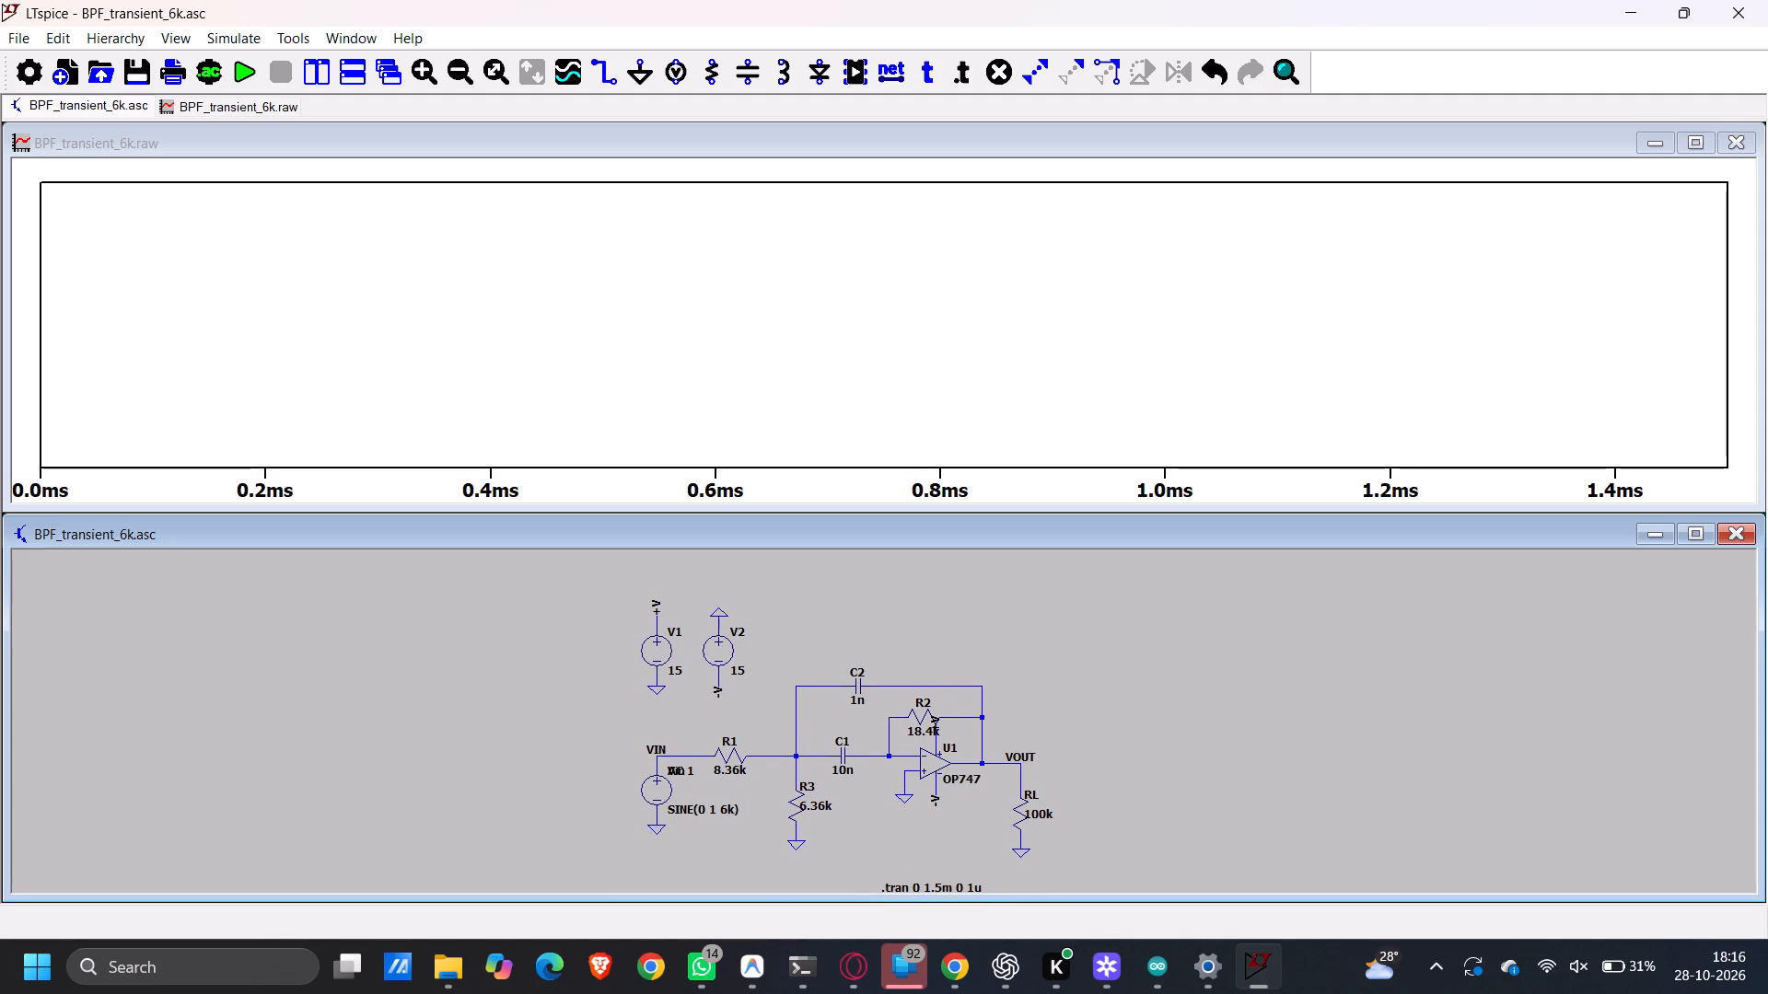
left_click(1018, 750)
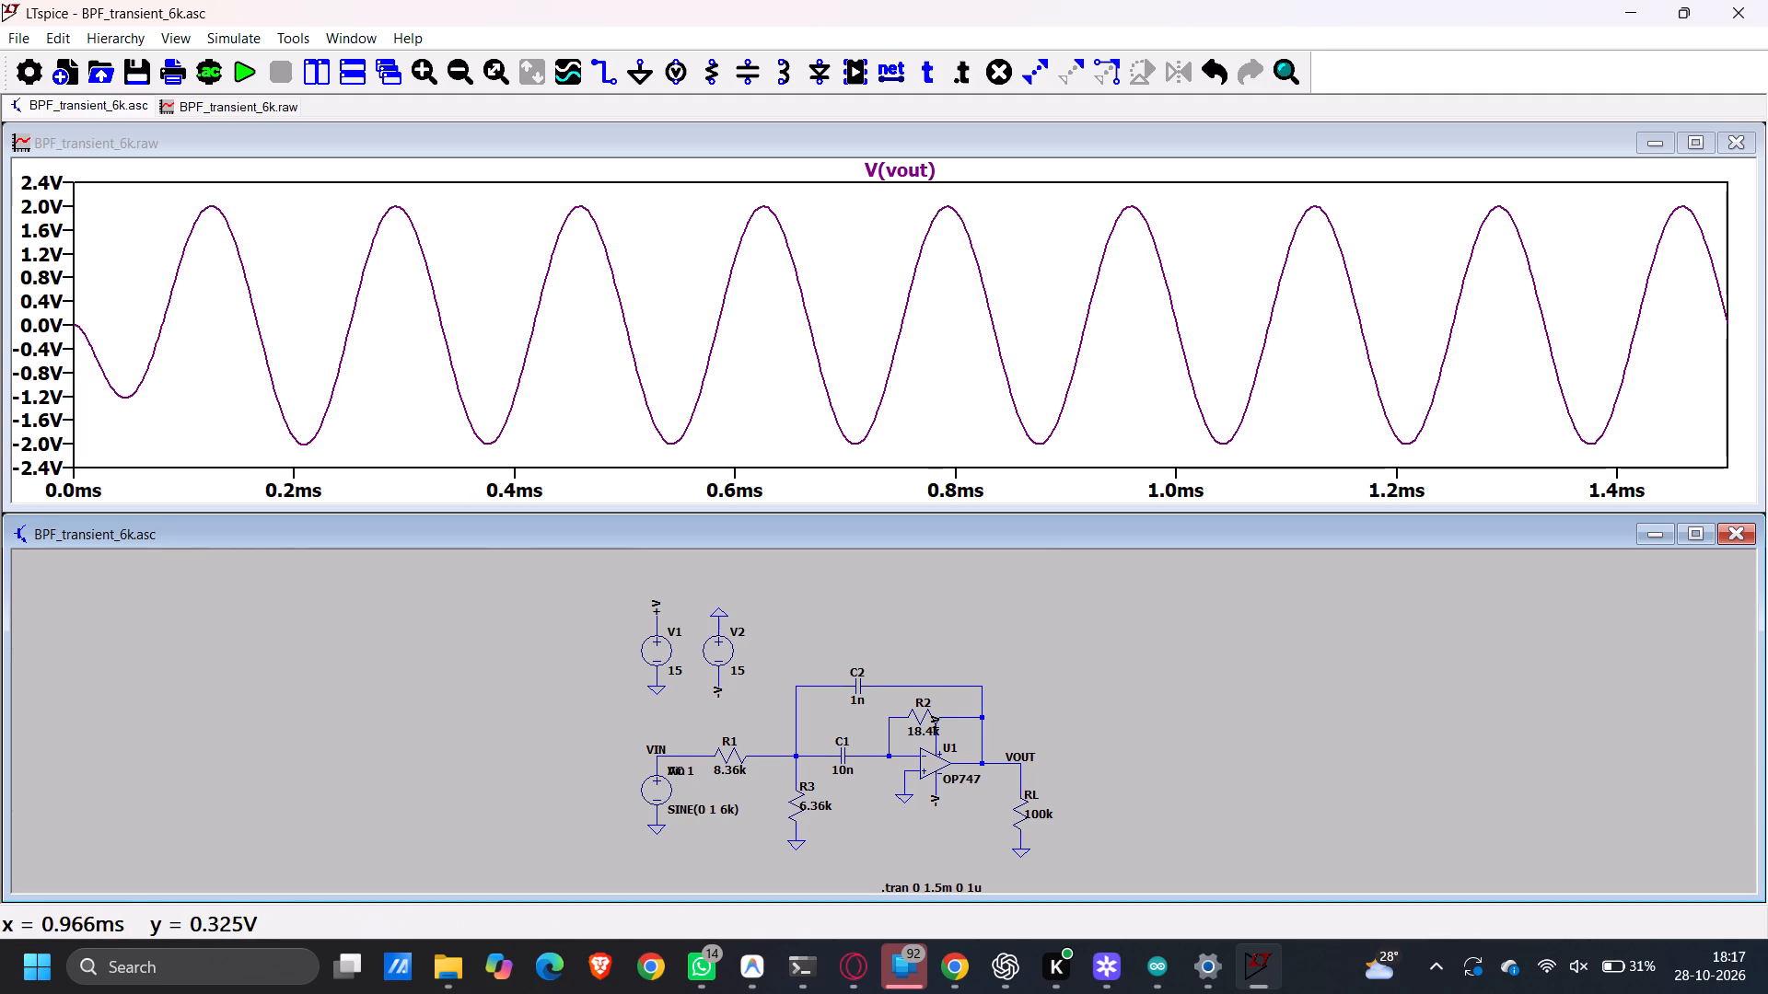
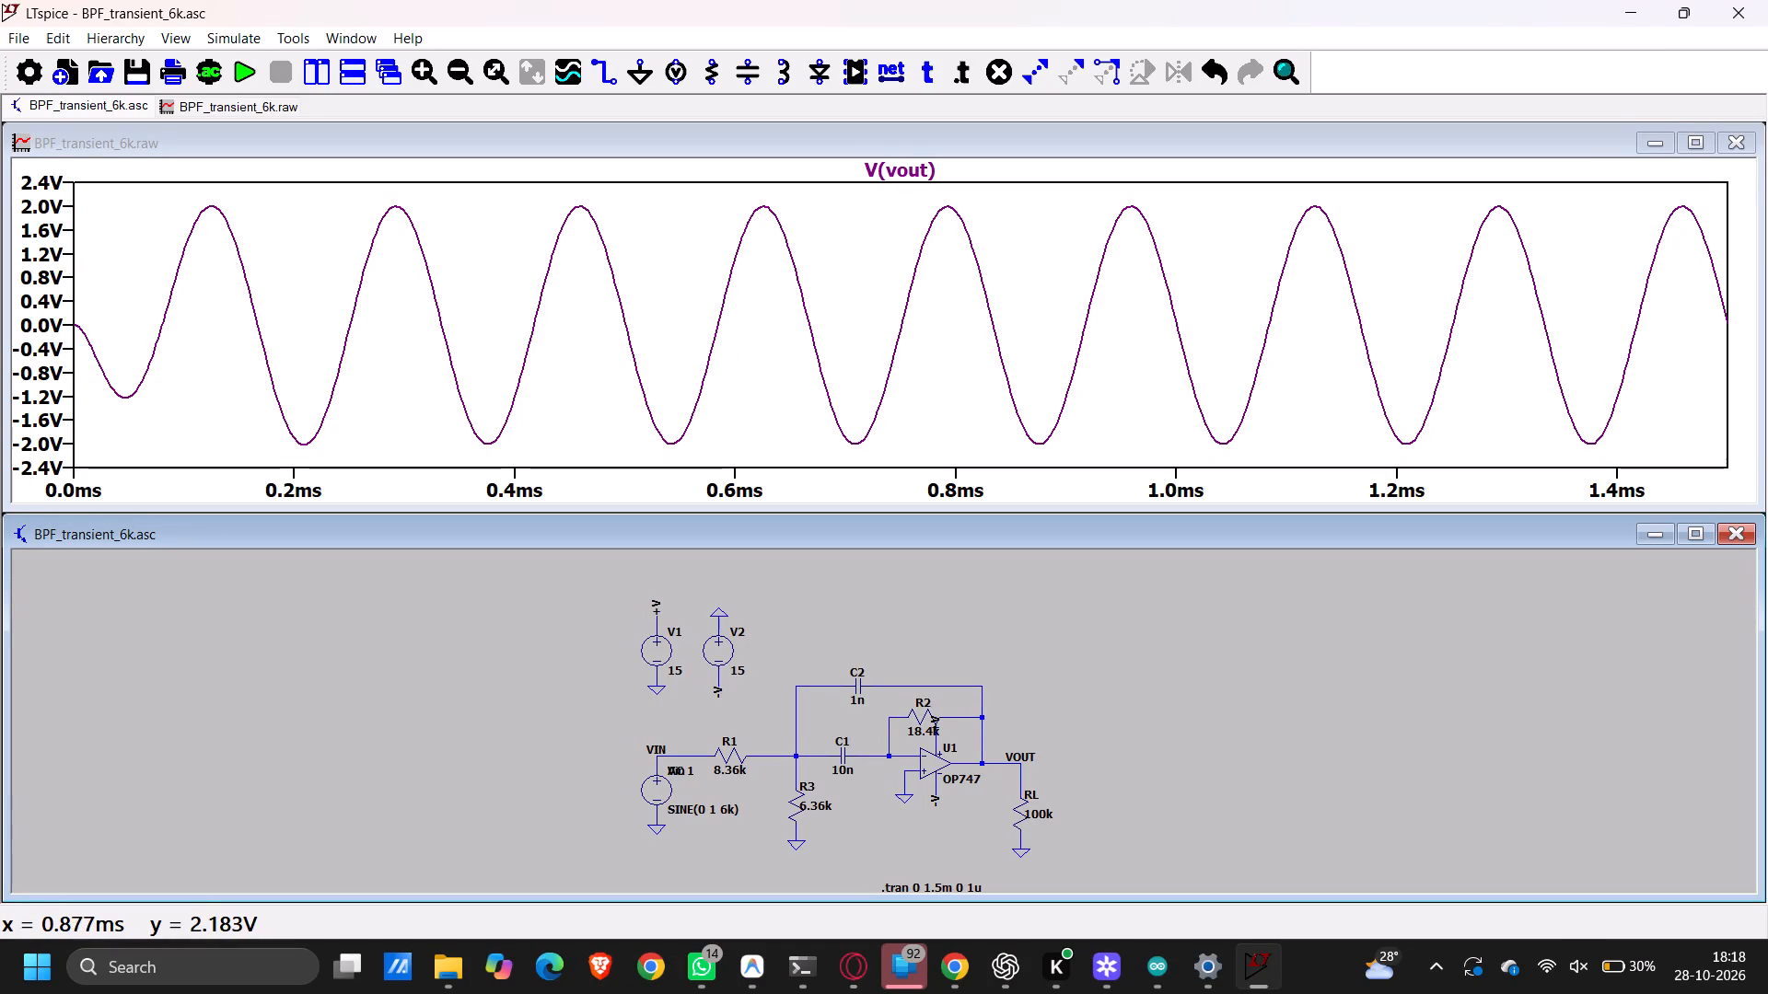
Place a cursor on the V(vout) trace and move it to the positive peak near 0.79 ms to read the amplitude.
left_click(948, 204)
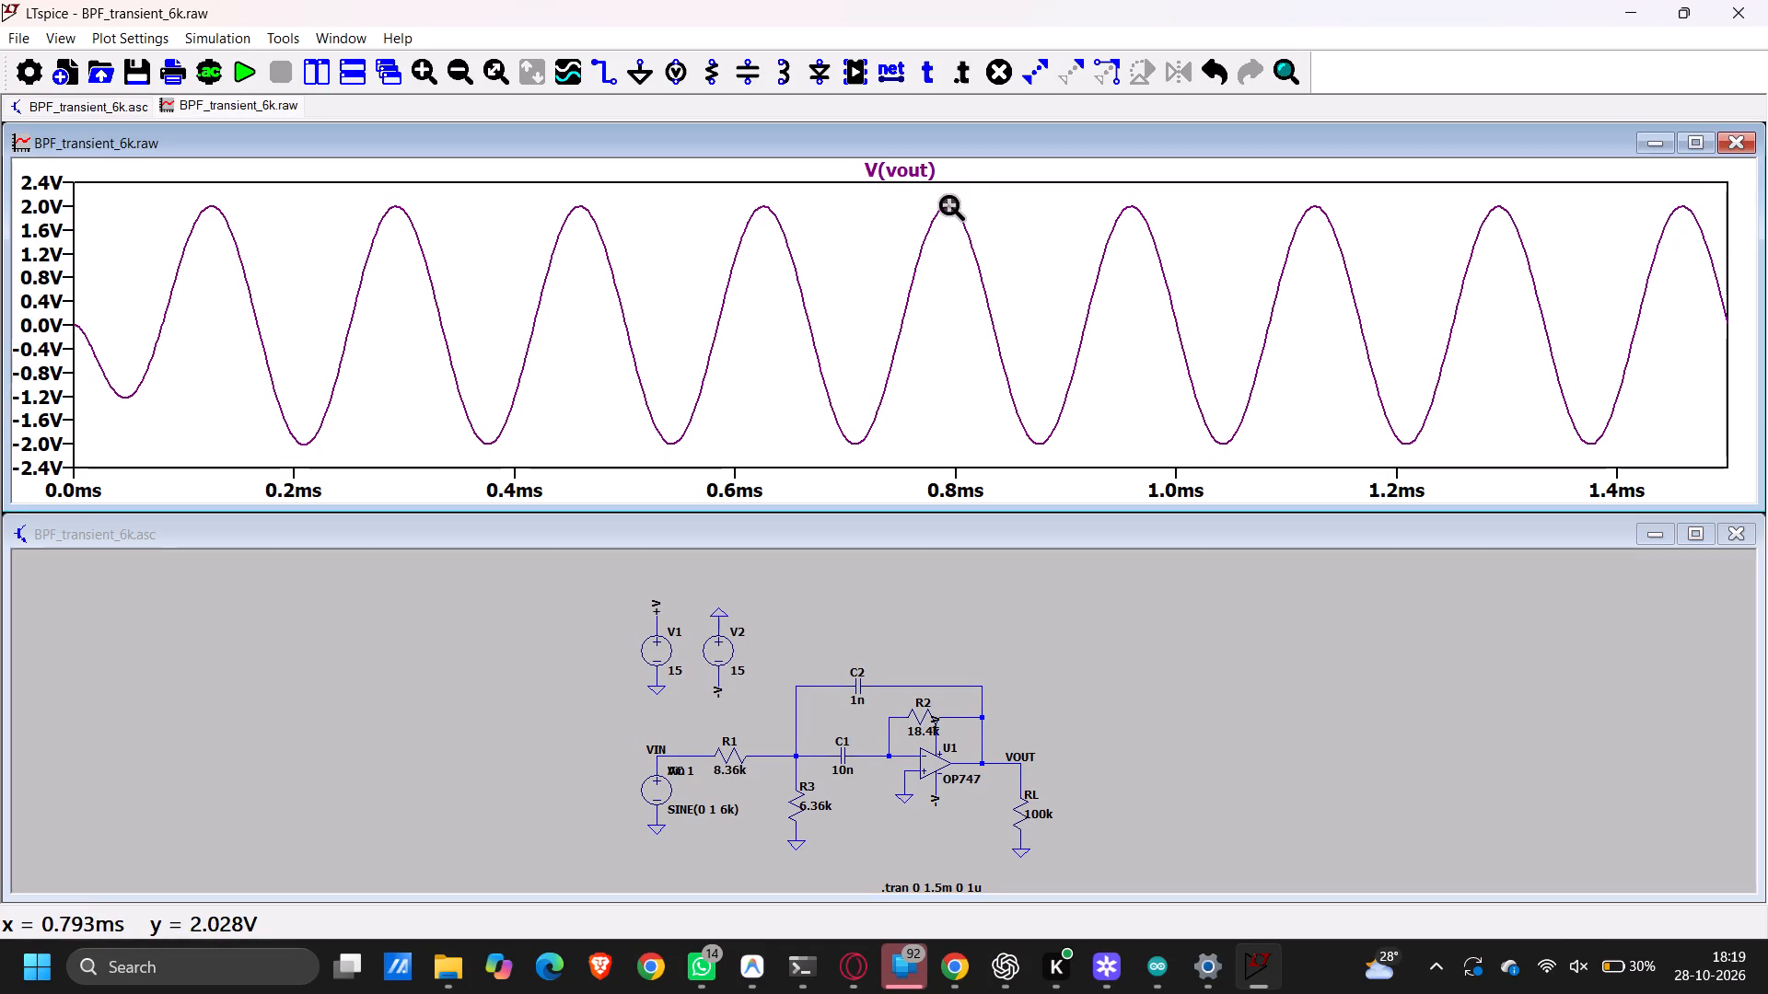
right_click(948, 204)
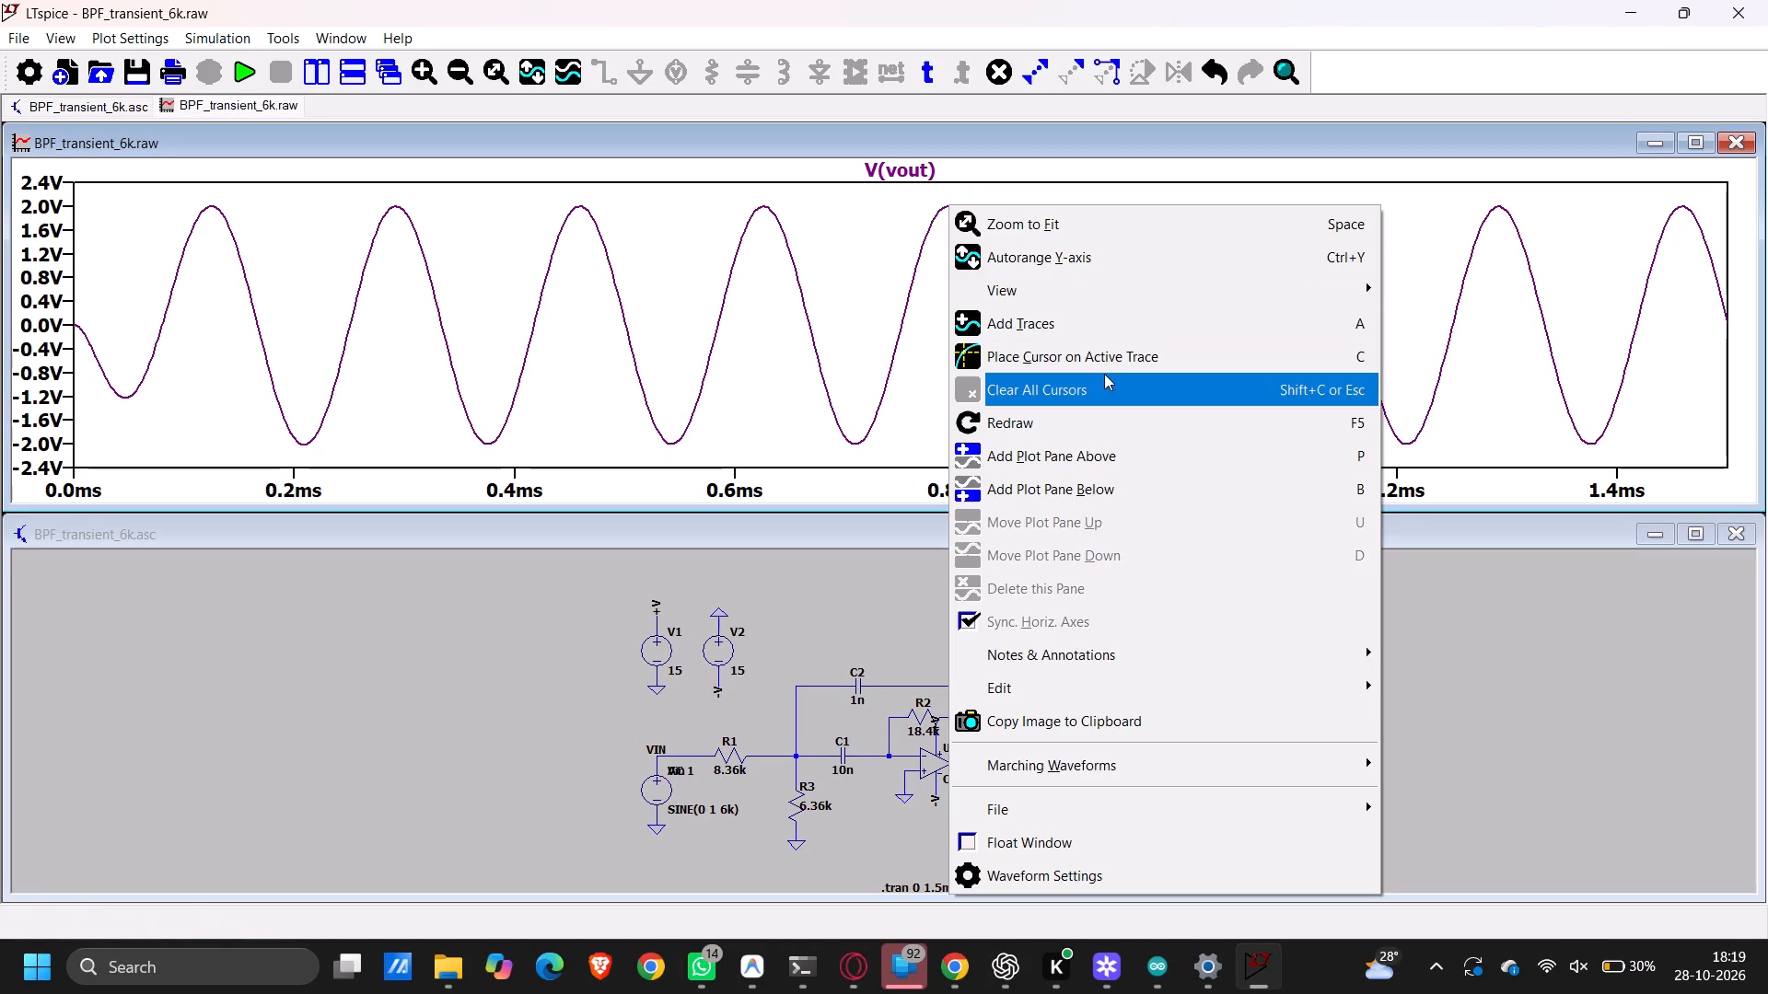
left_click(1132, 358)
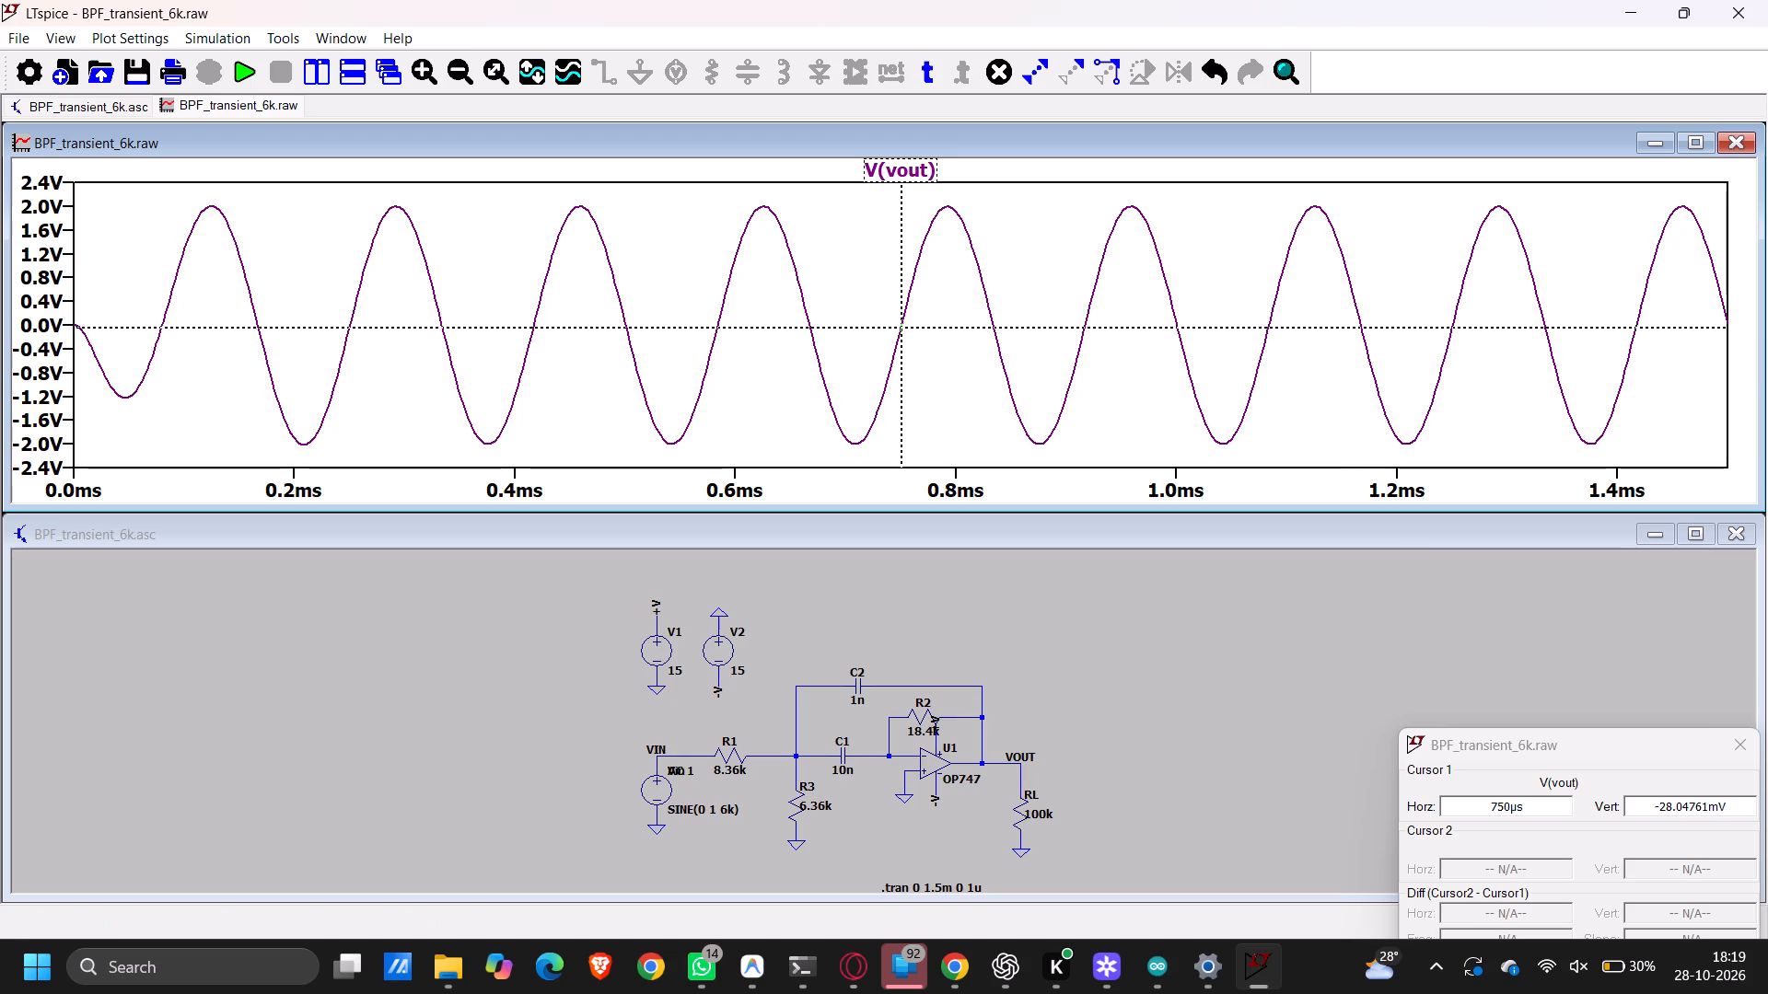
left_click_drag(1622, 753, 1602, 590)
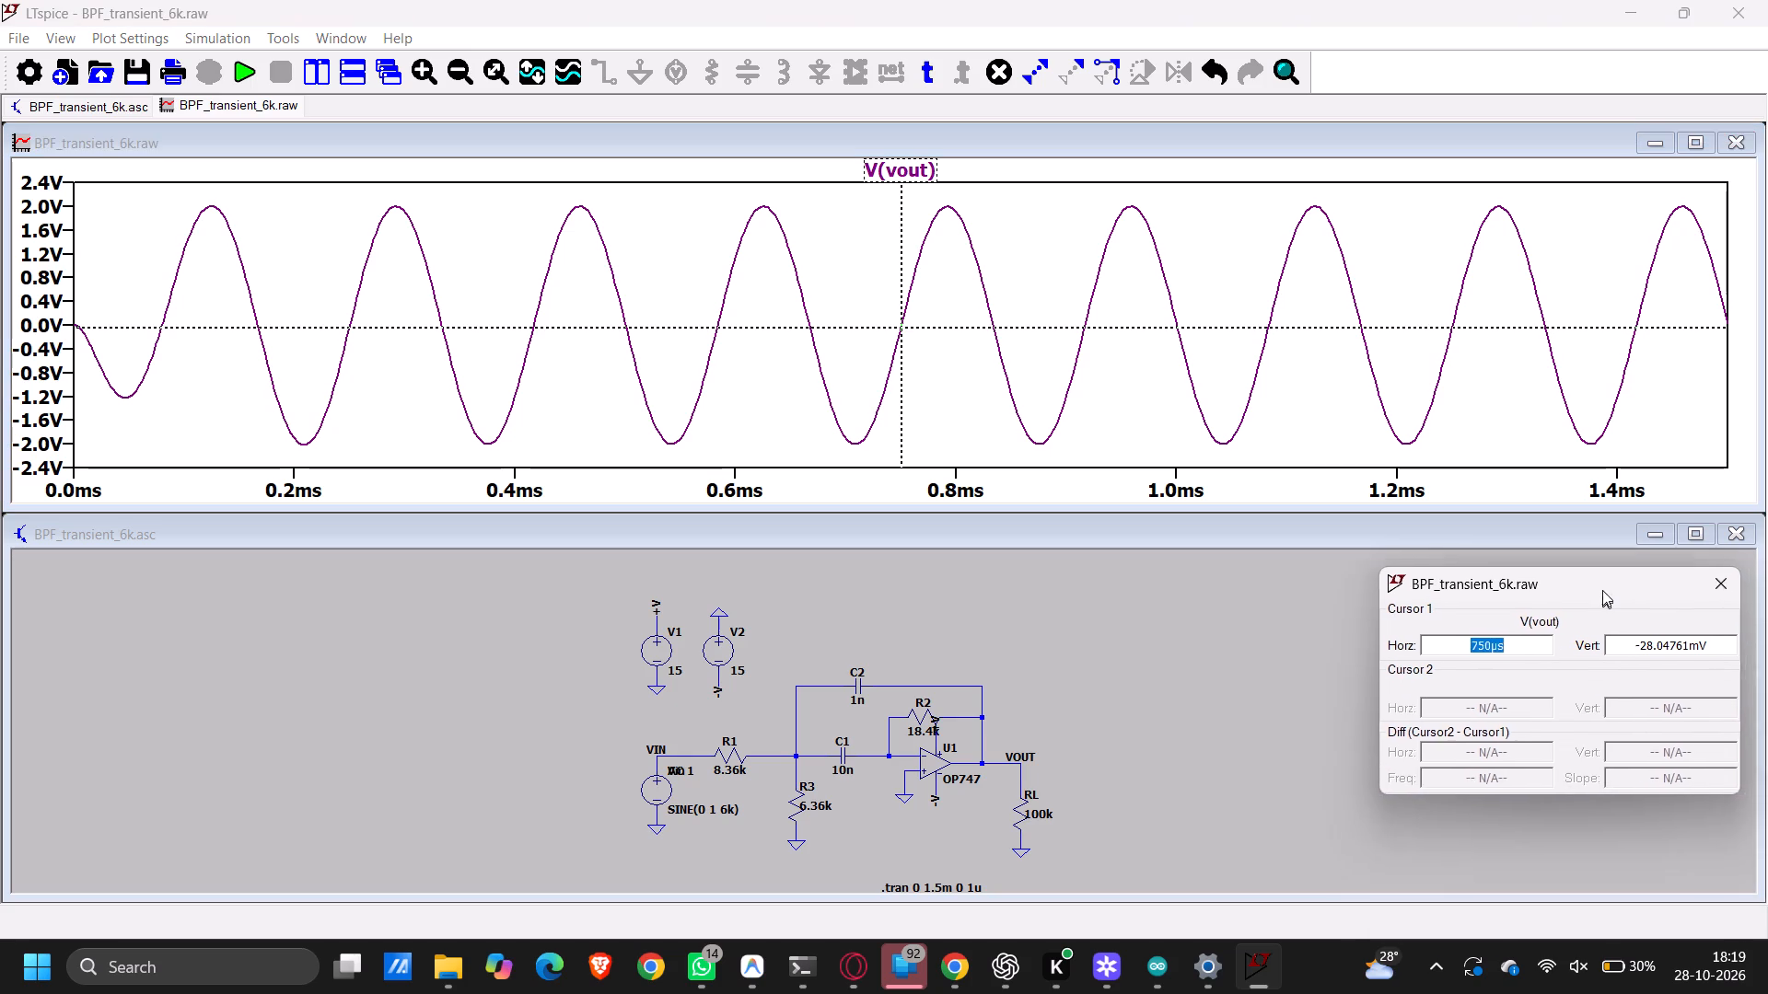
left_click_drag(1602, 590, 1584, 500)
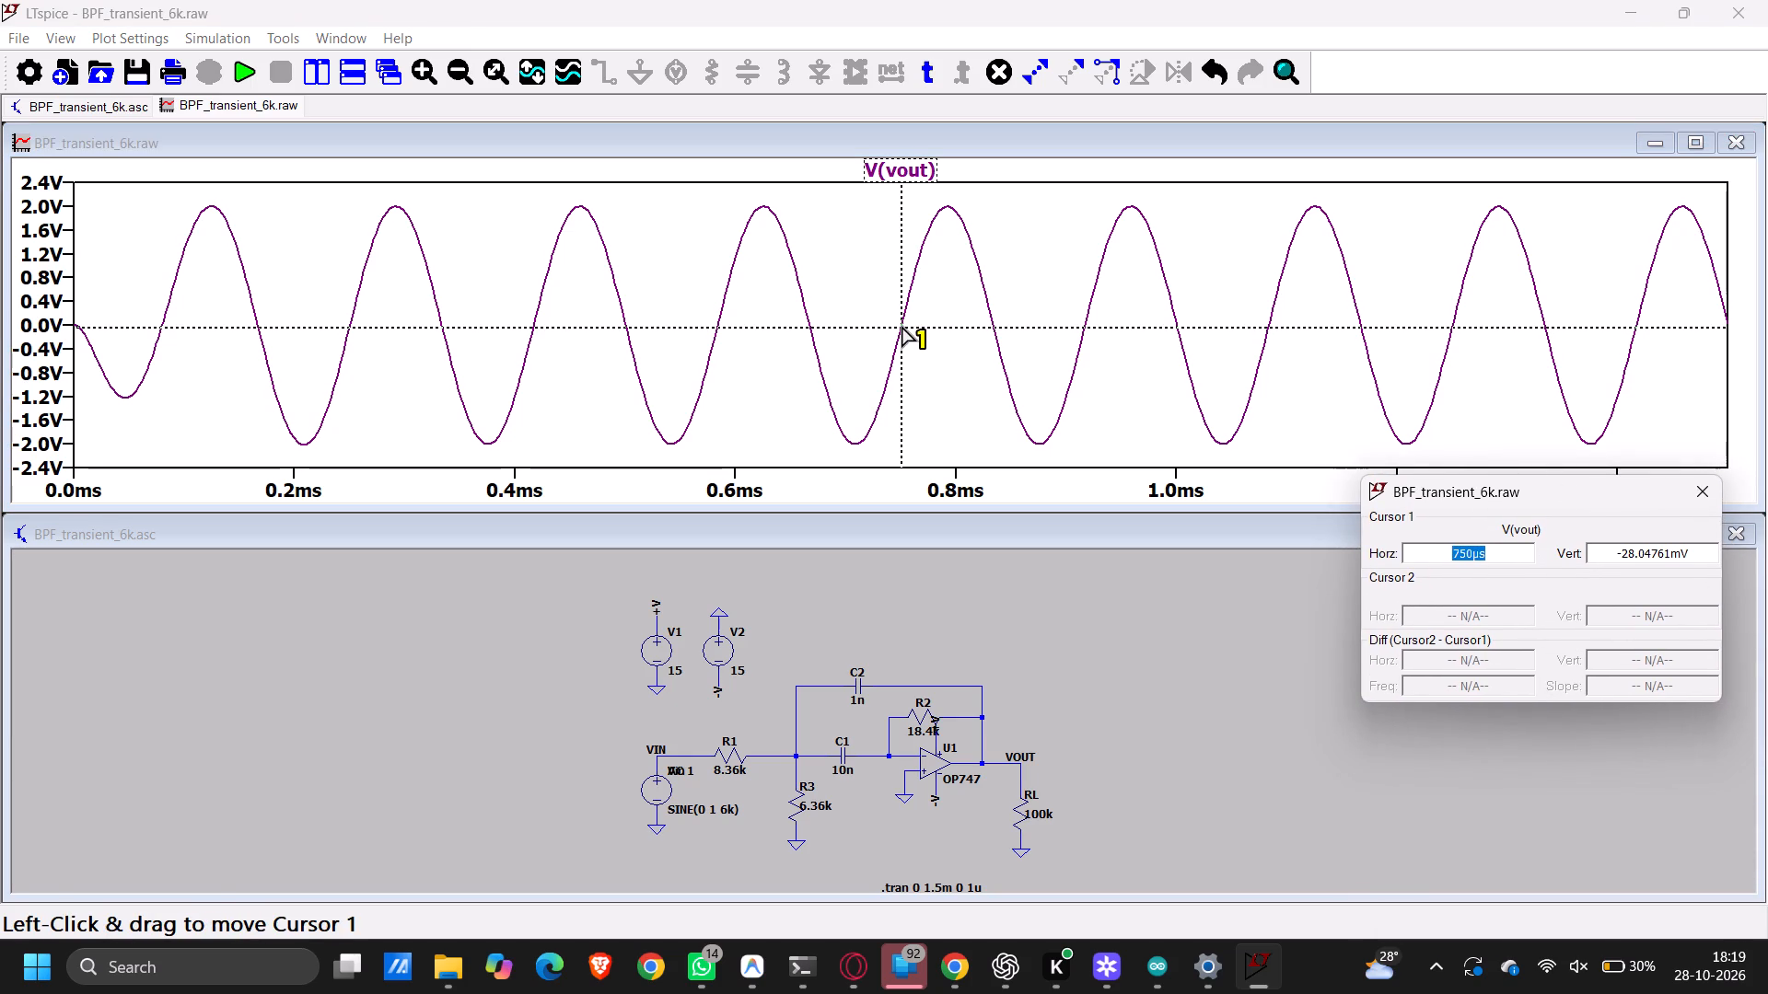
left_click_drag(901, 324, 951, 214)
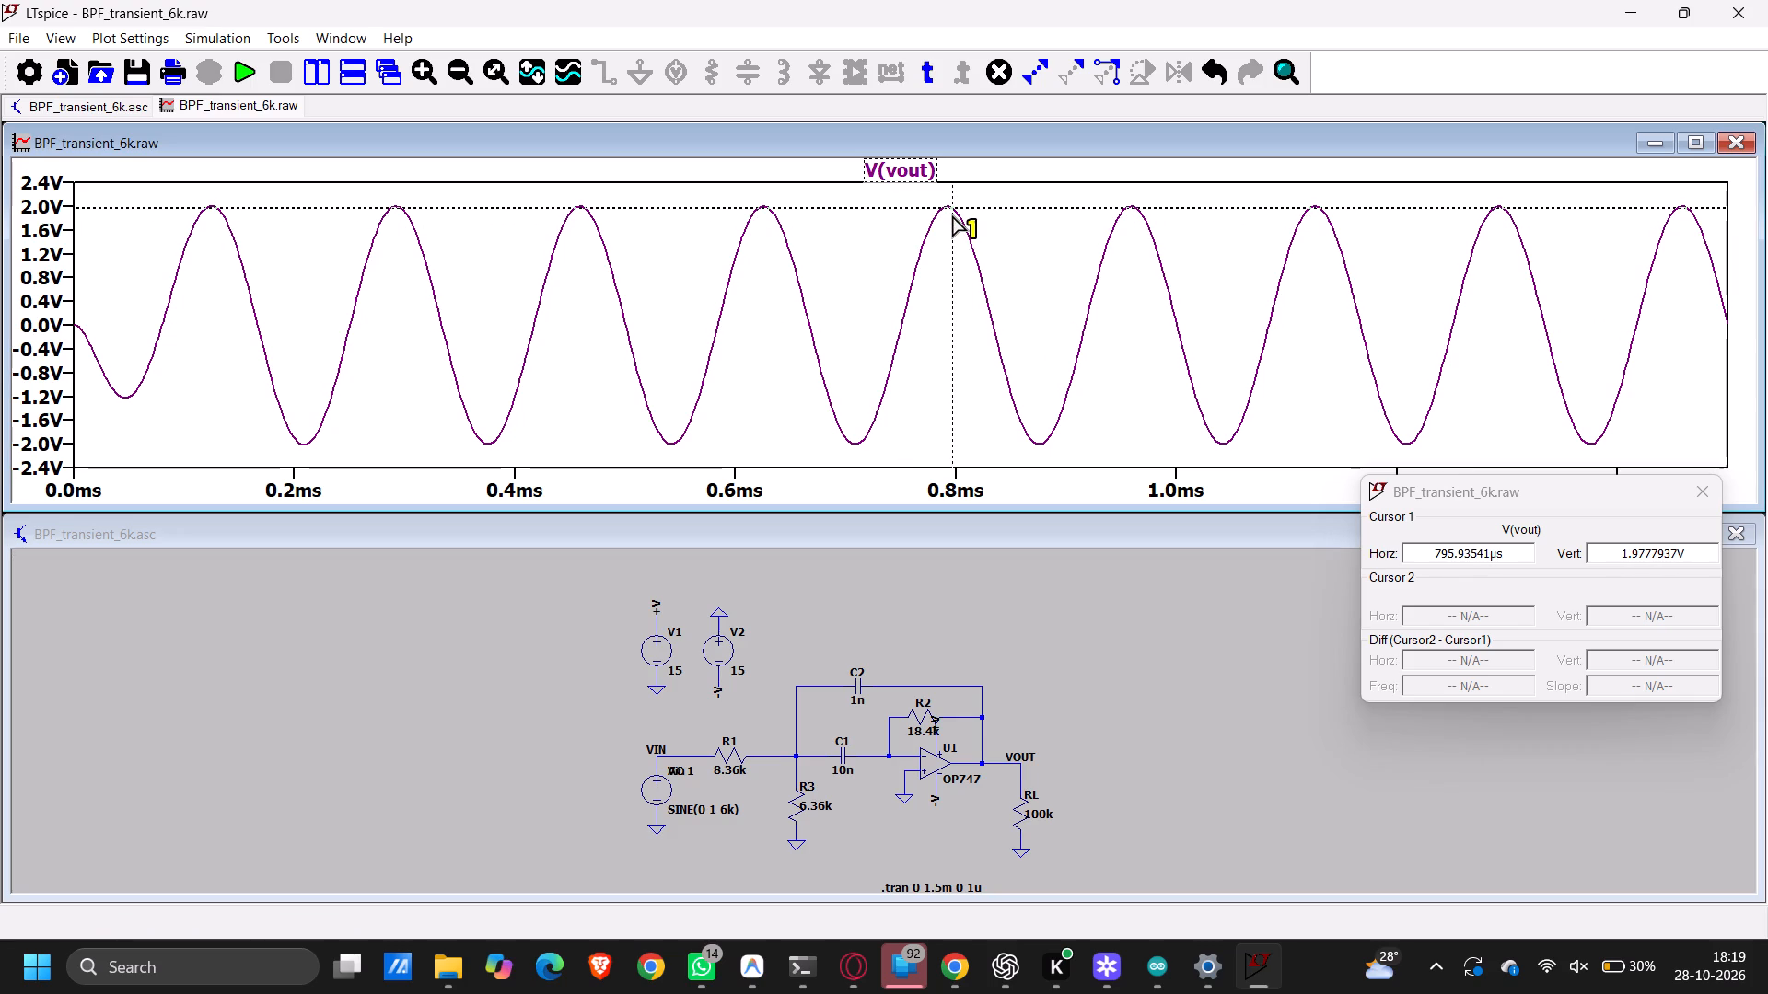
left_click_drag(951, 214, 948, 214)
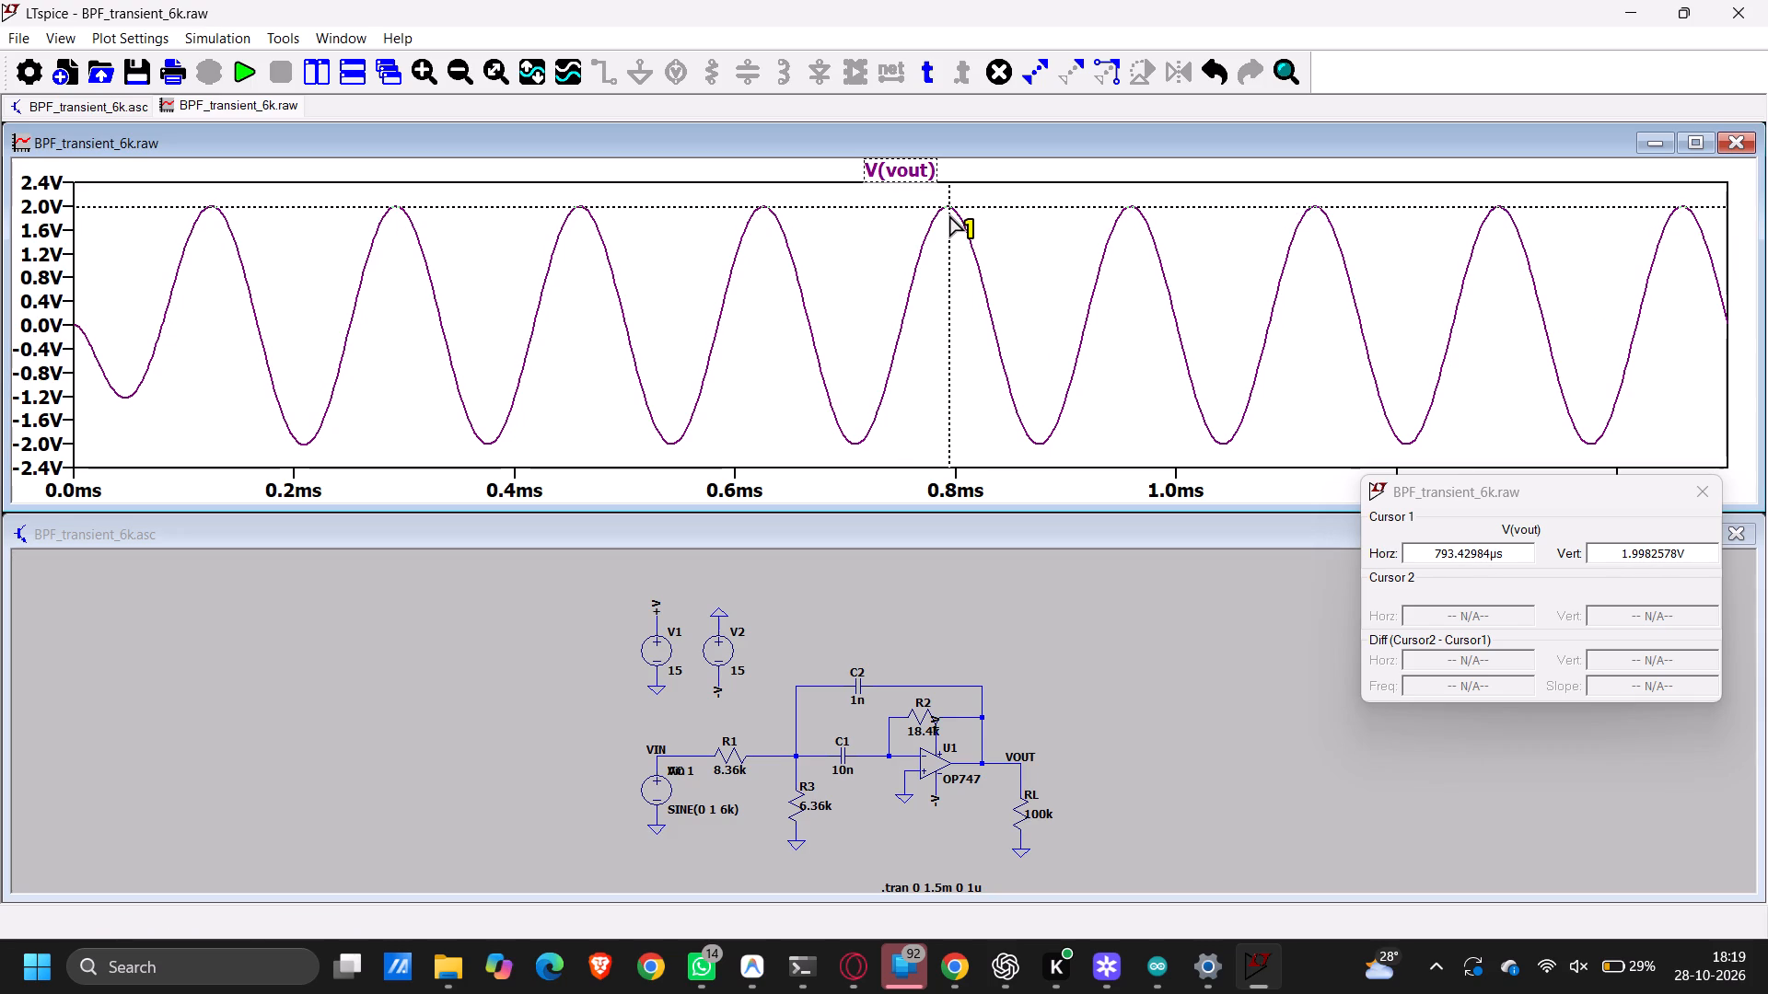
left_click_drag(948, 214, 951, 213)
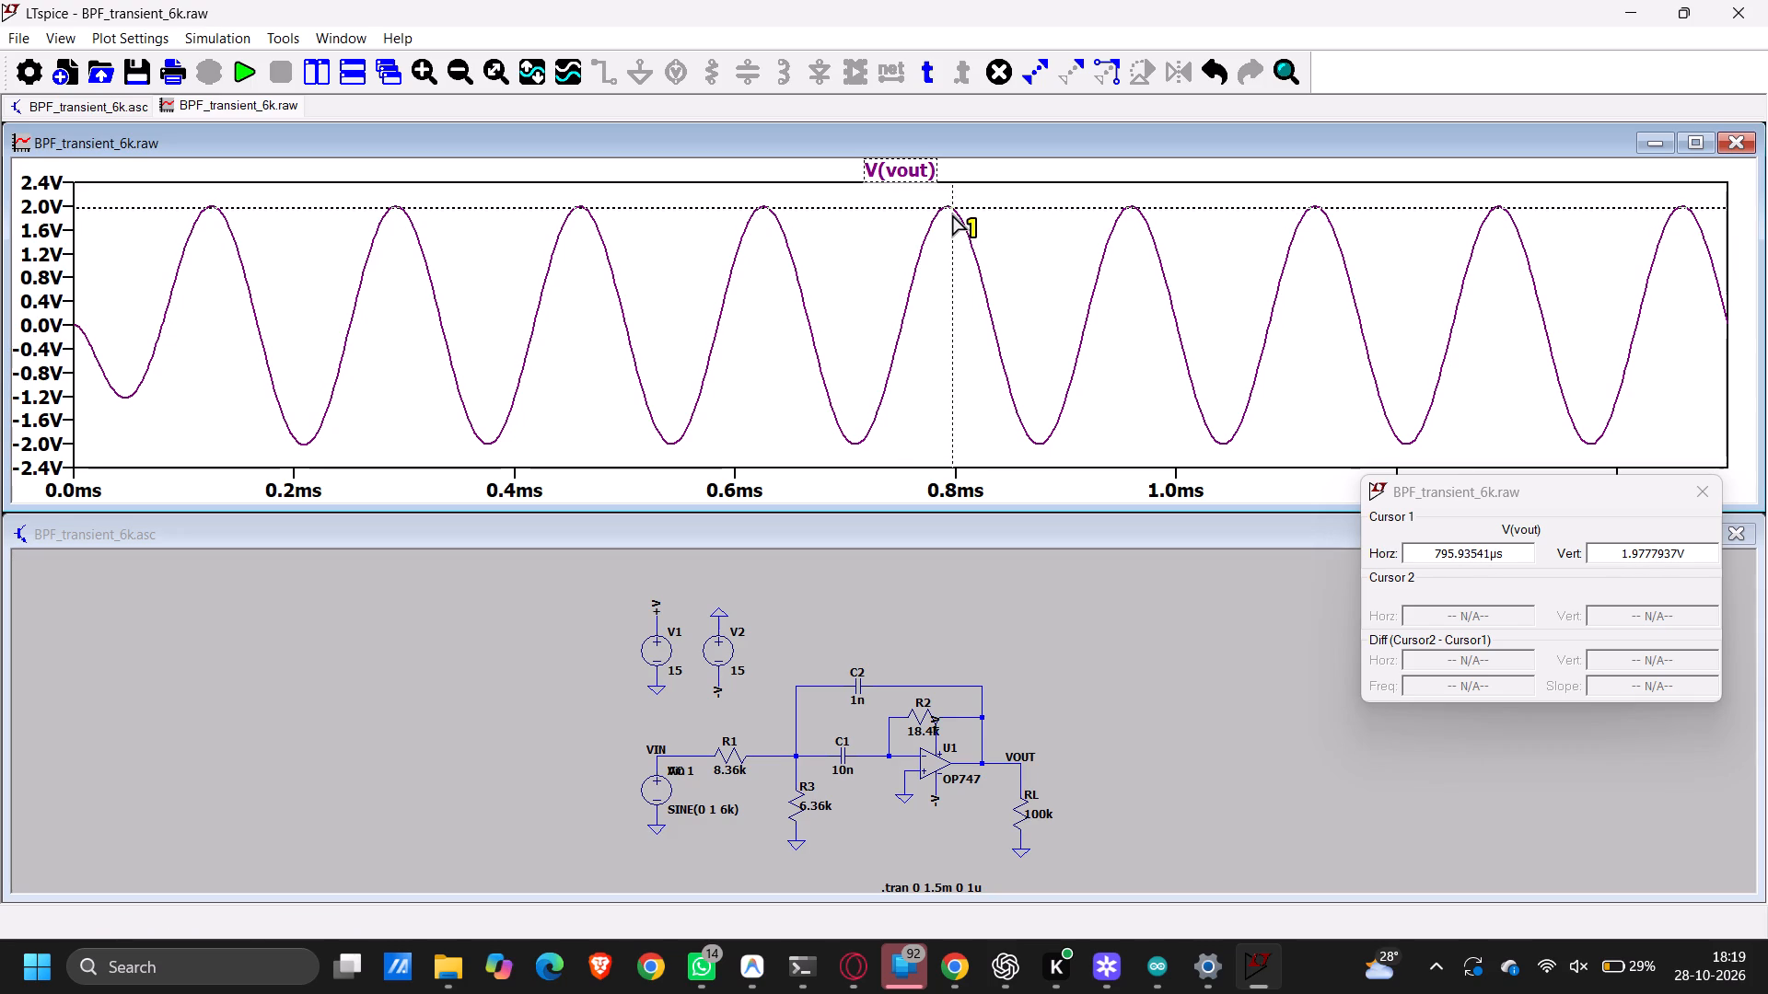
left_click_drag(951, 213, 952, 213)
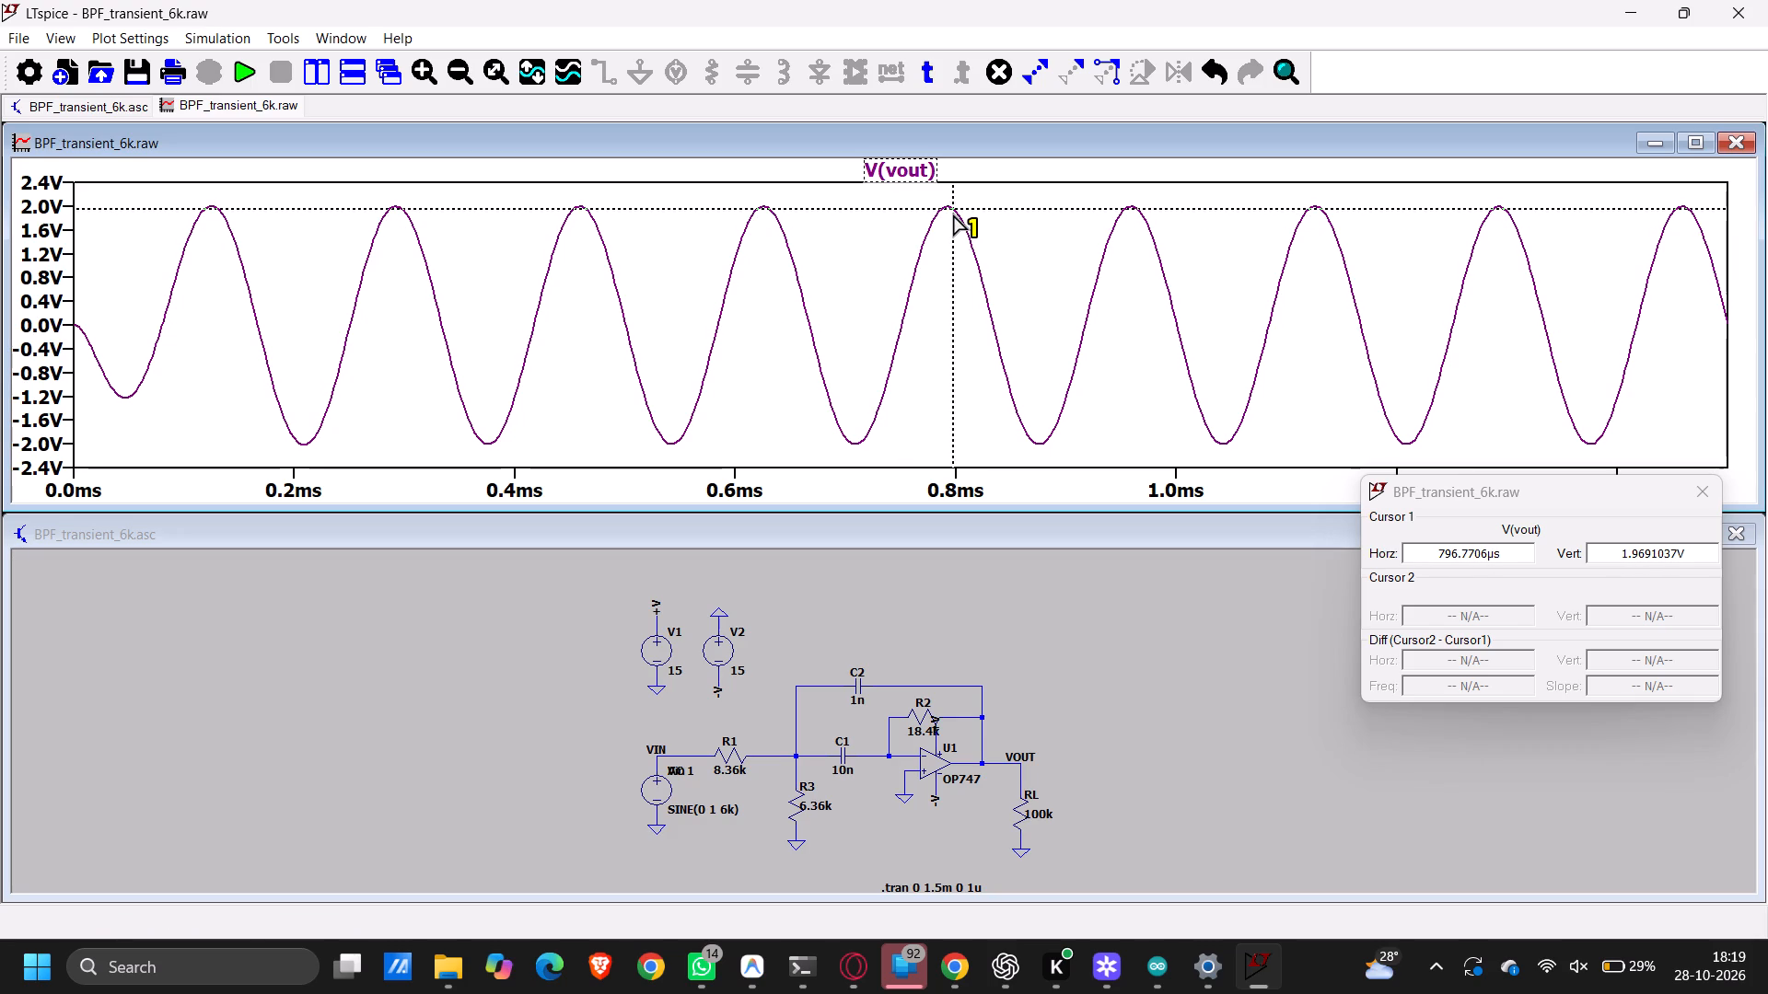
left_click_drag(952, 213, 955, 213)
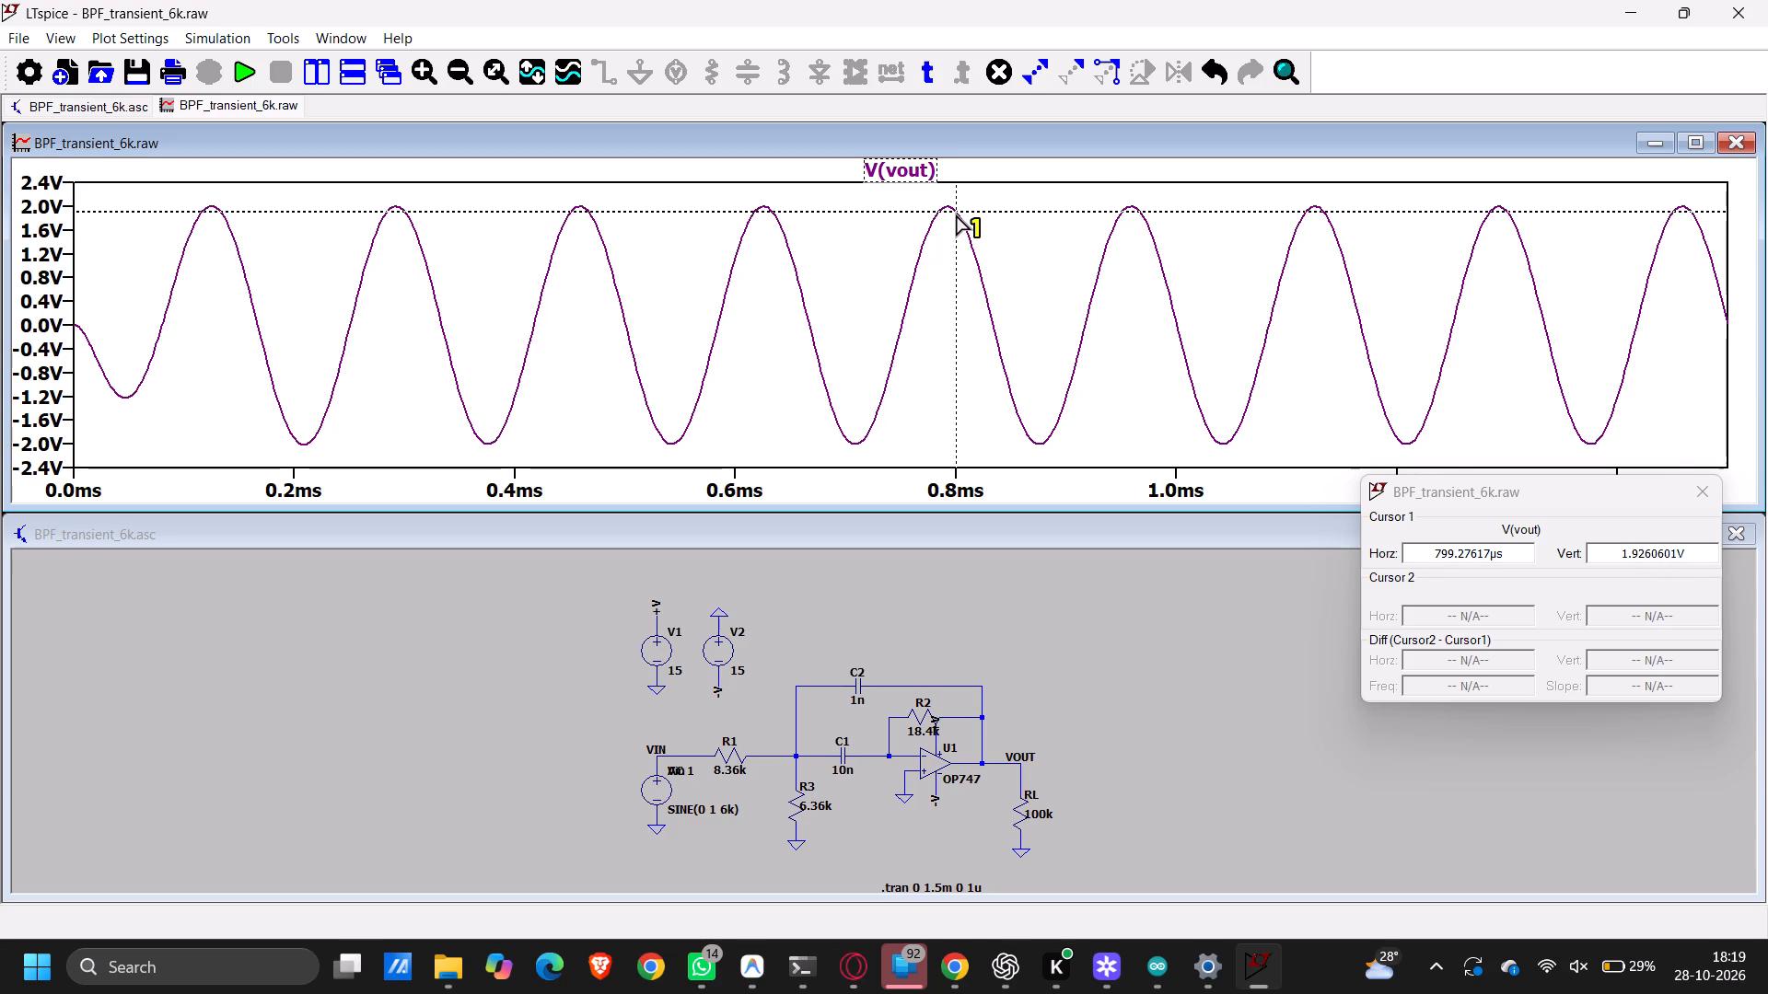
left_click_drag(955, 213, 948, 210)
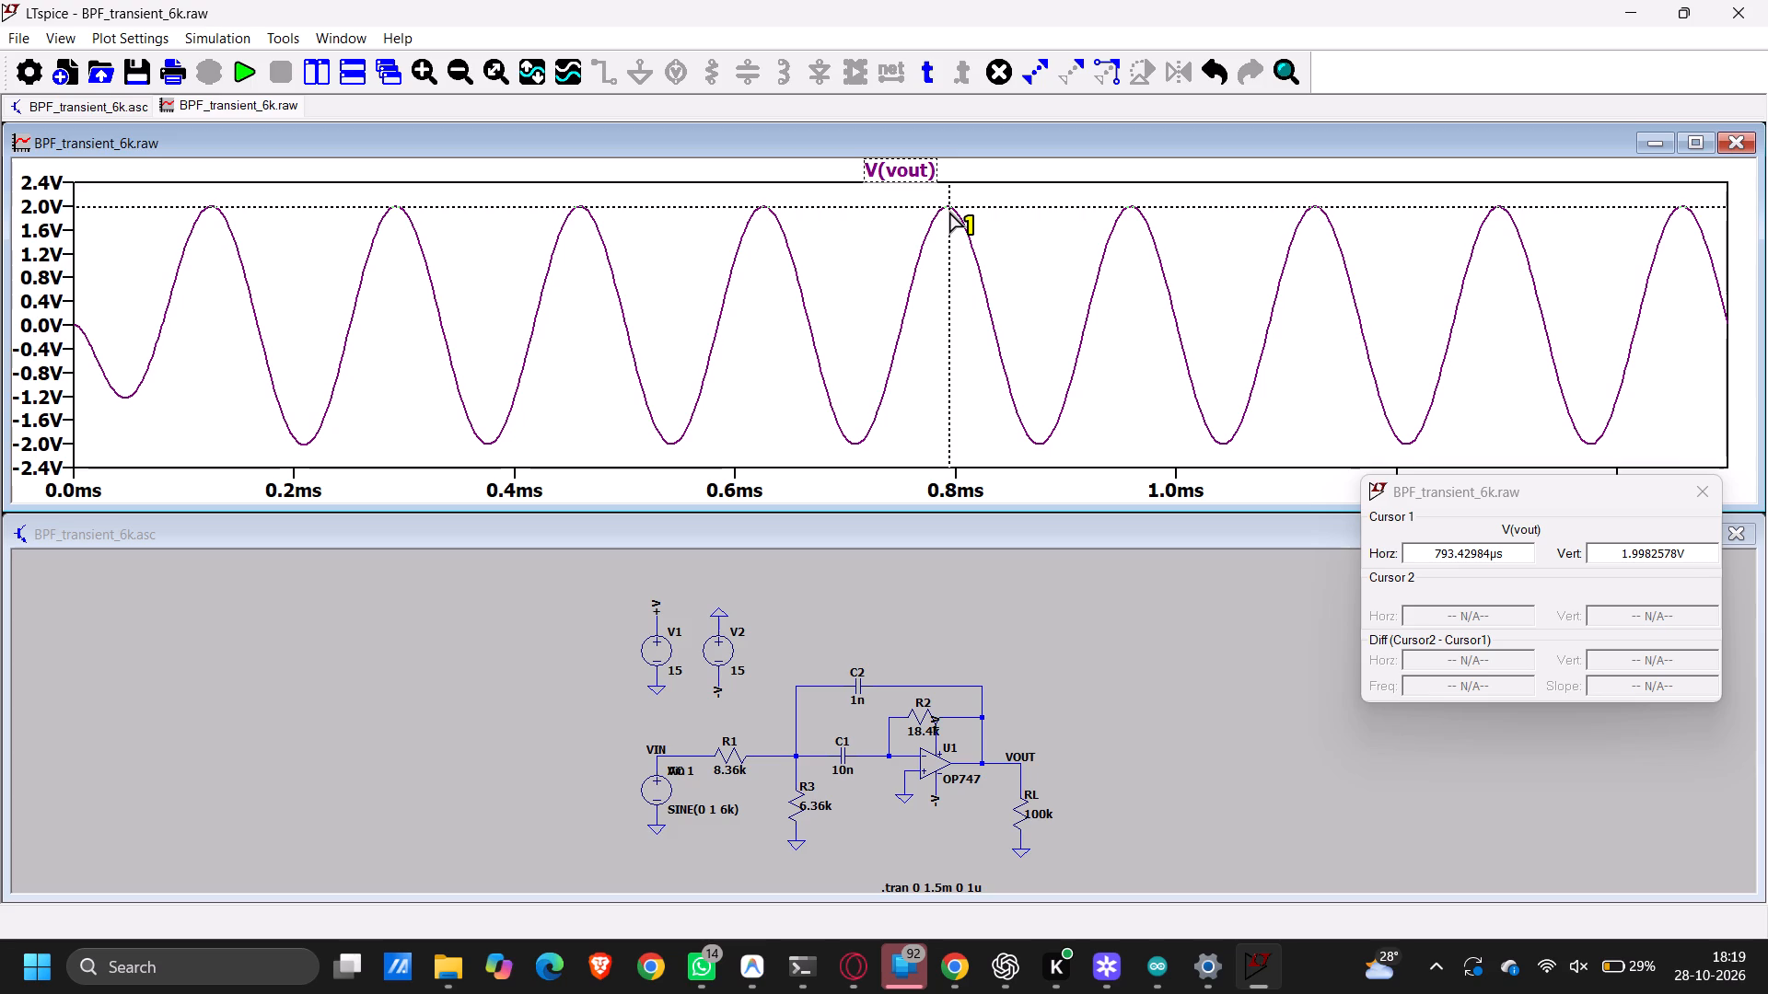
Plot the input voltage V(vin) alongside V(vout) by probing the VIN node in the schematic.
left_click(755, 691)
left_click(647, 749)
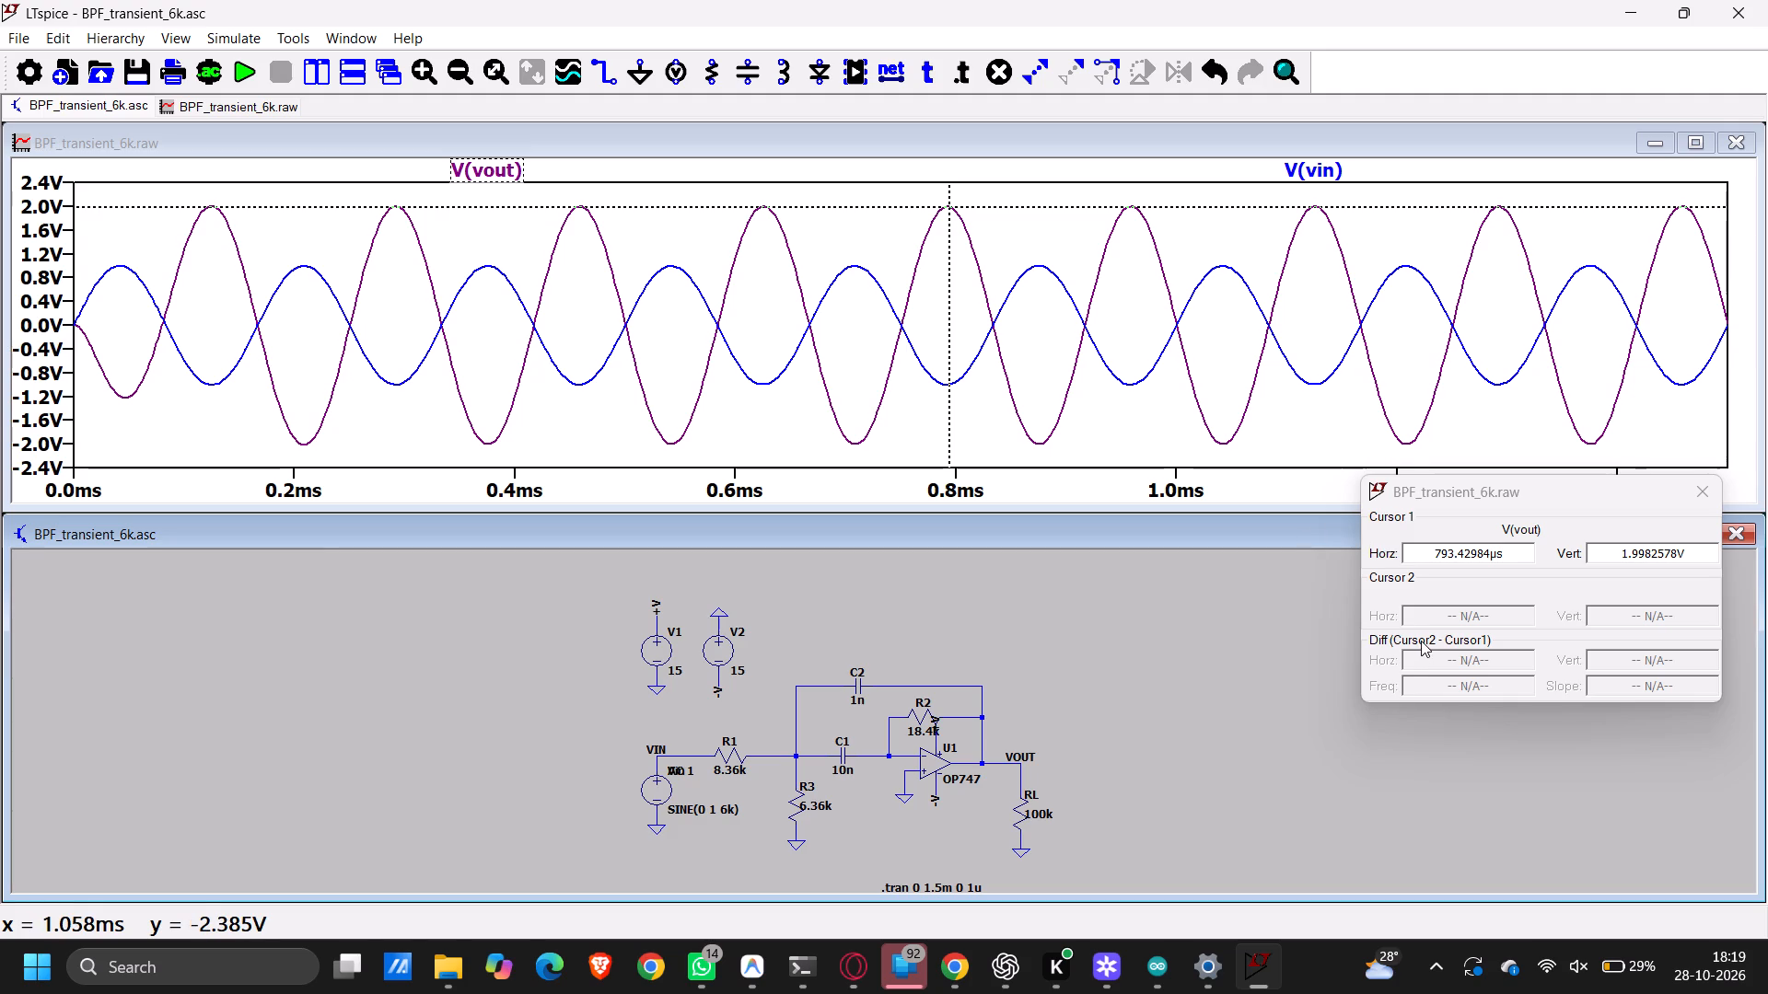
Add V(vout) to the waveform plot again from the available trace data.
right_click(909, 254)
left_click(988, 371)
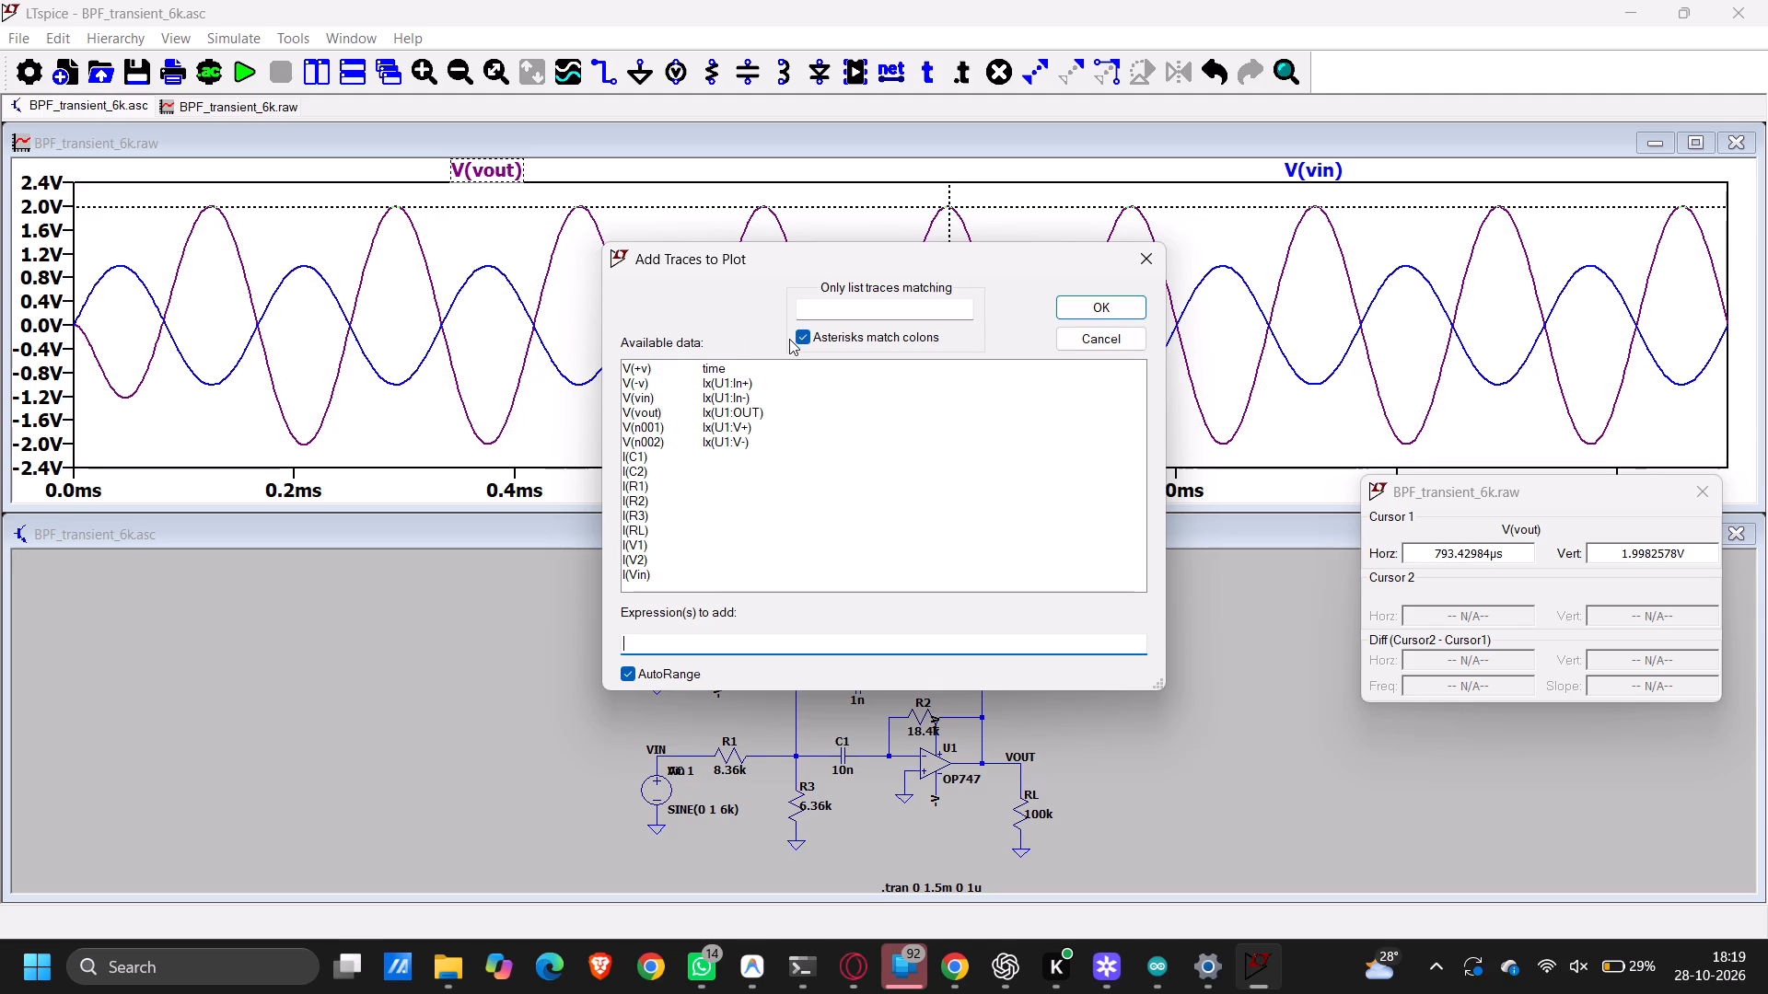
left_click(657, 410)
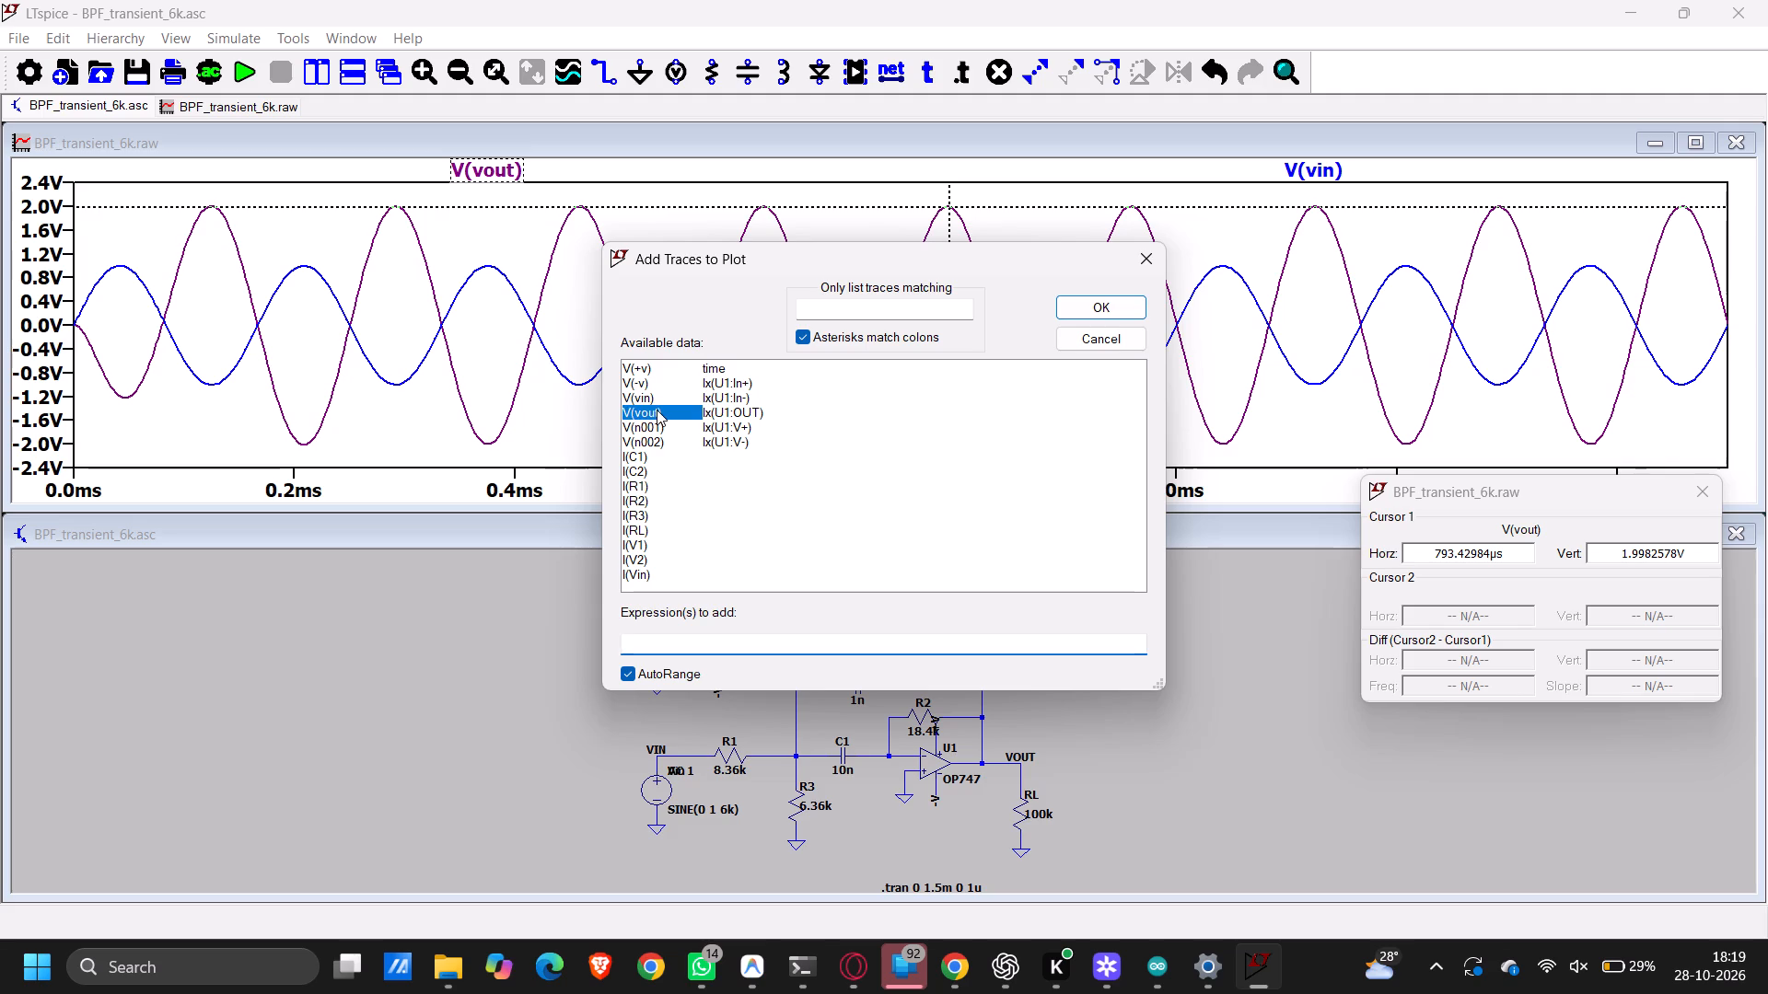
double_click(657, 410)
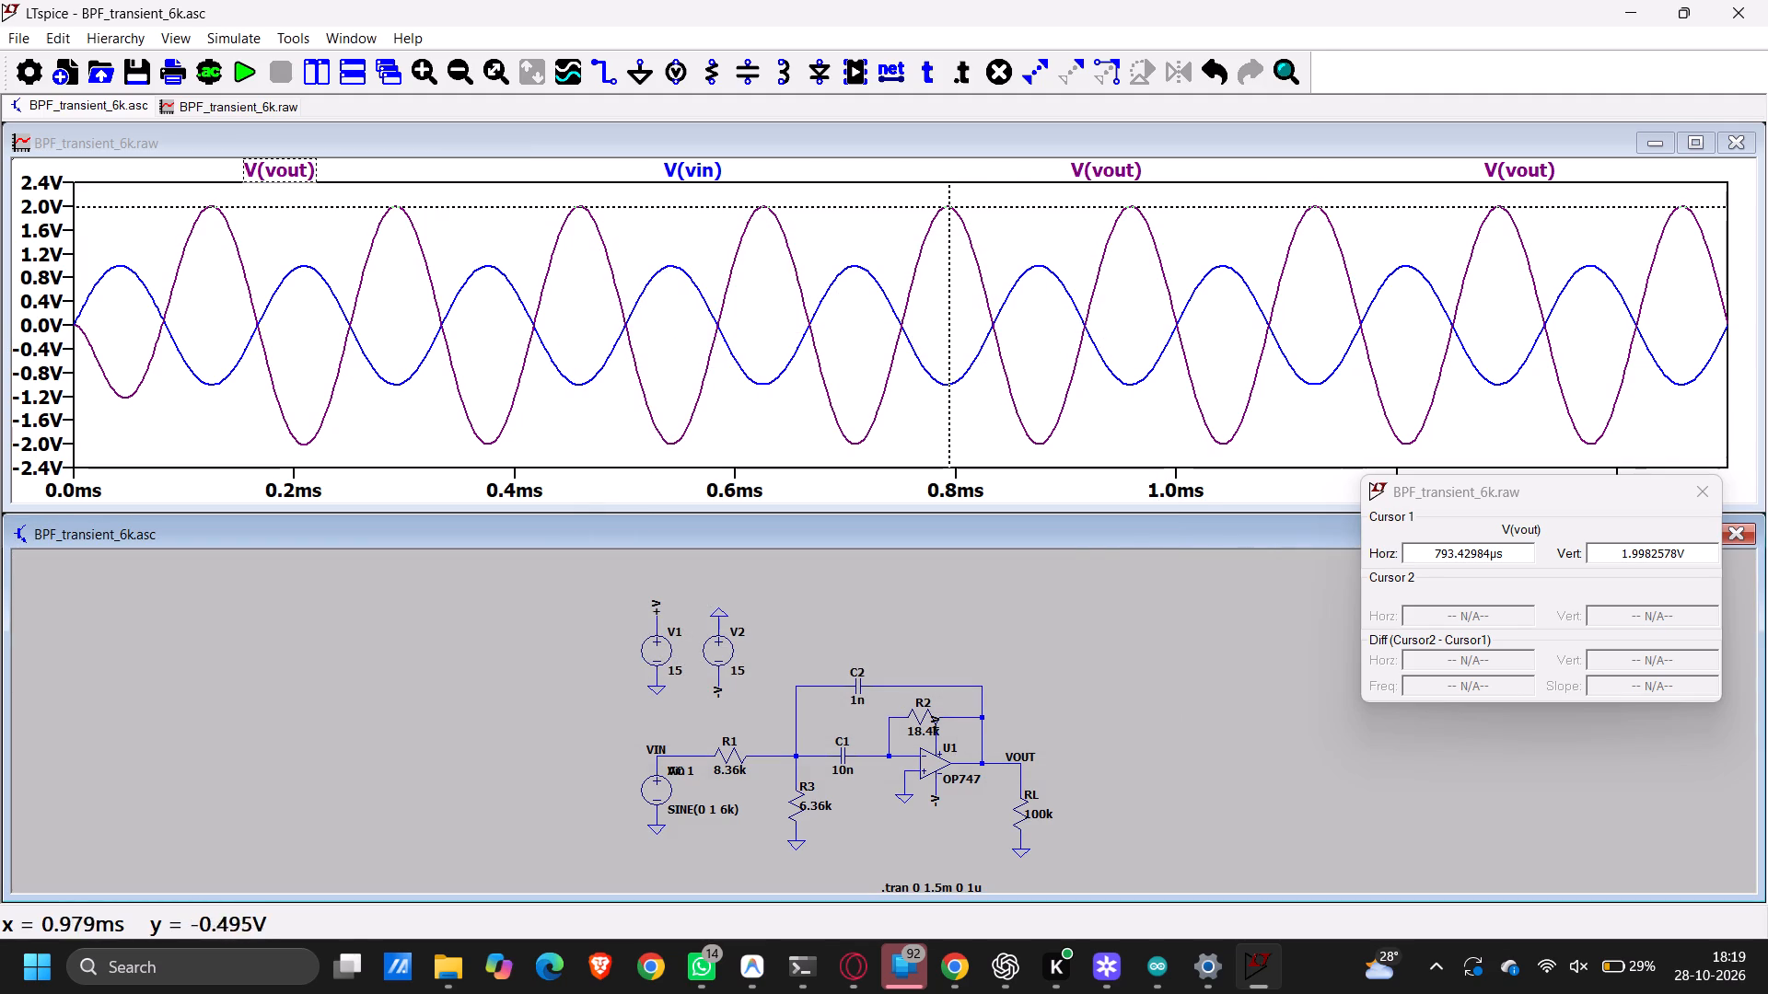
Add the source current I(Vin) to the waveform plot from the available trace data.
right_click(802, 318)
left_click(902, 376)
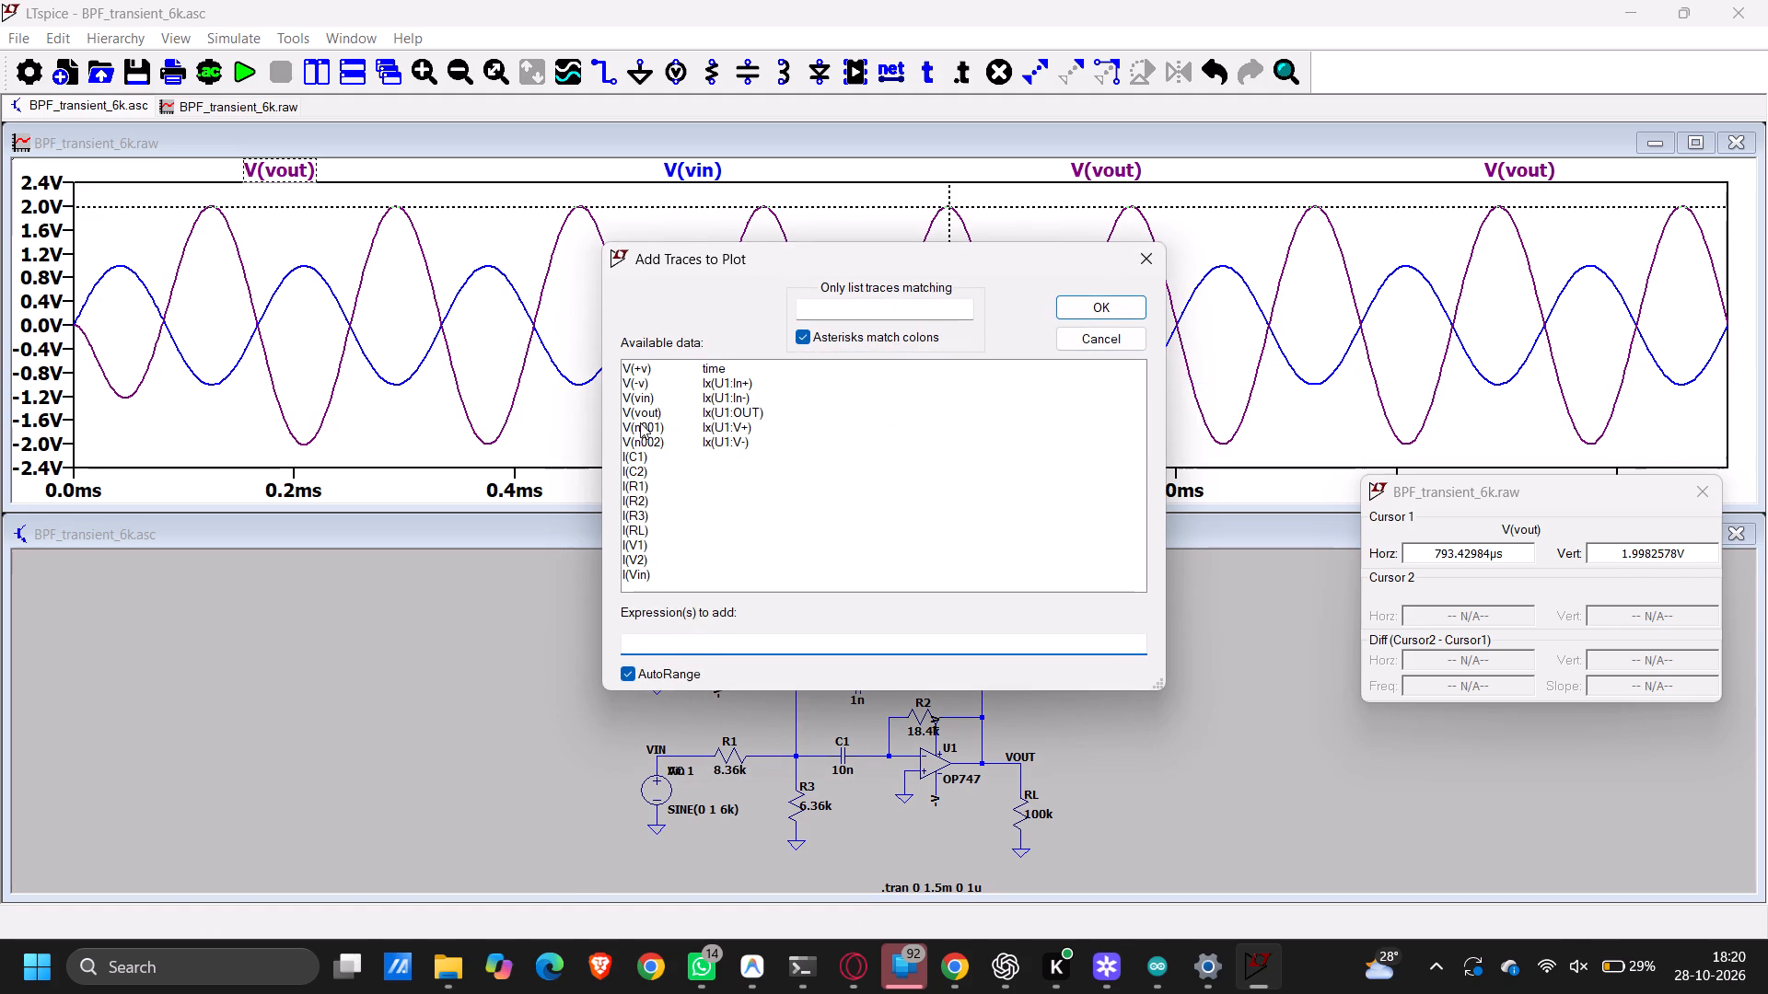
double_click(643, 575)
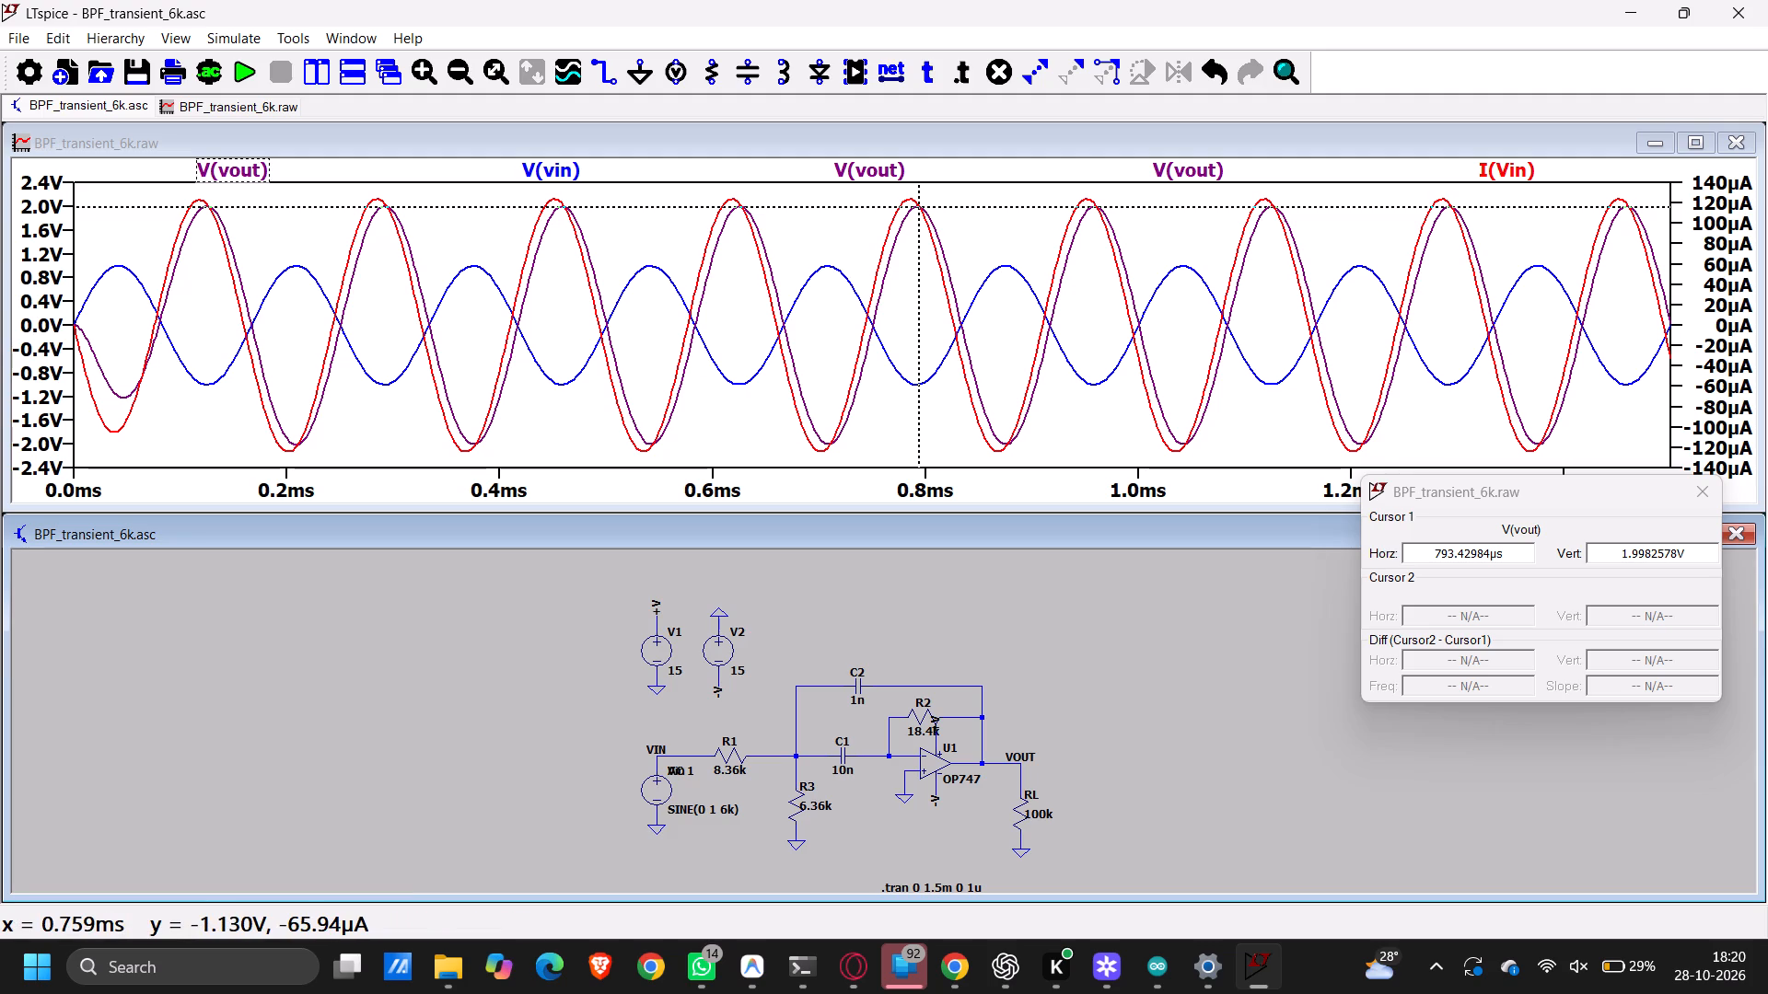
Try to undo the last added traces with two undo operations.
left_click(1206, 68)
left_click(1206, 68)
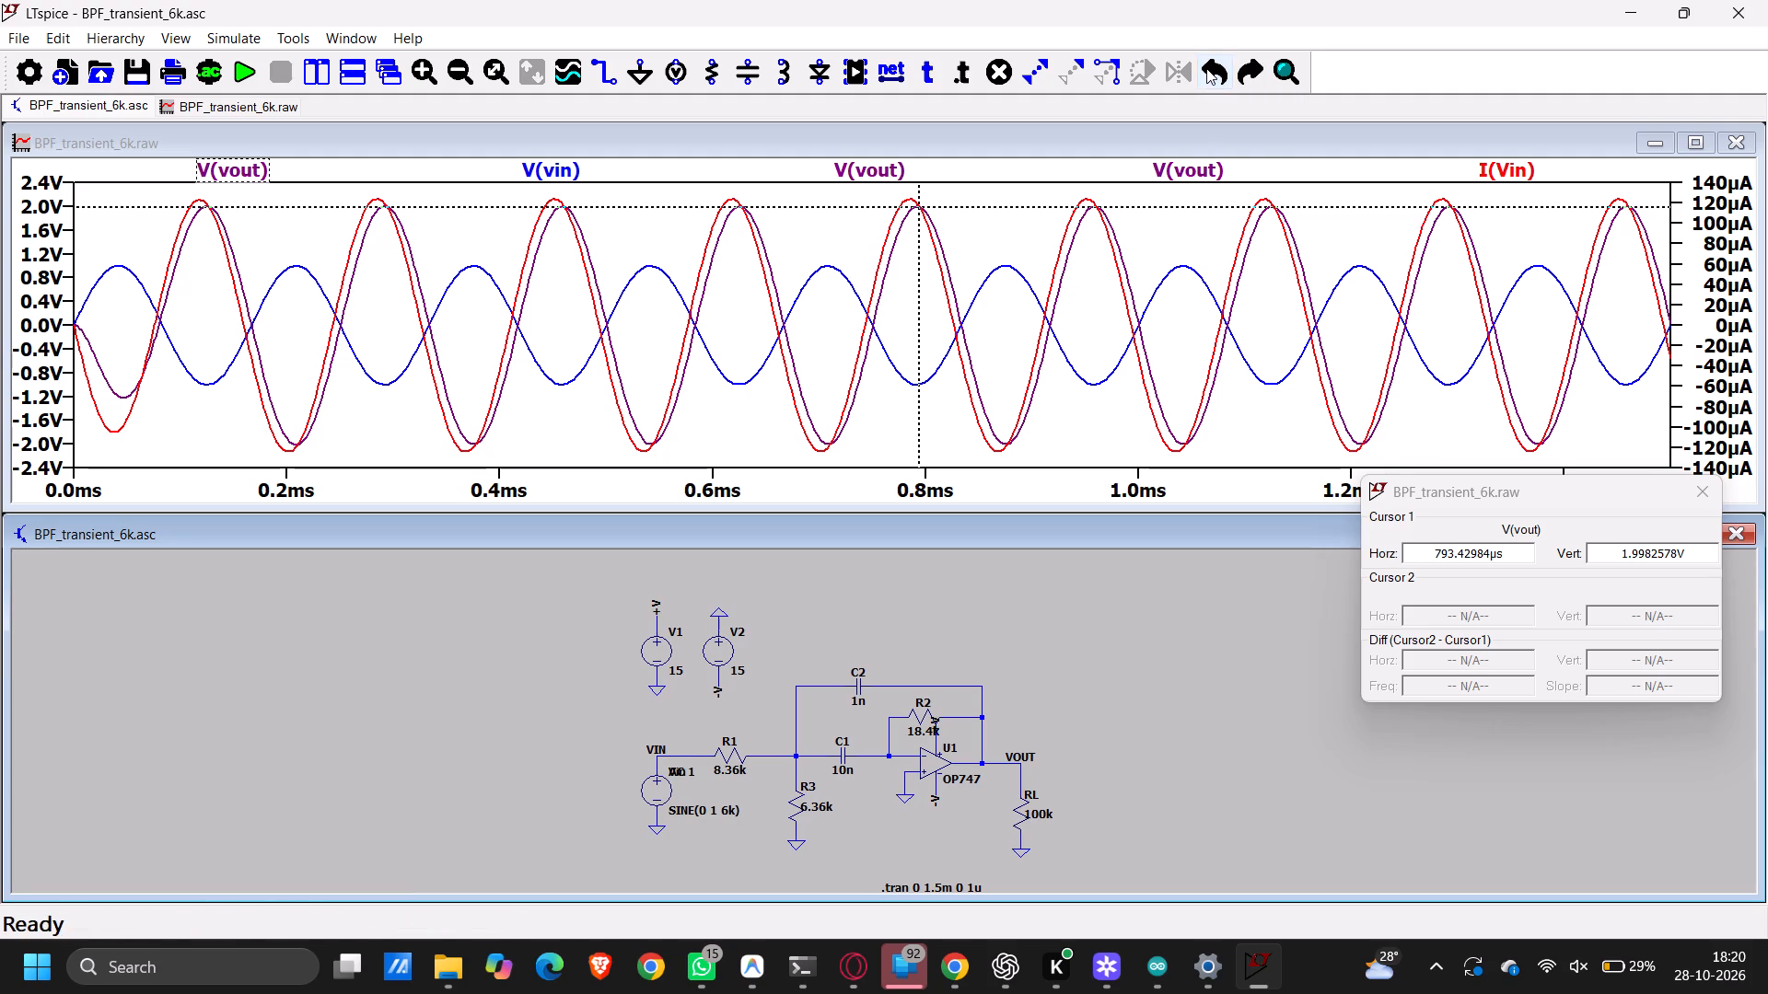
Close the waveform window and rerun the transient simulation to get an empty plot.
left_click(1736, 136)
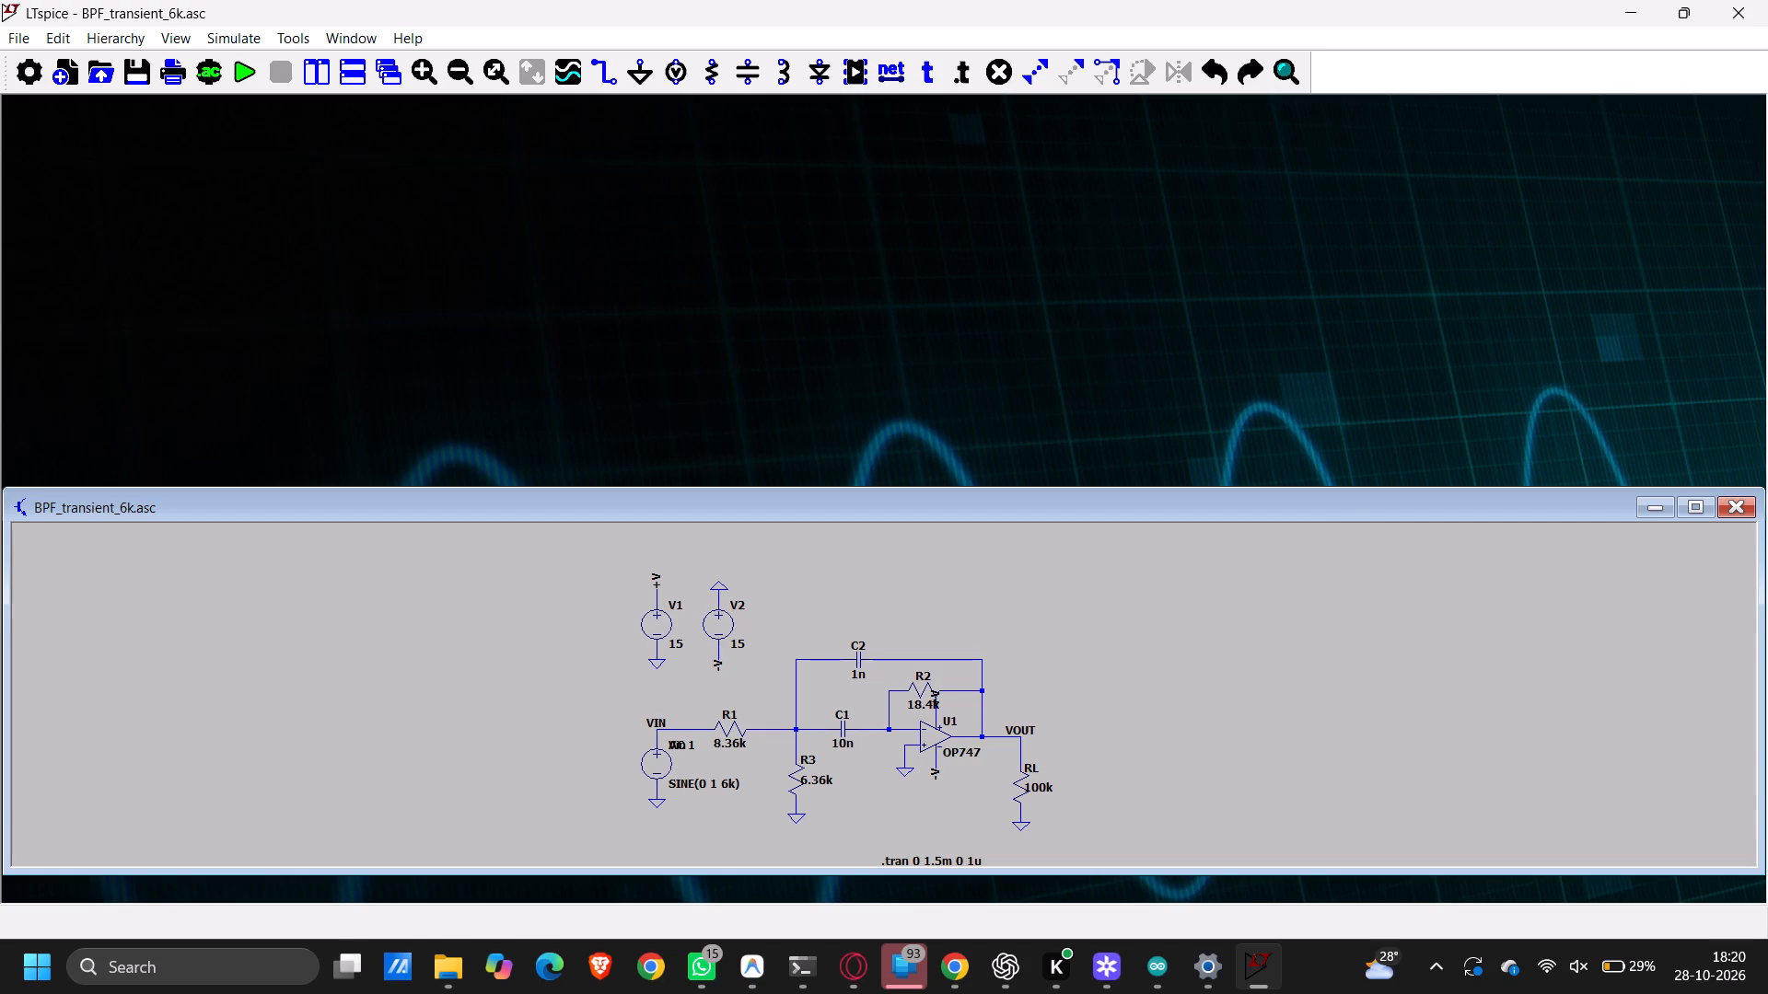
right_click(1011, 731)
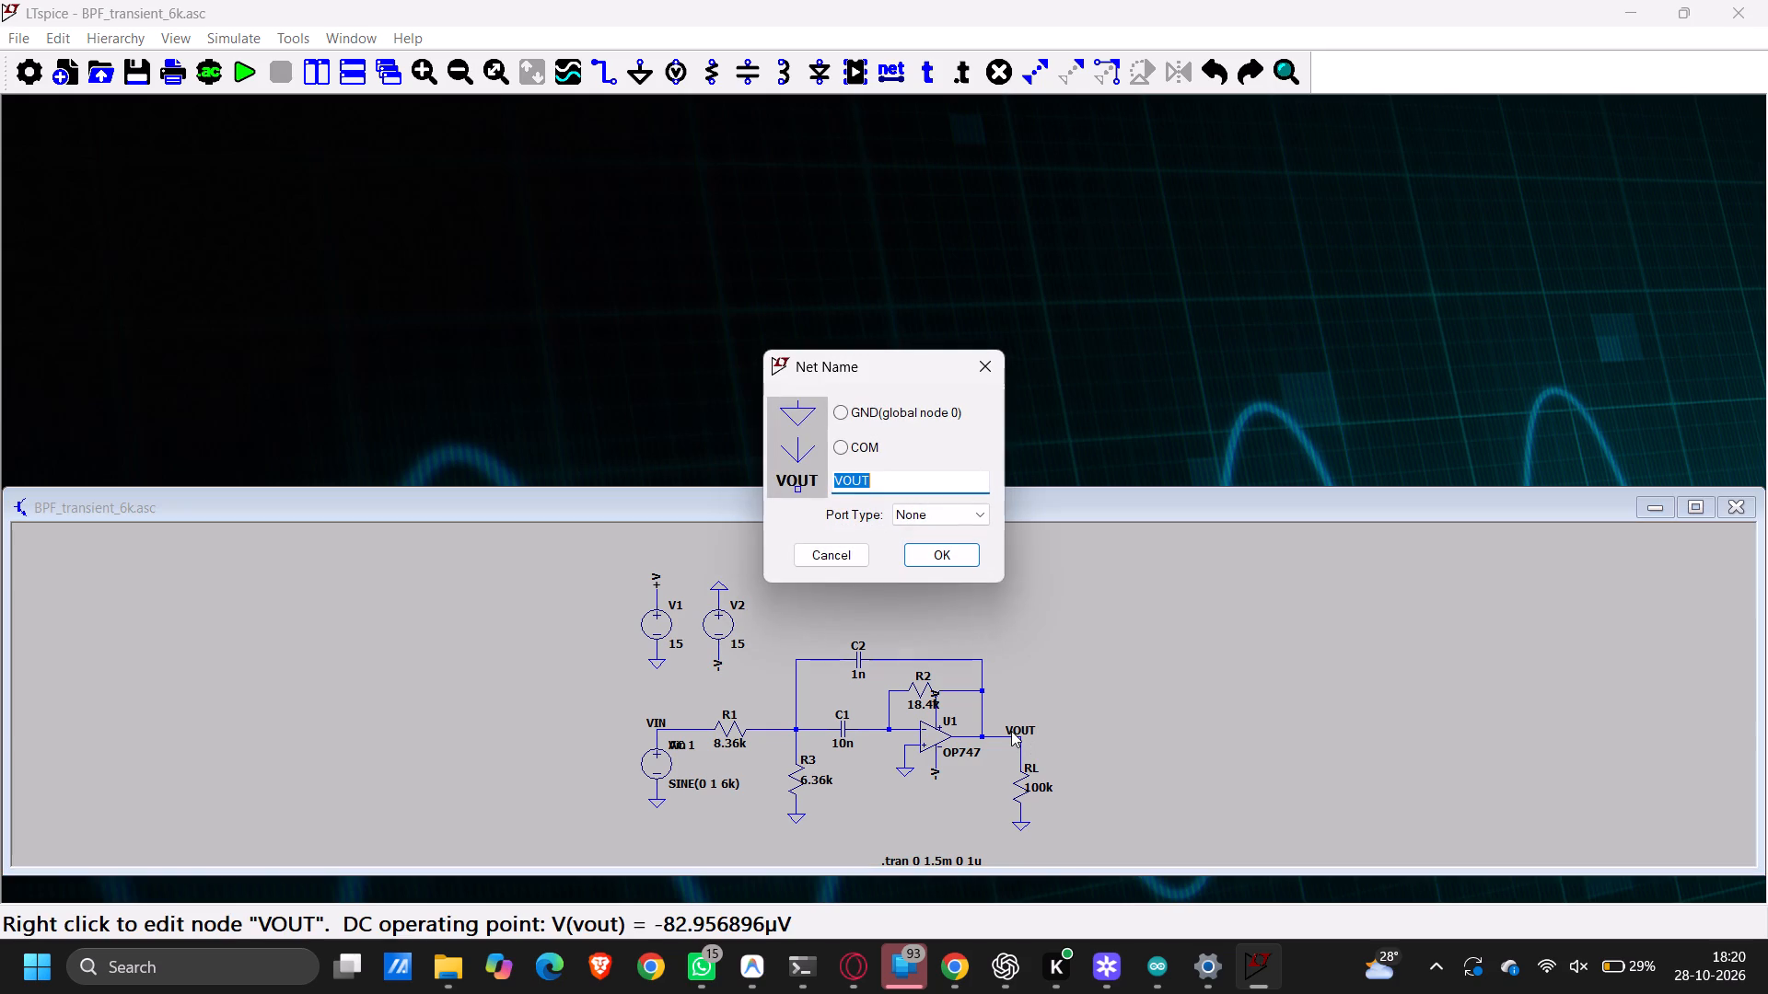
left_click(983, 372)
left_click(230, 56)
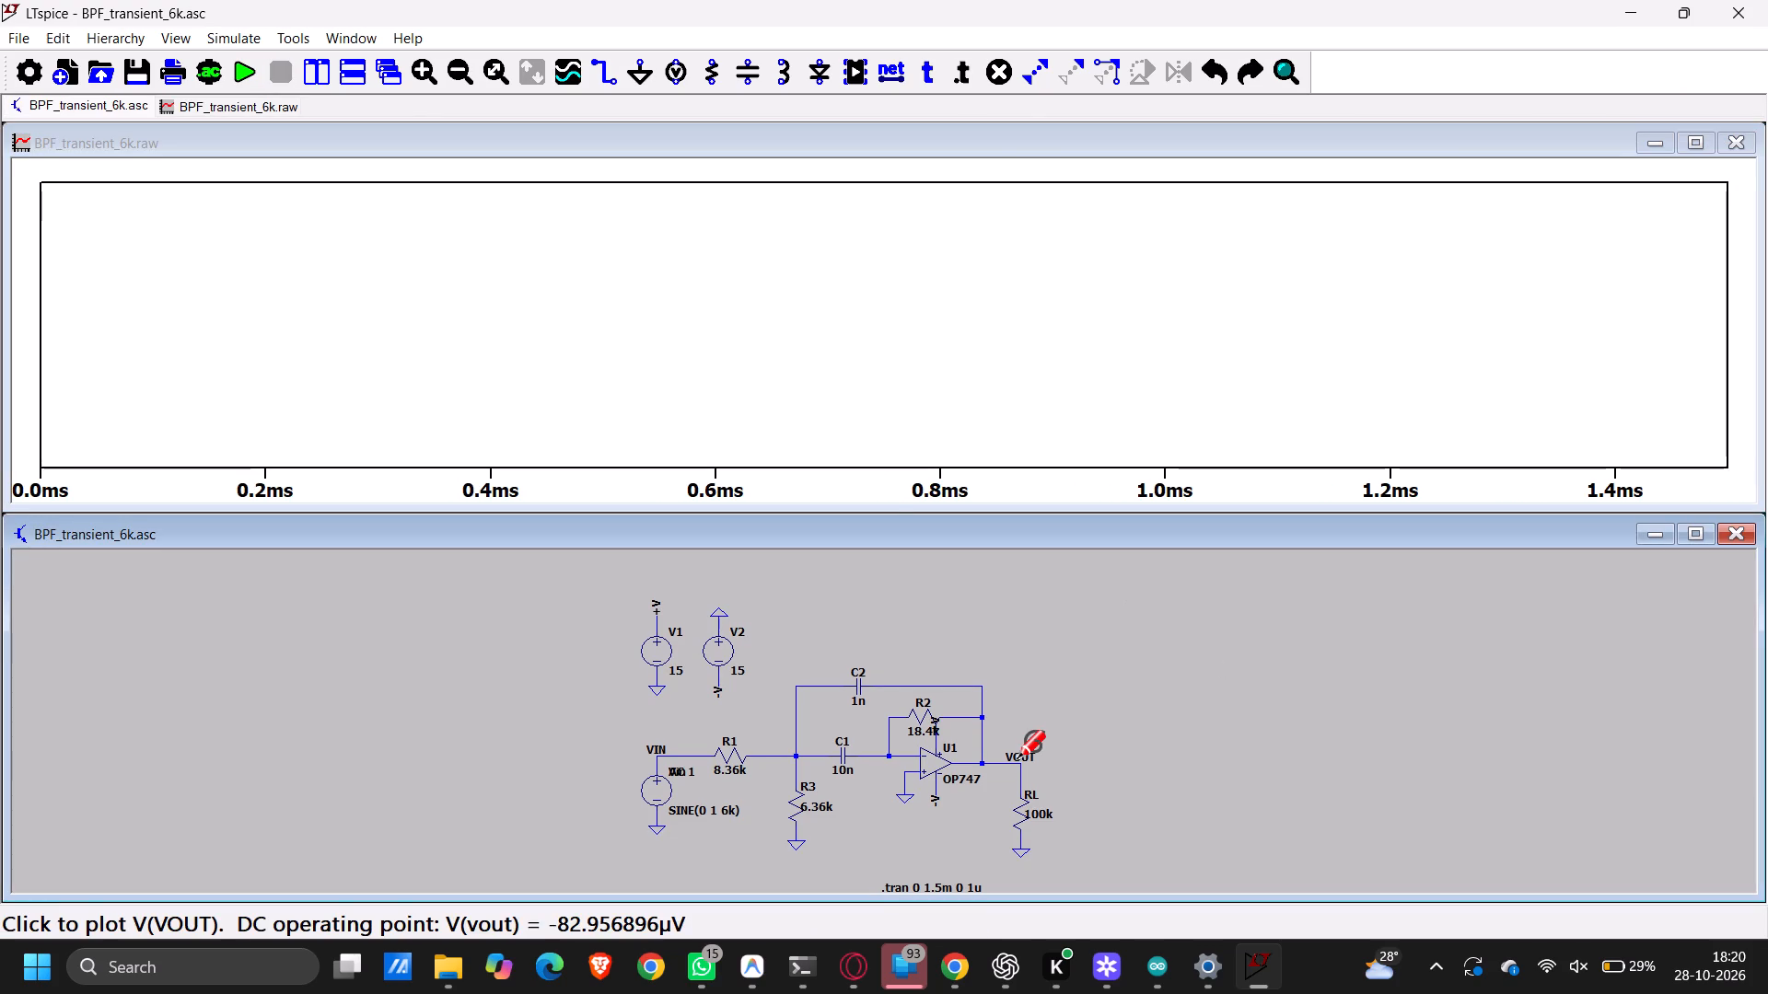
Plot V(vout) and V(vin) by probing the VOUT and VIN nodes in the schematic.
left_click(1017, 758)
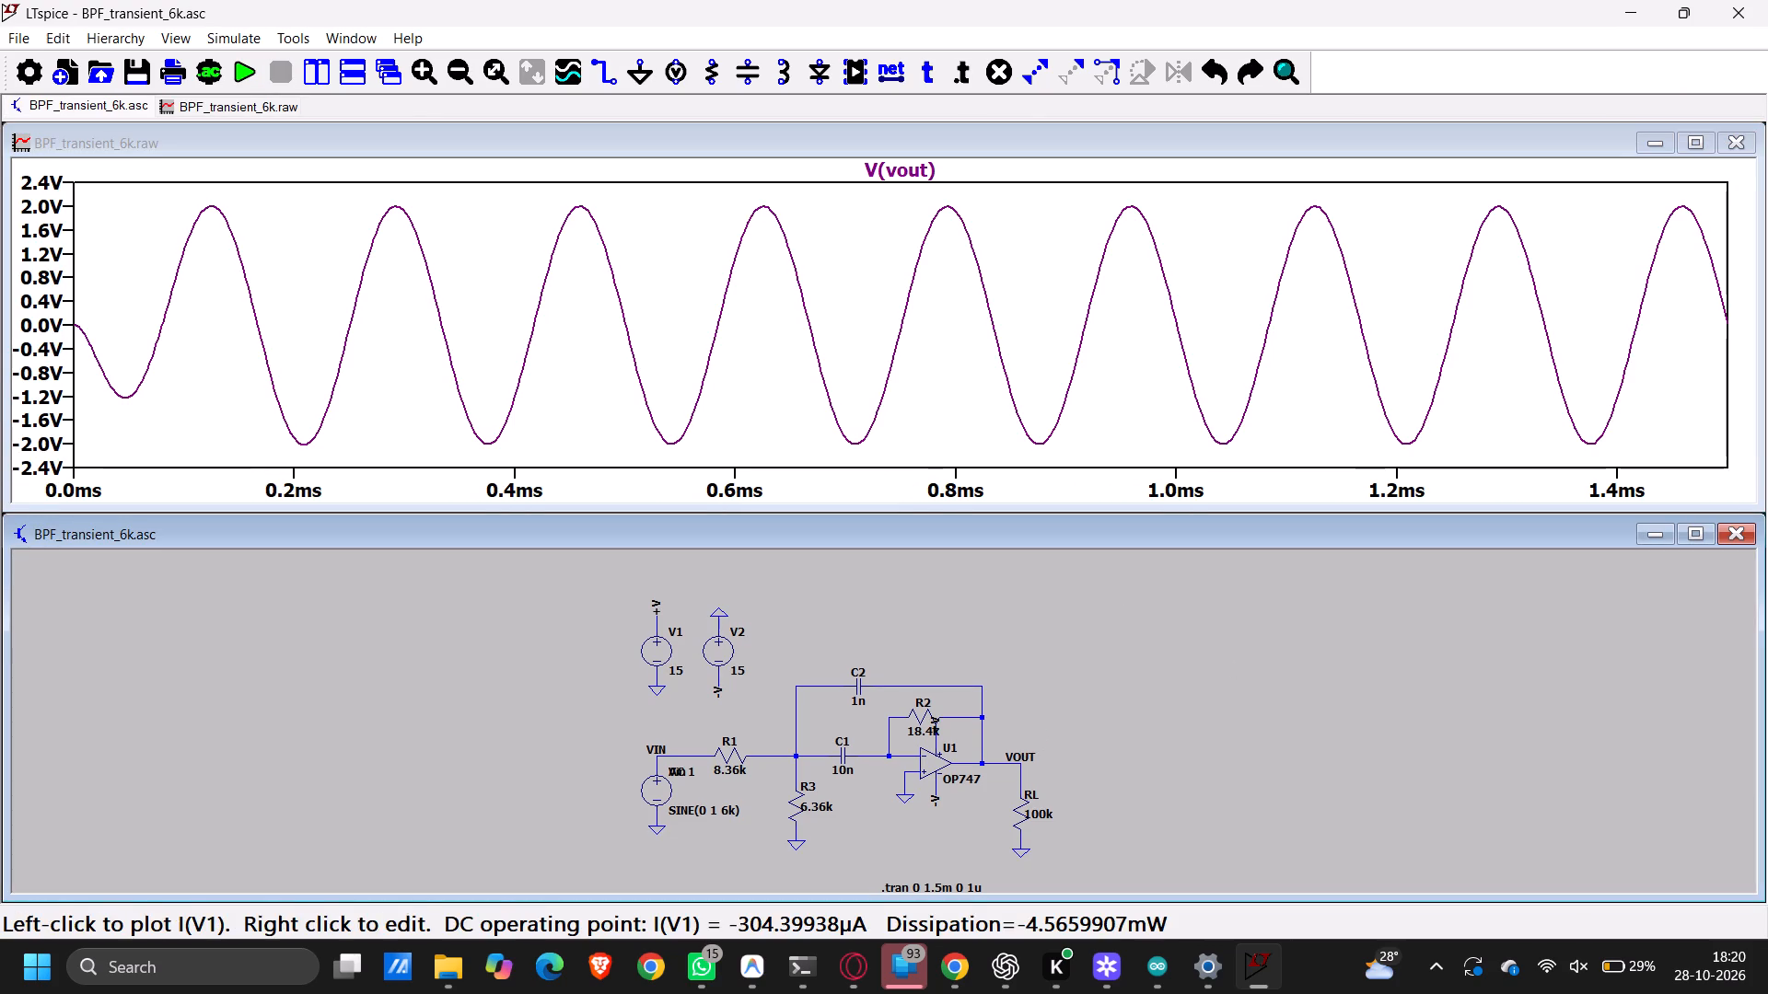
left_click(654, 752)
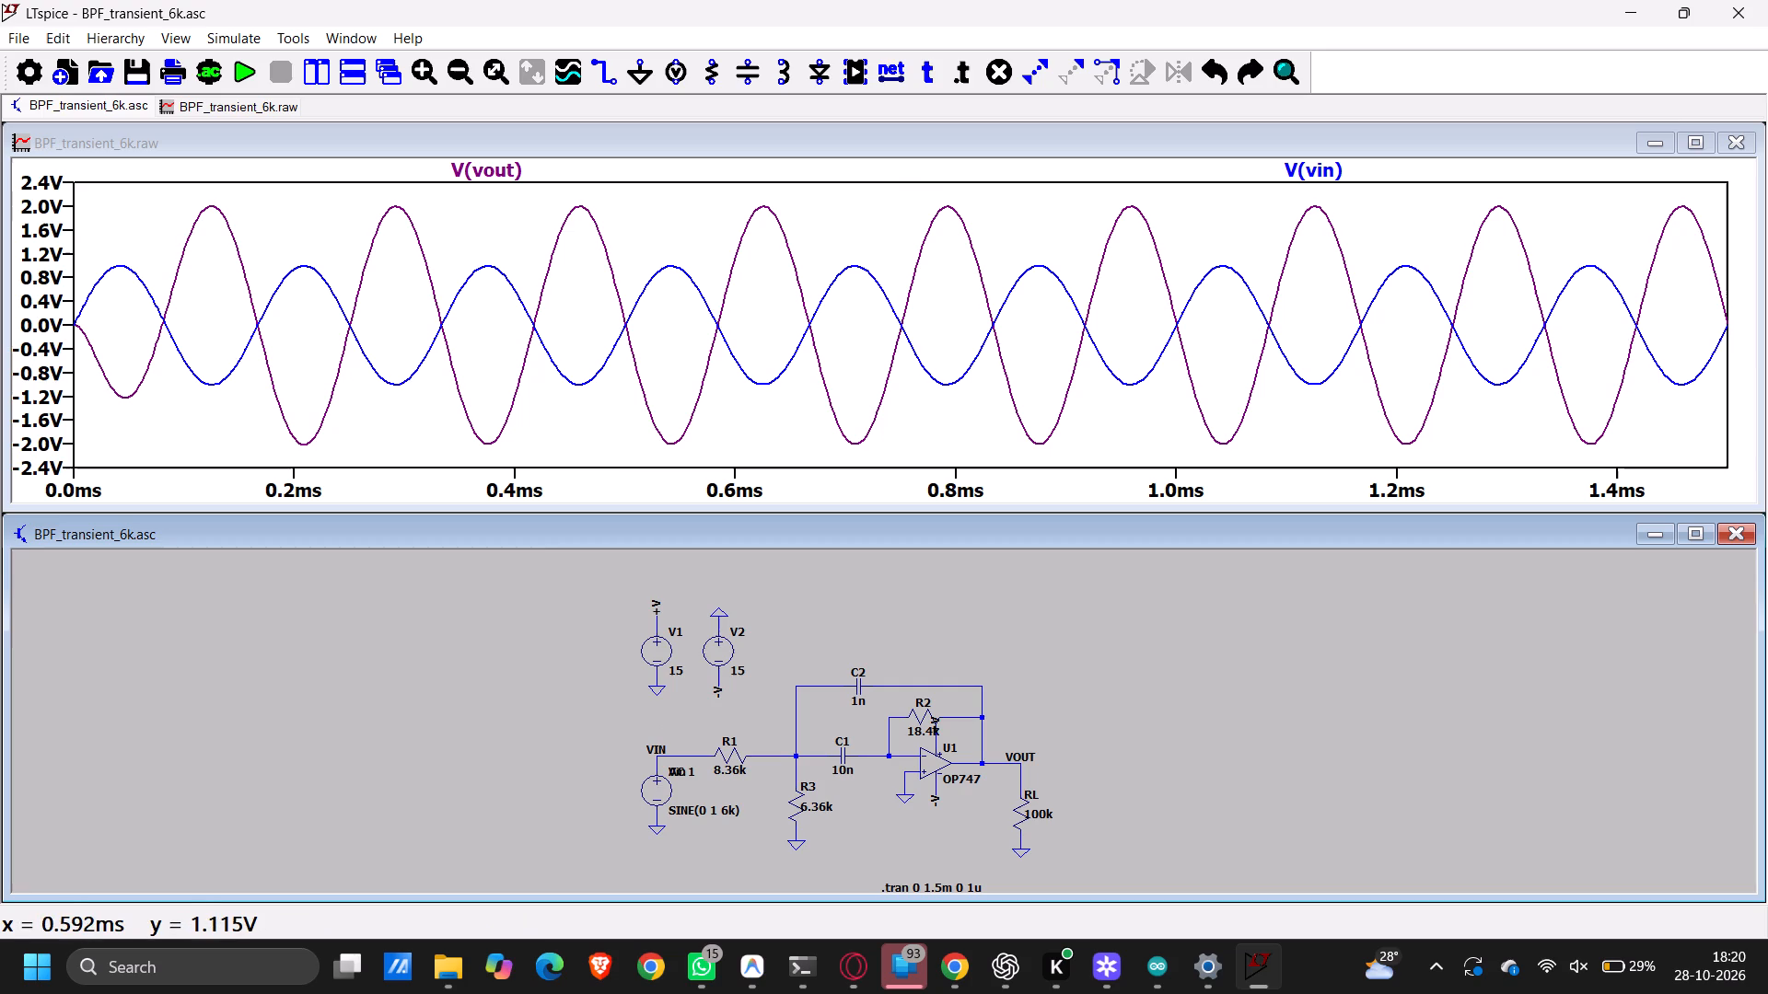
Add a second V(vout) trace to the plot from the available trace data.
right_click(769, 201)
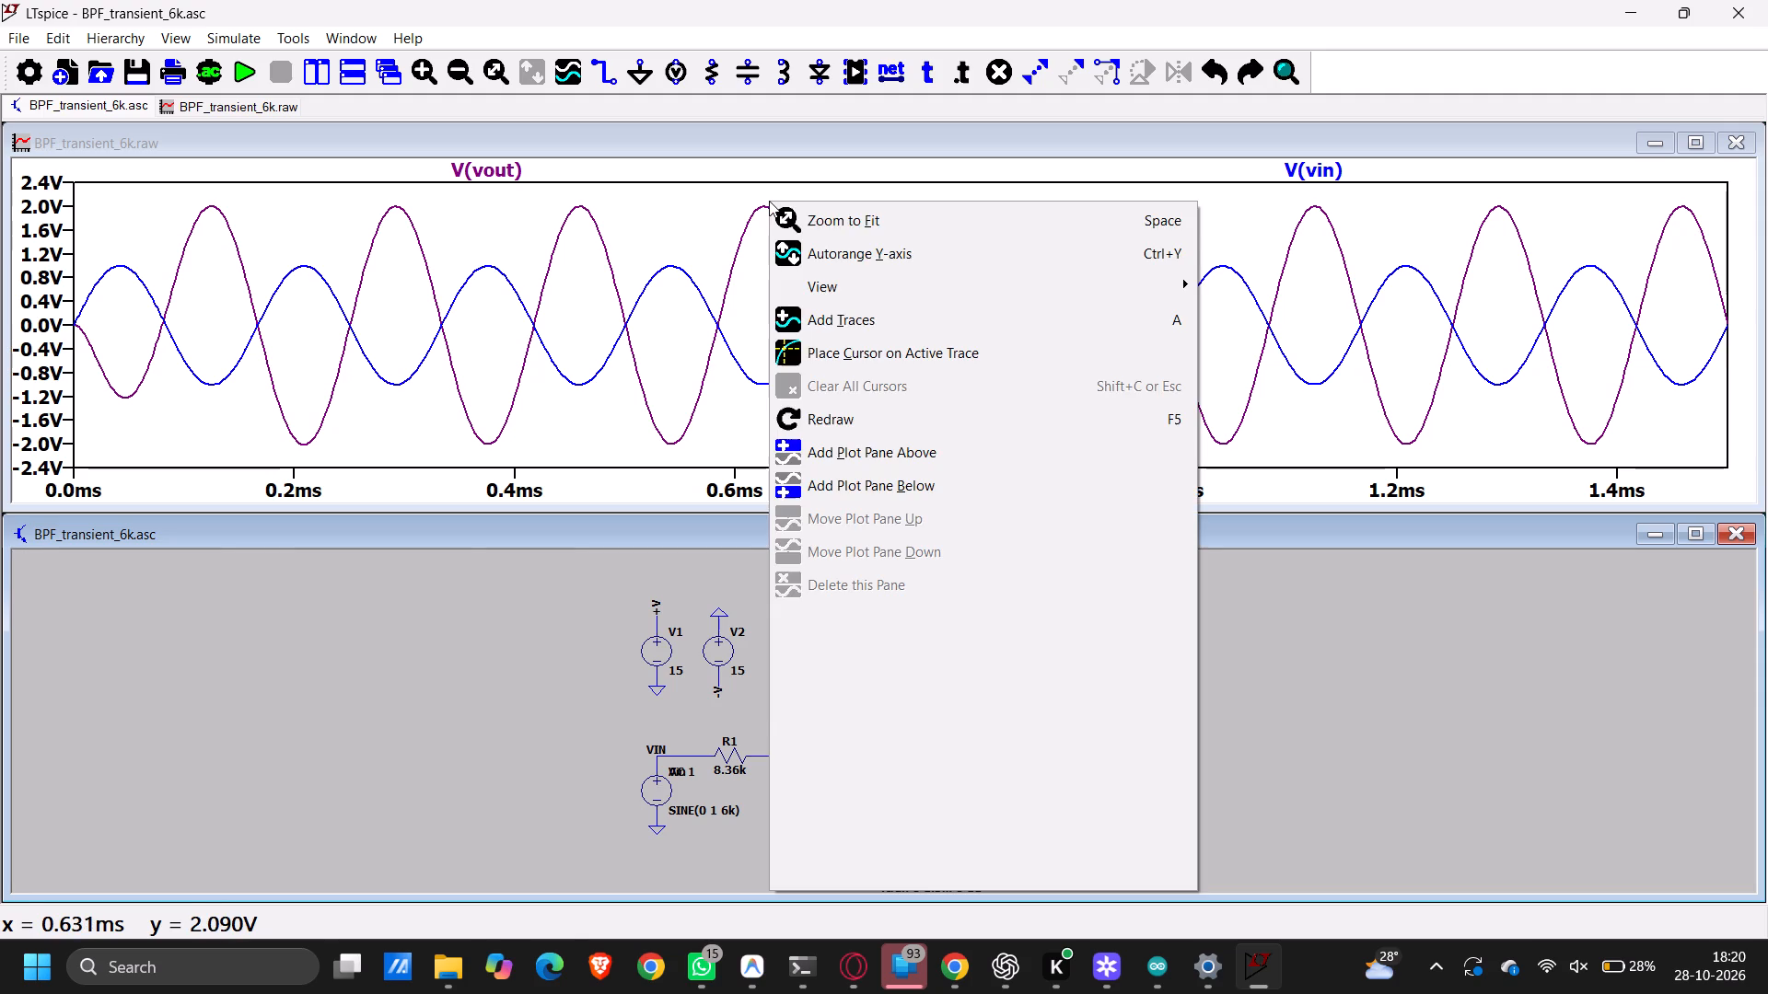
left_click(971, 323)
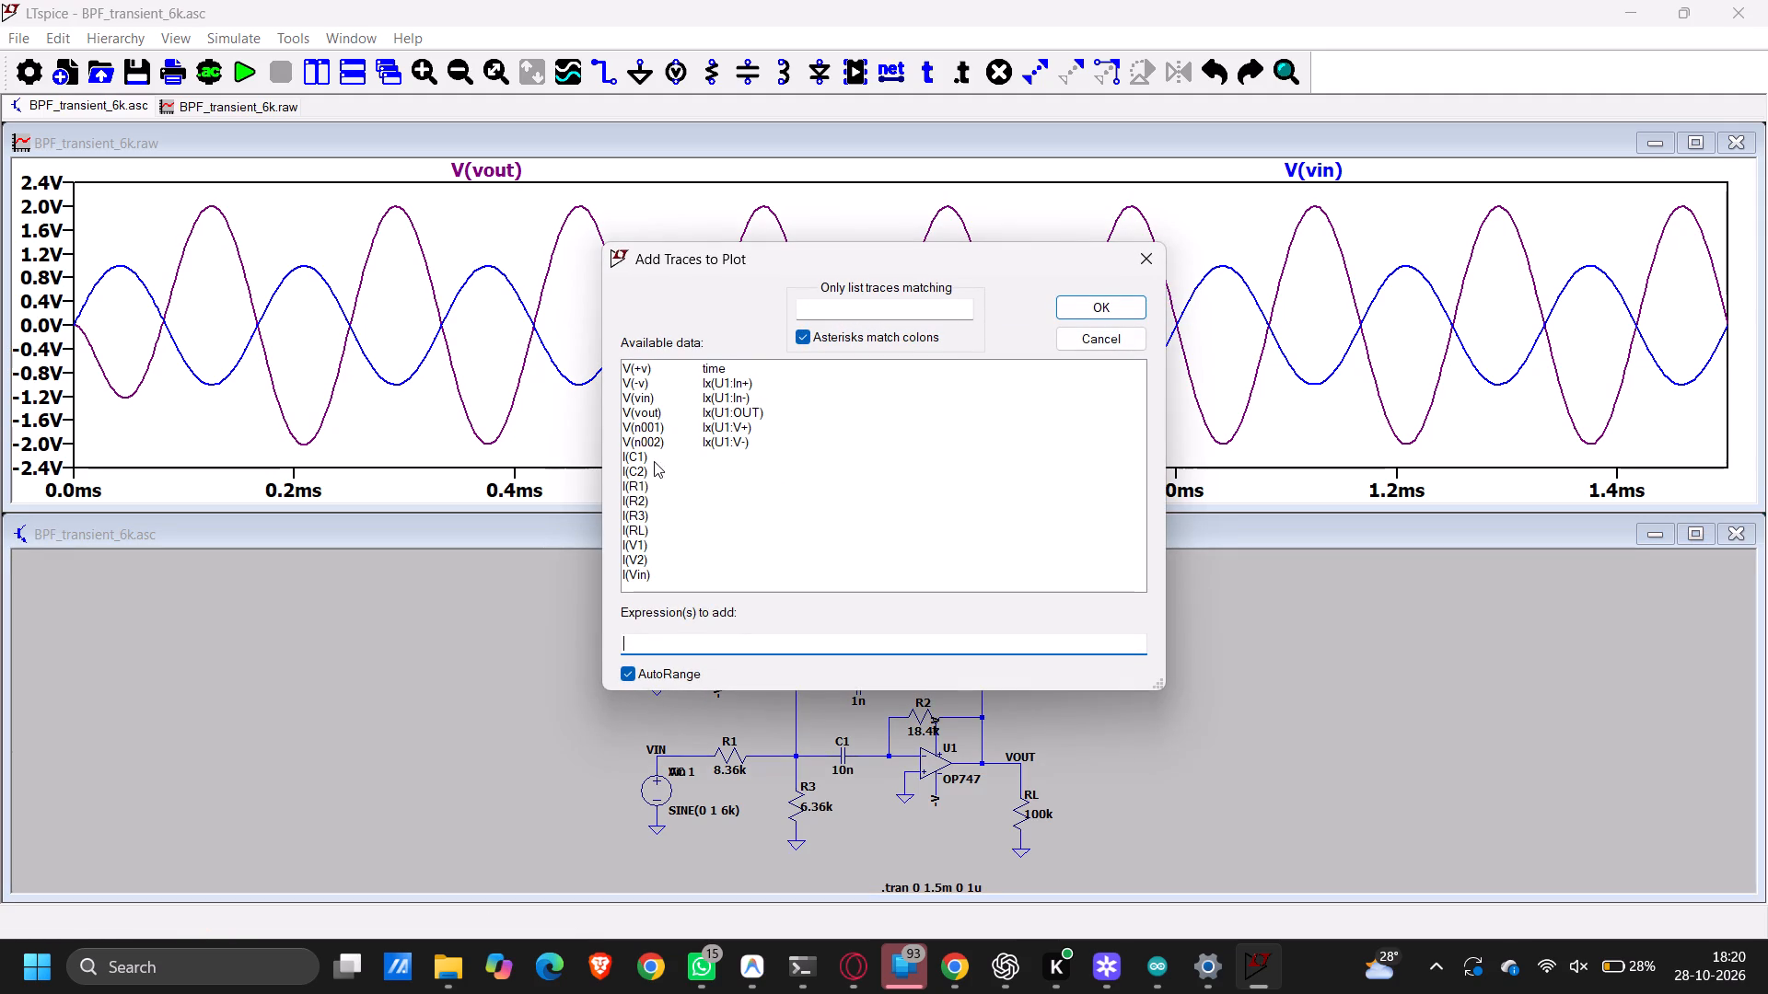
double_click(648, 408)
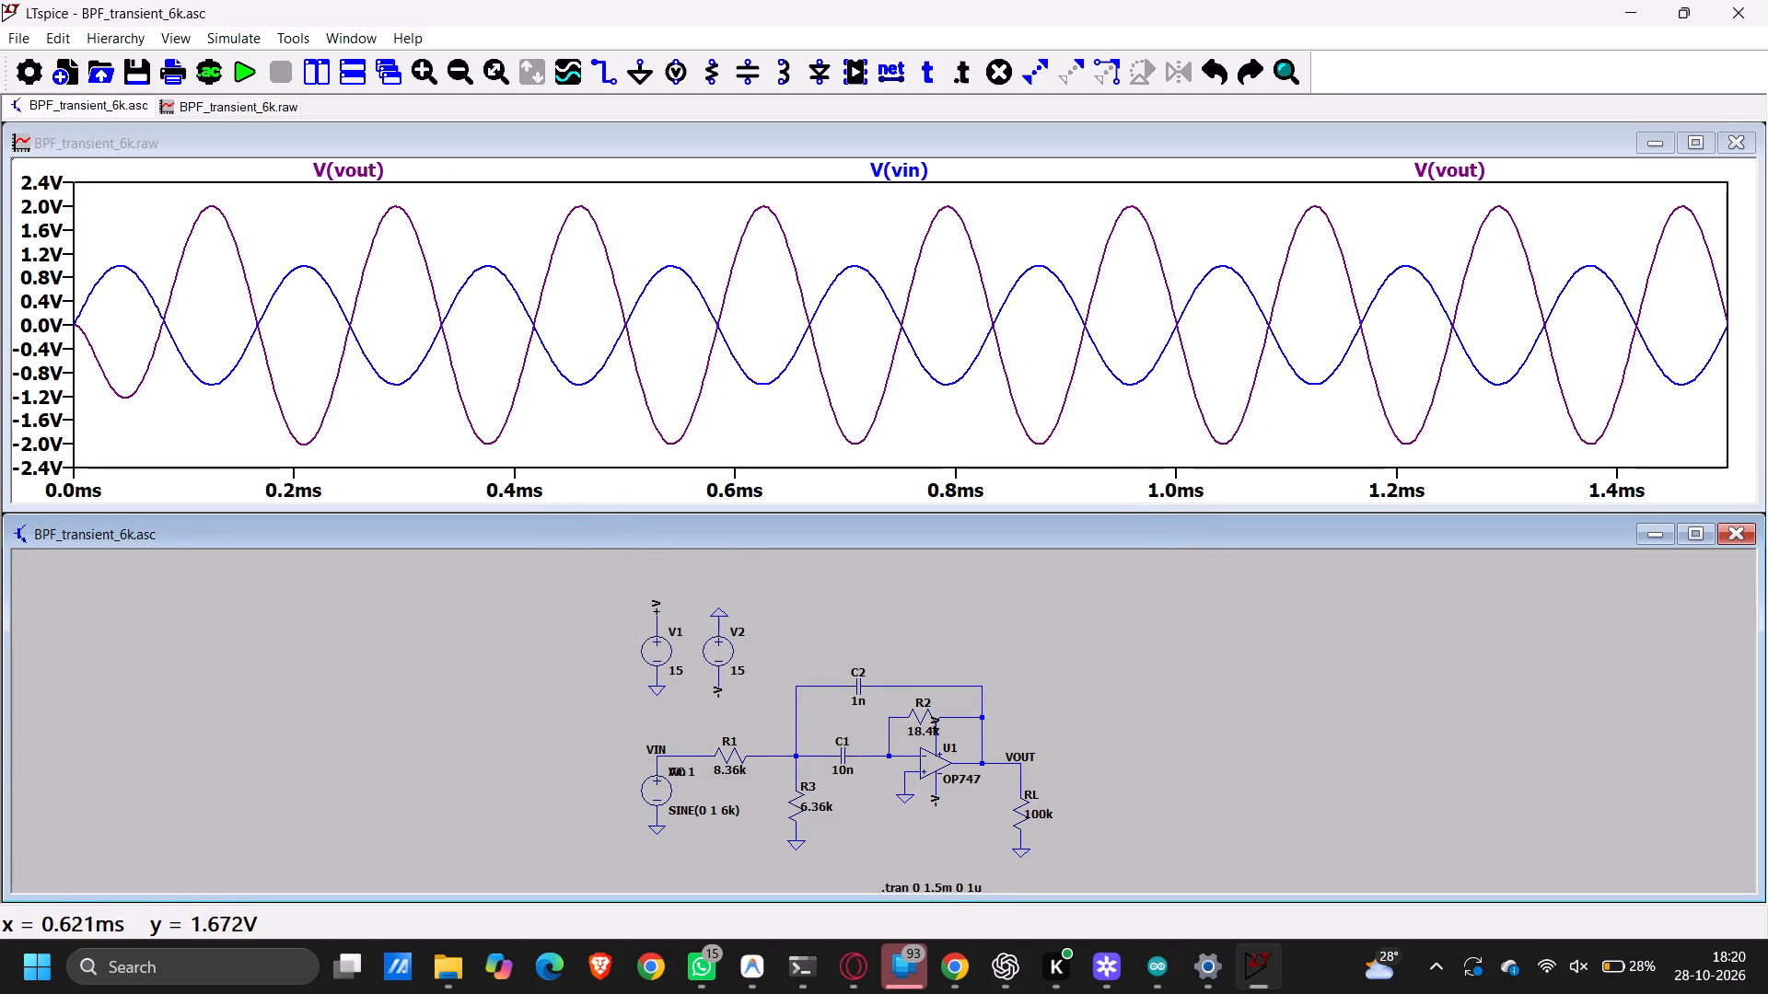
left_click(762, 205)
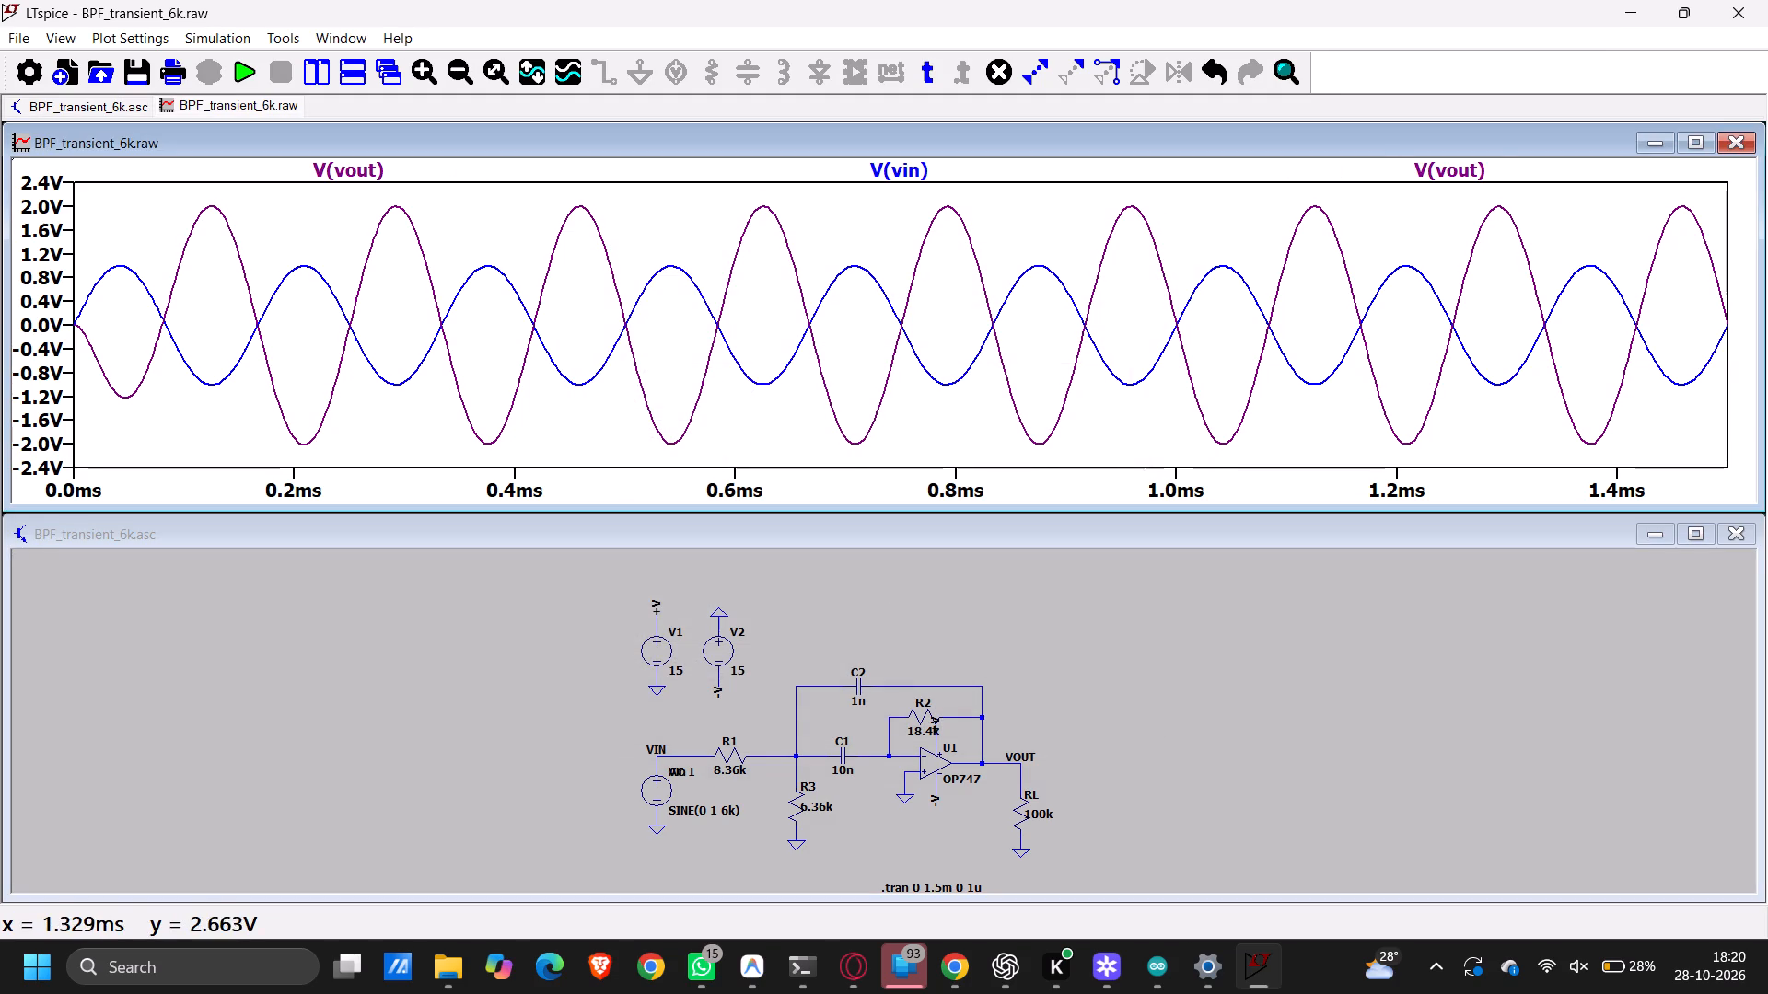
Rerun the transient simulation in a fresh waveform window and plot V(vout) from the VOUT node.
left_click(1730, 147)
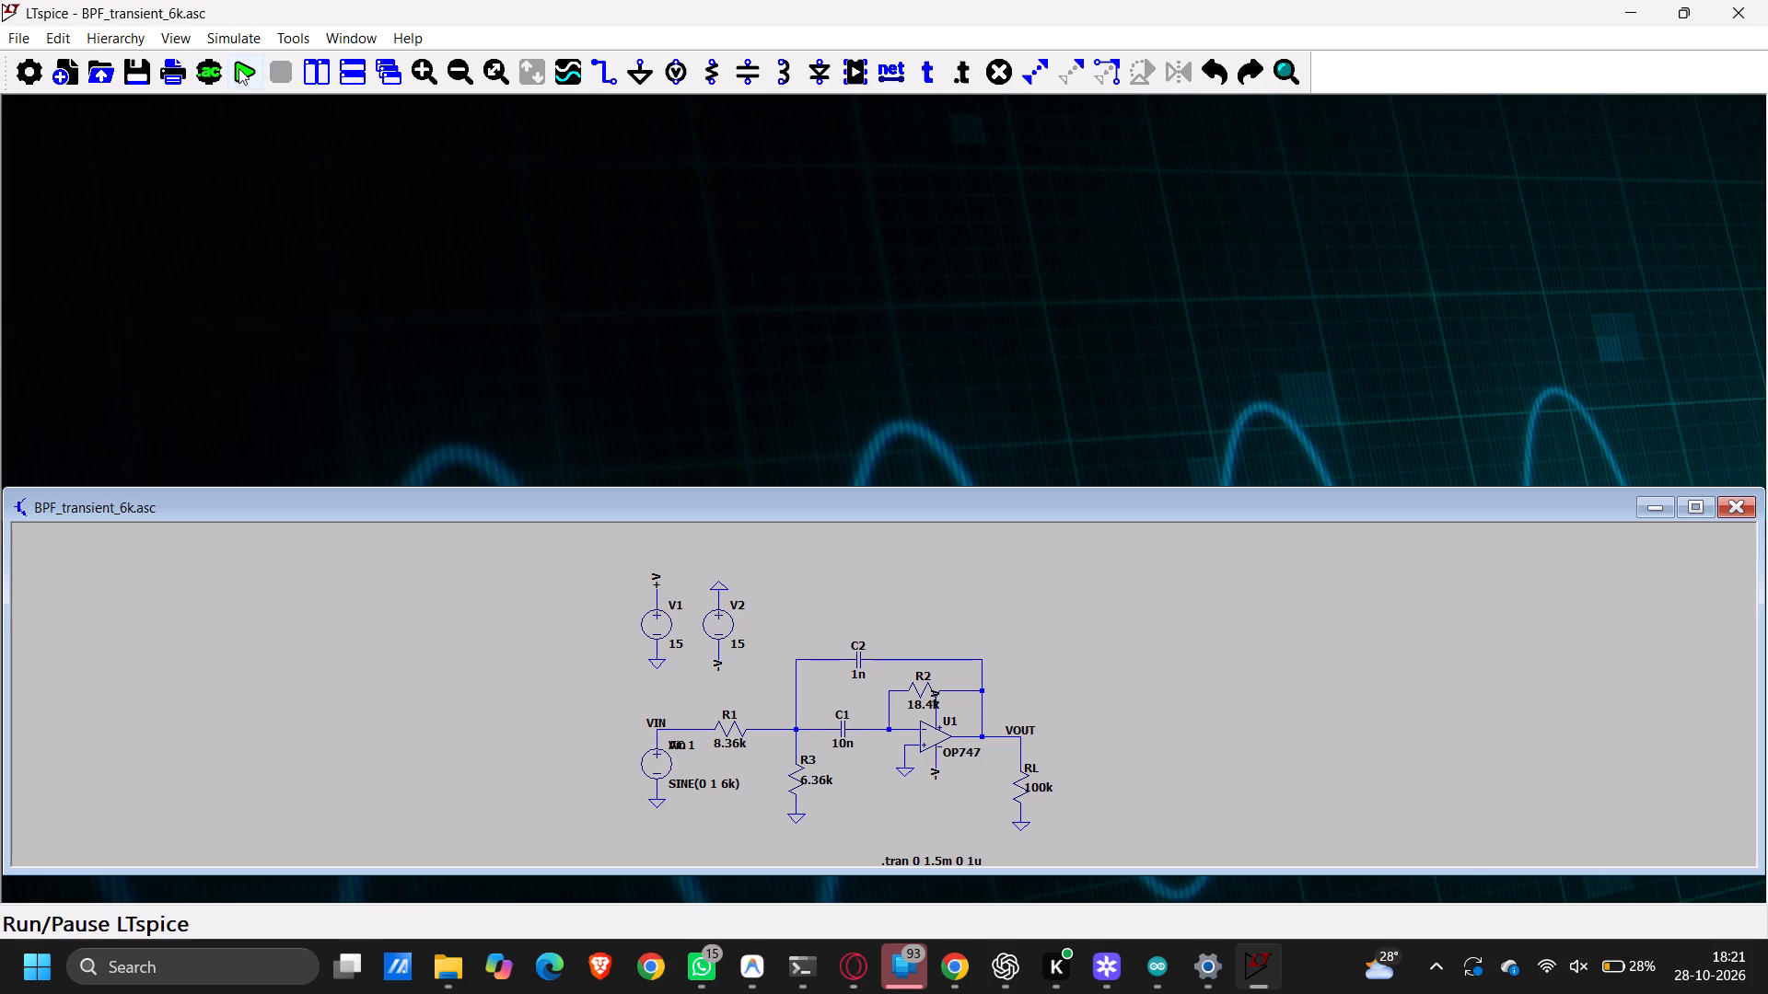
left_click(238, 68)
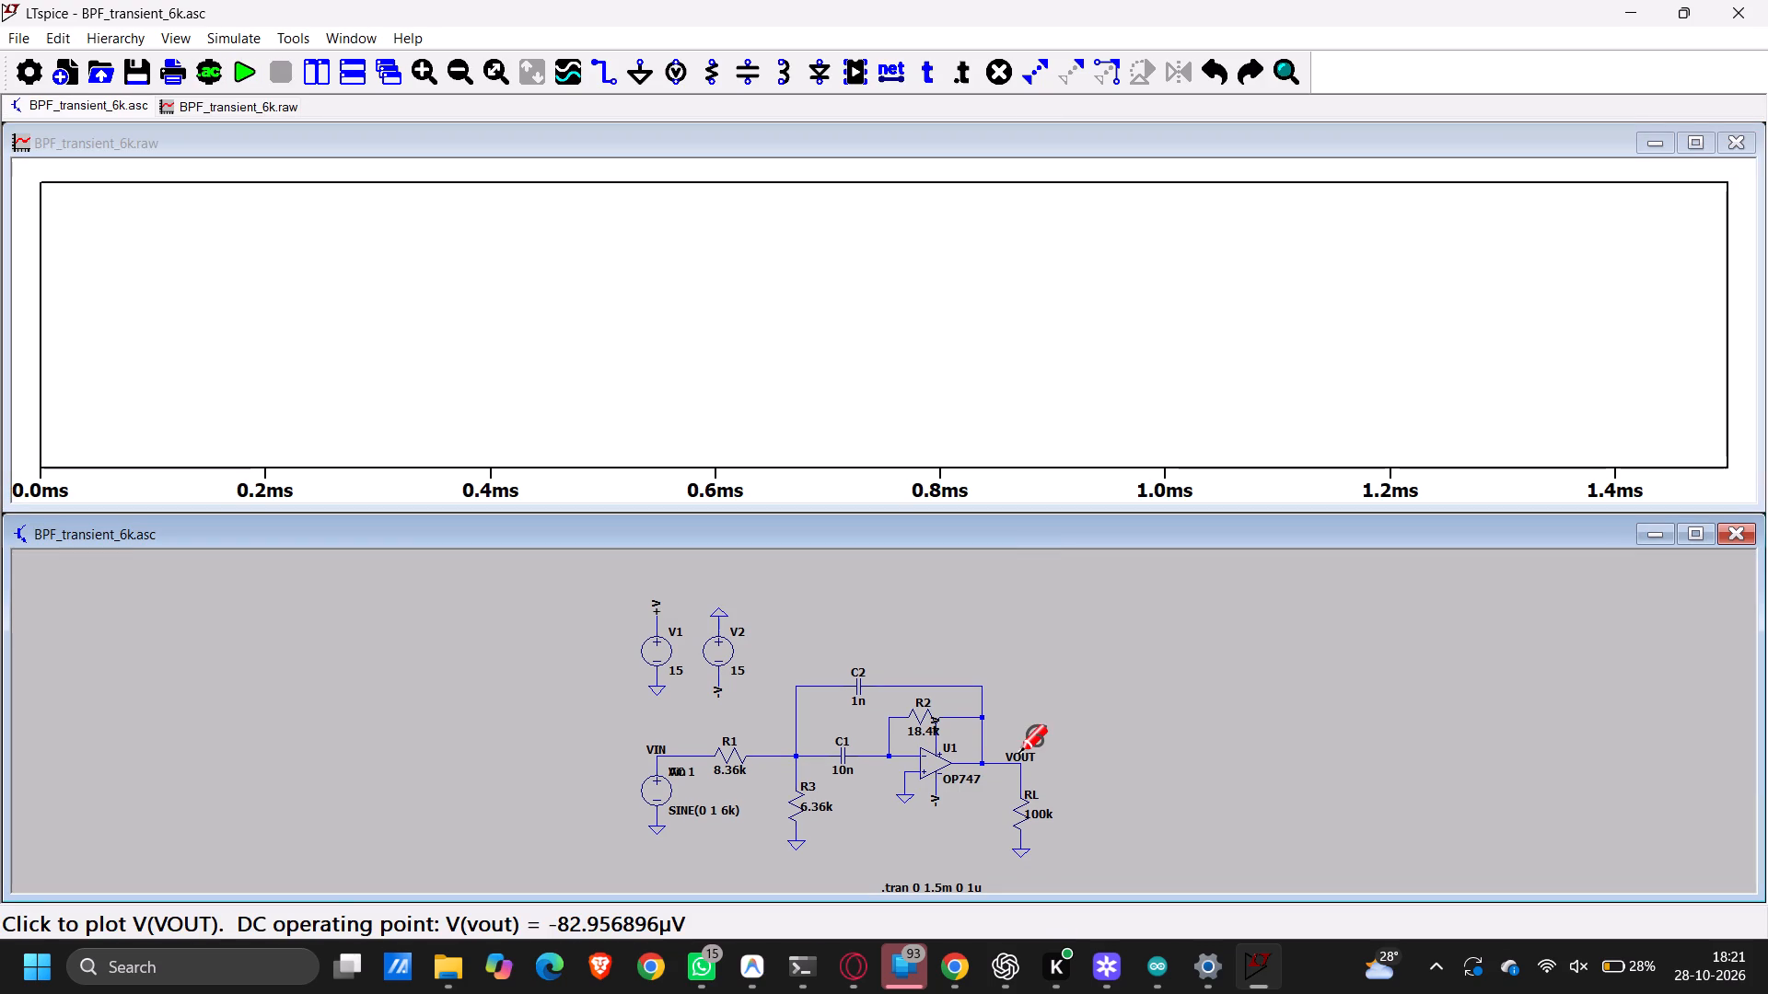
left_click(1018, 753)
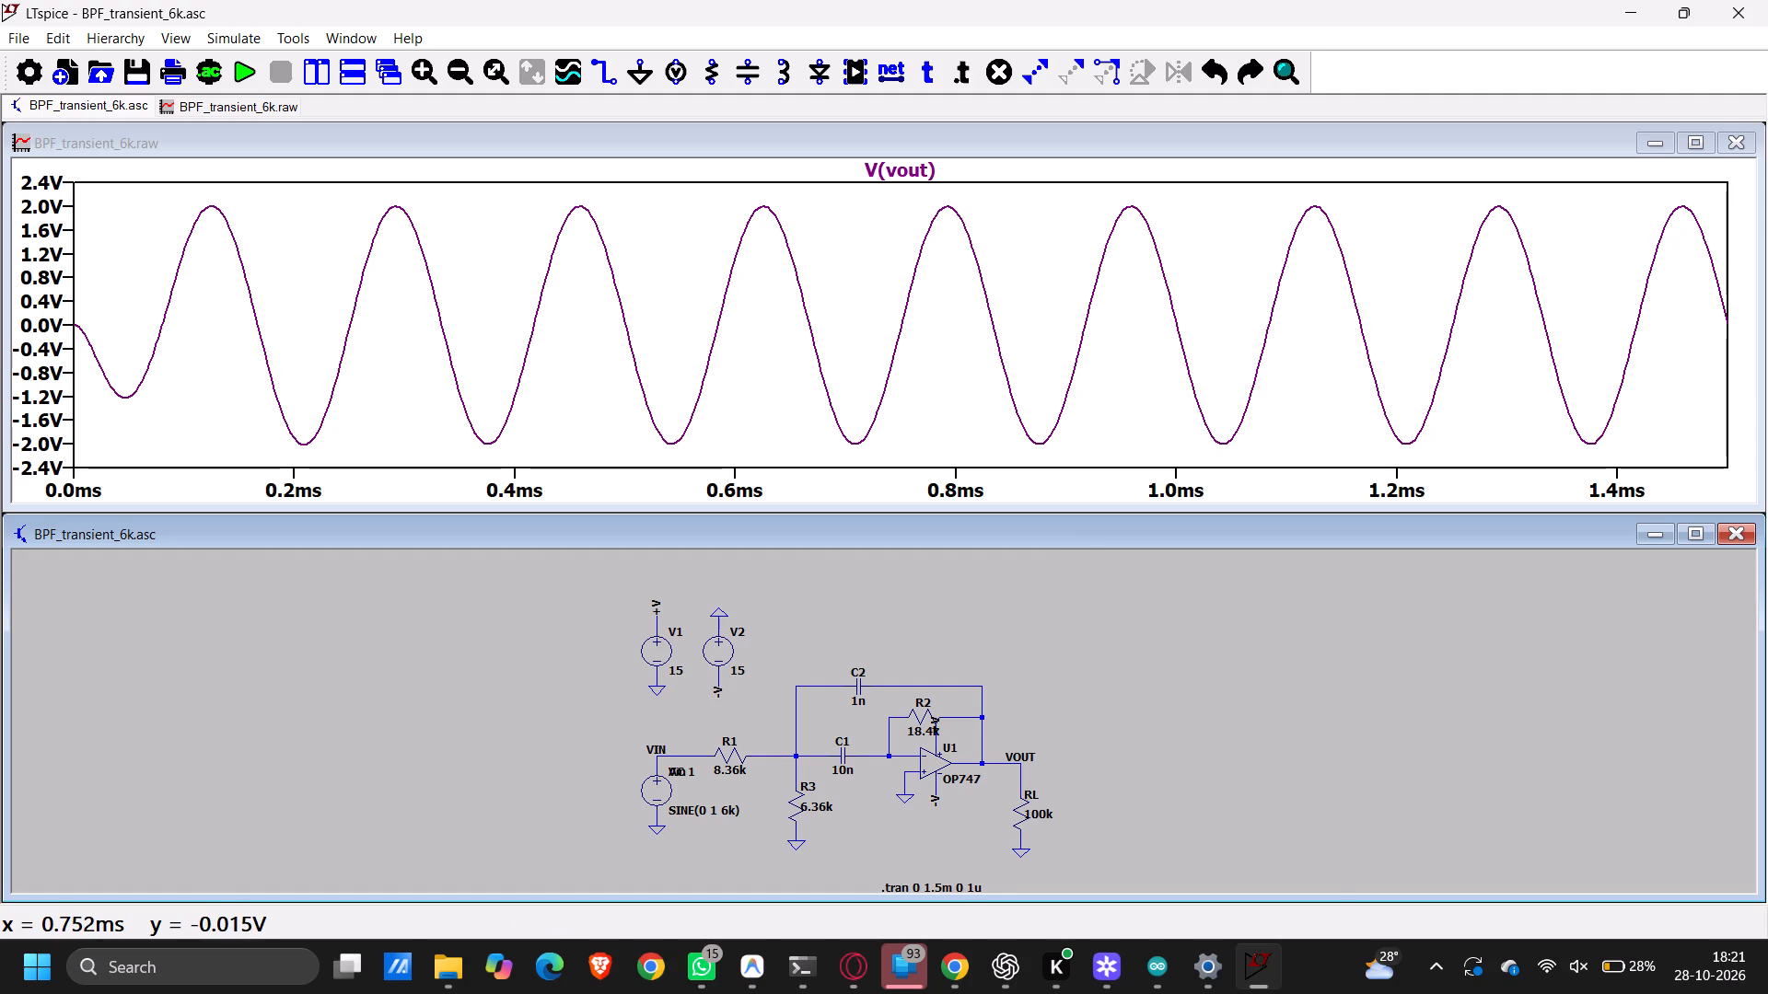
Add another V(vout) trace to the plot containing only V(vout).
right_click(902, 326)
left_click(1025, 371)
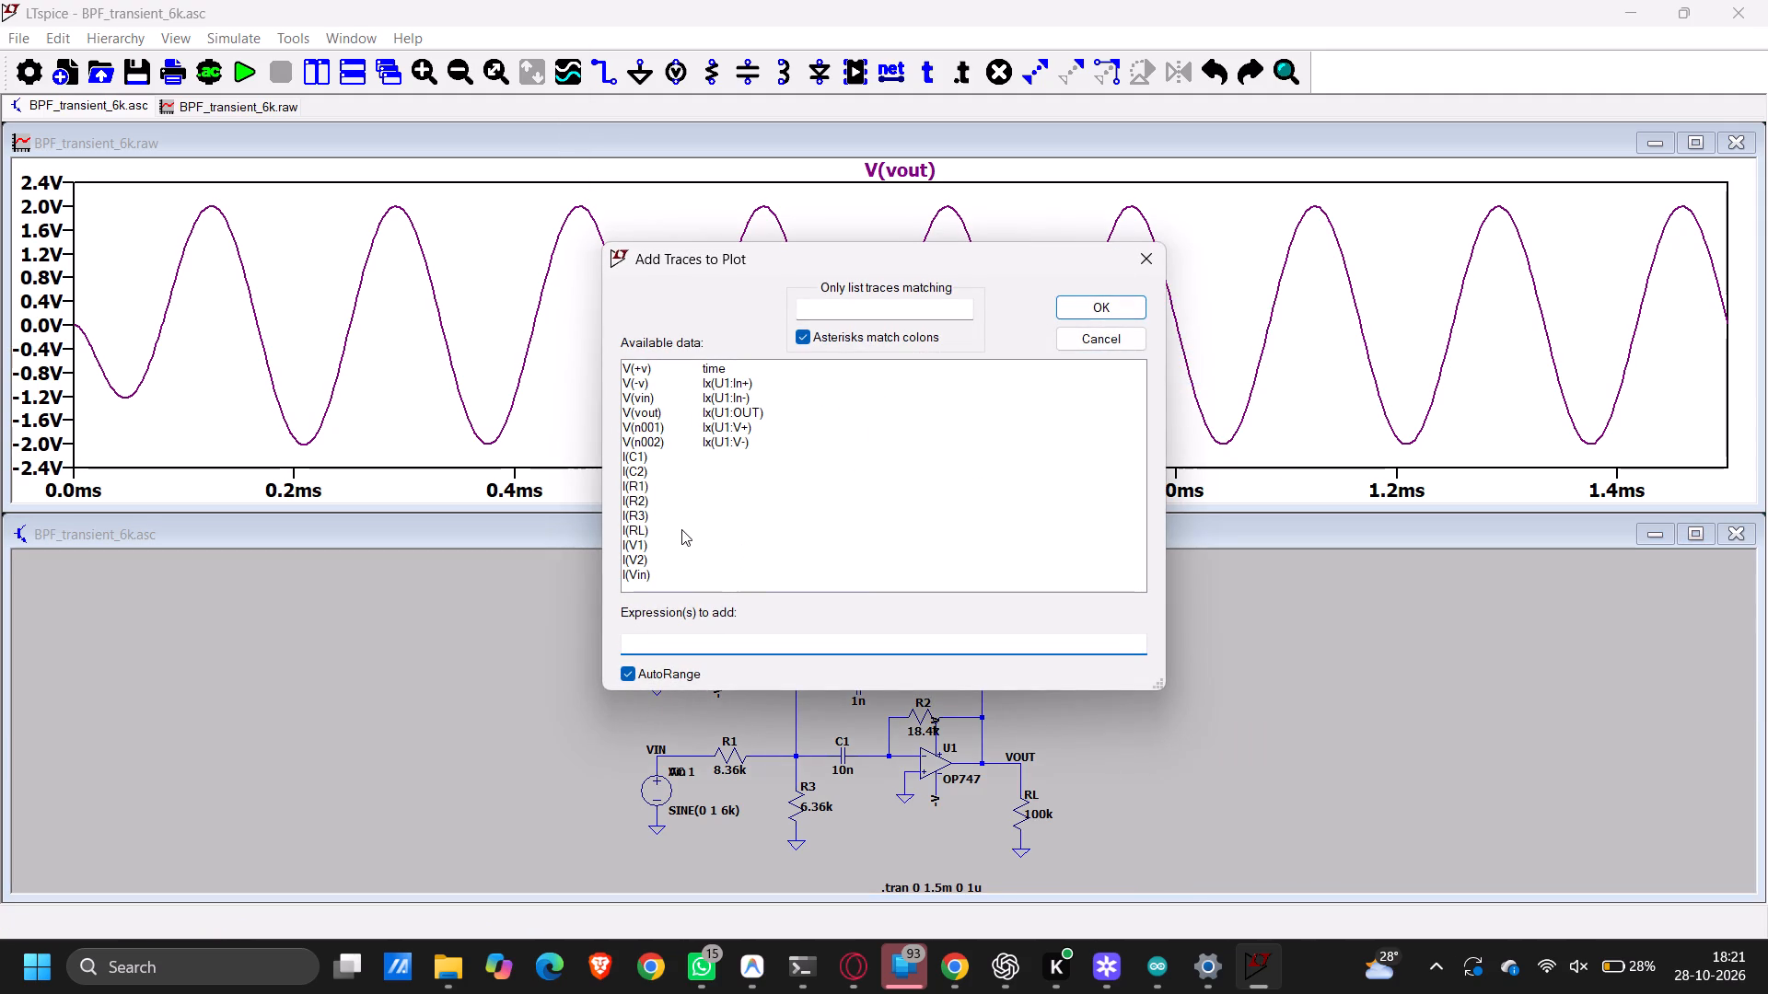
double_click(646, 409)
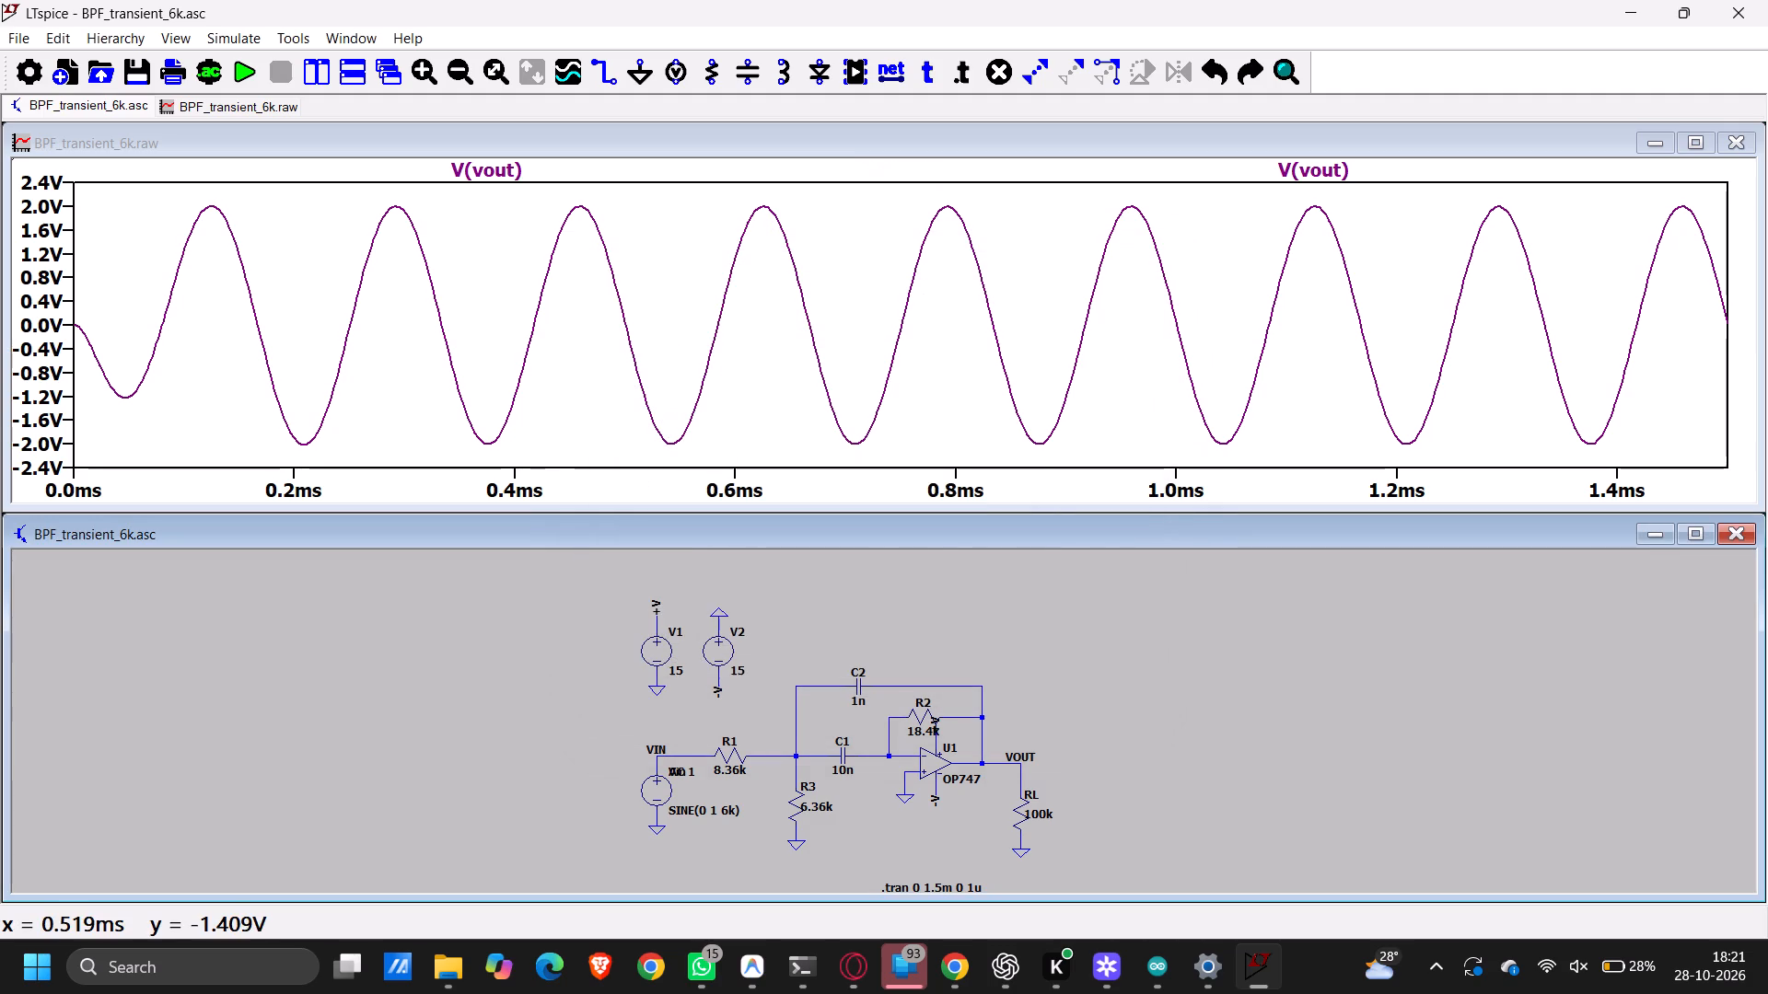
Close the waveform window with the duplicate V(vout) traces and rerun the transient simulation.
left_click(1734, 141)
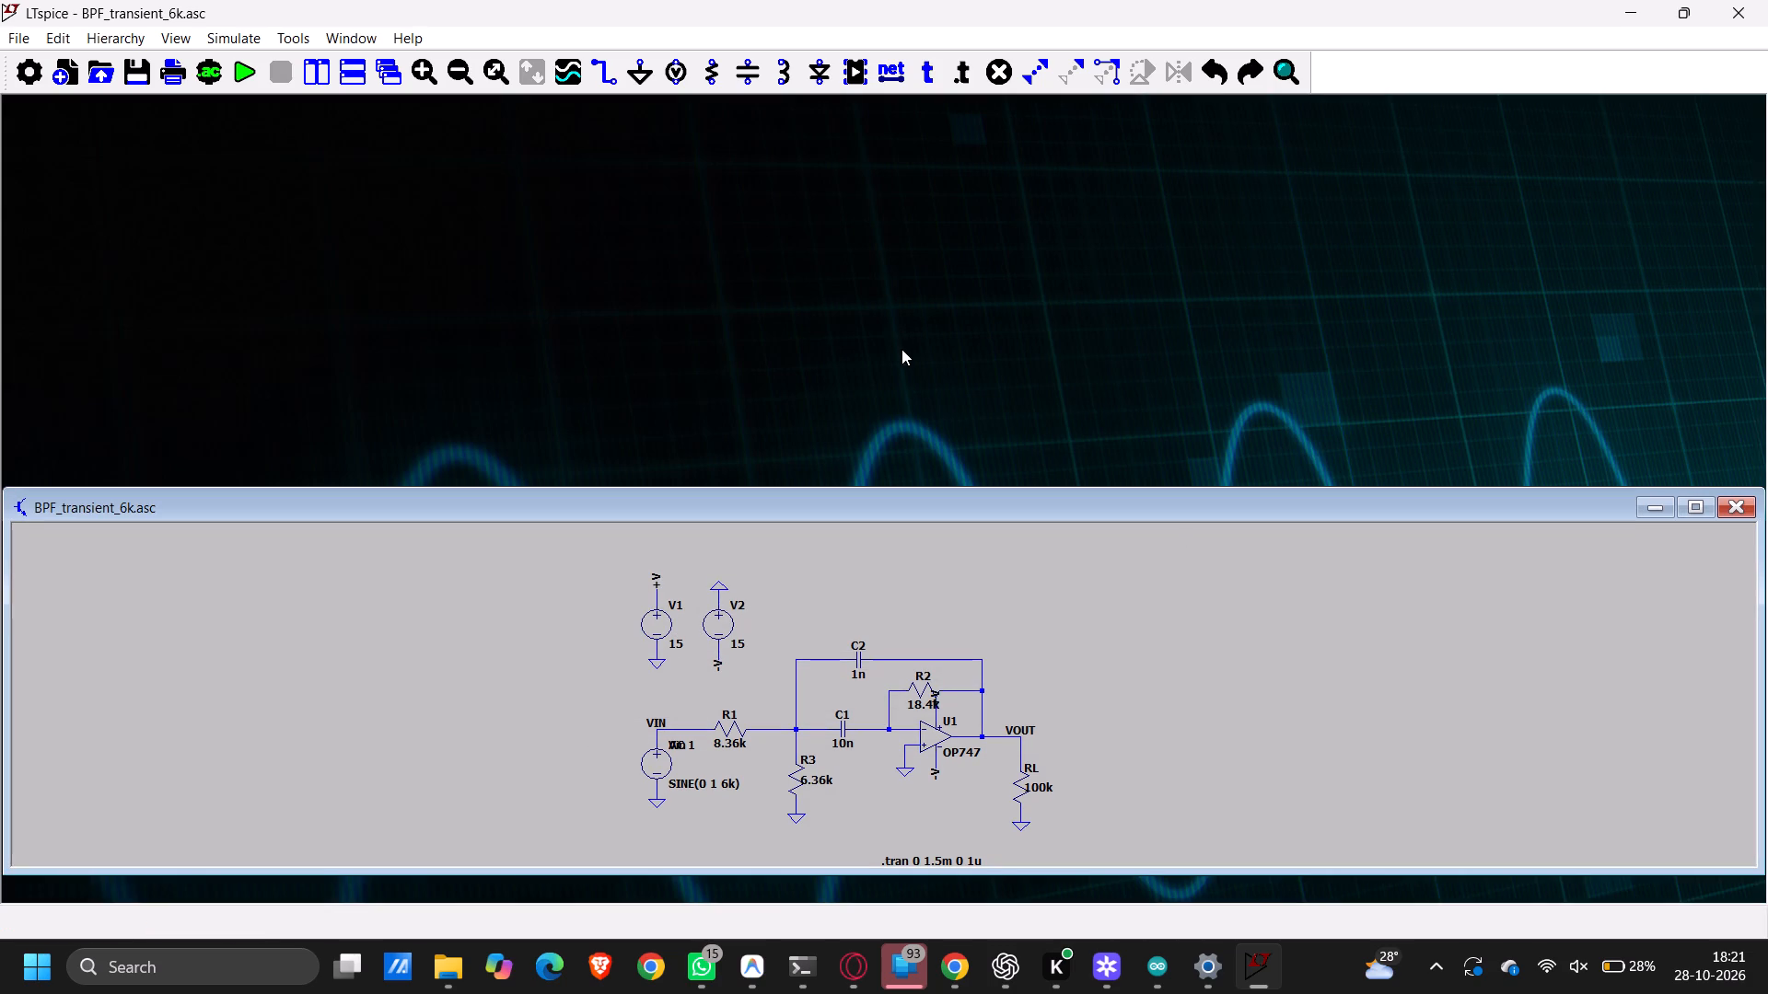
left_click(242, 70)
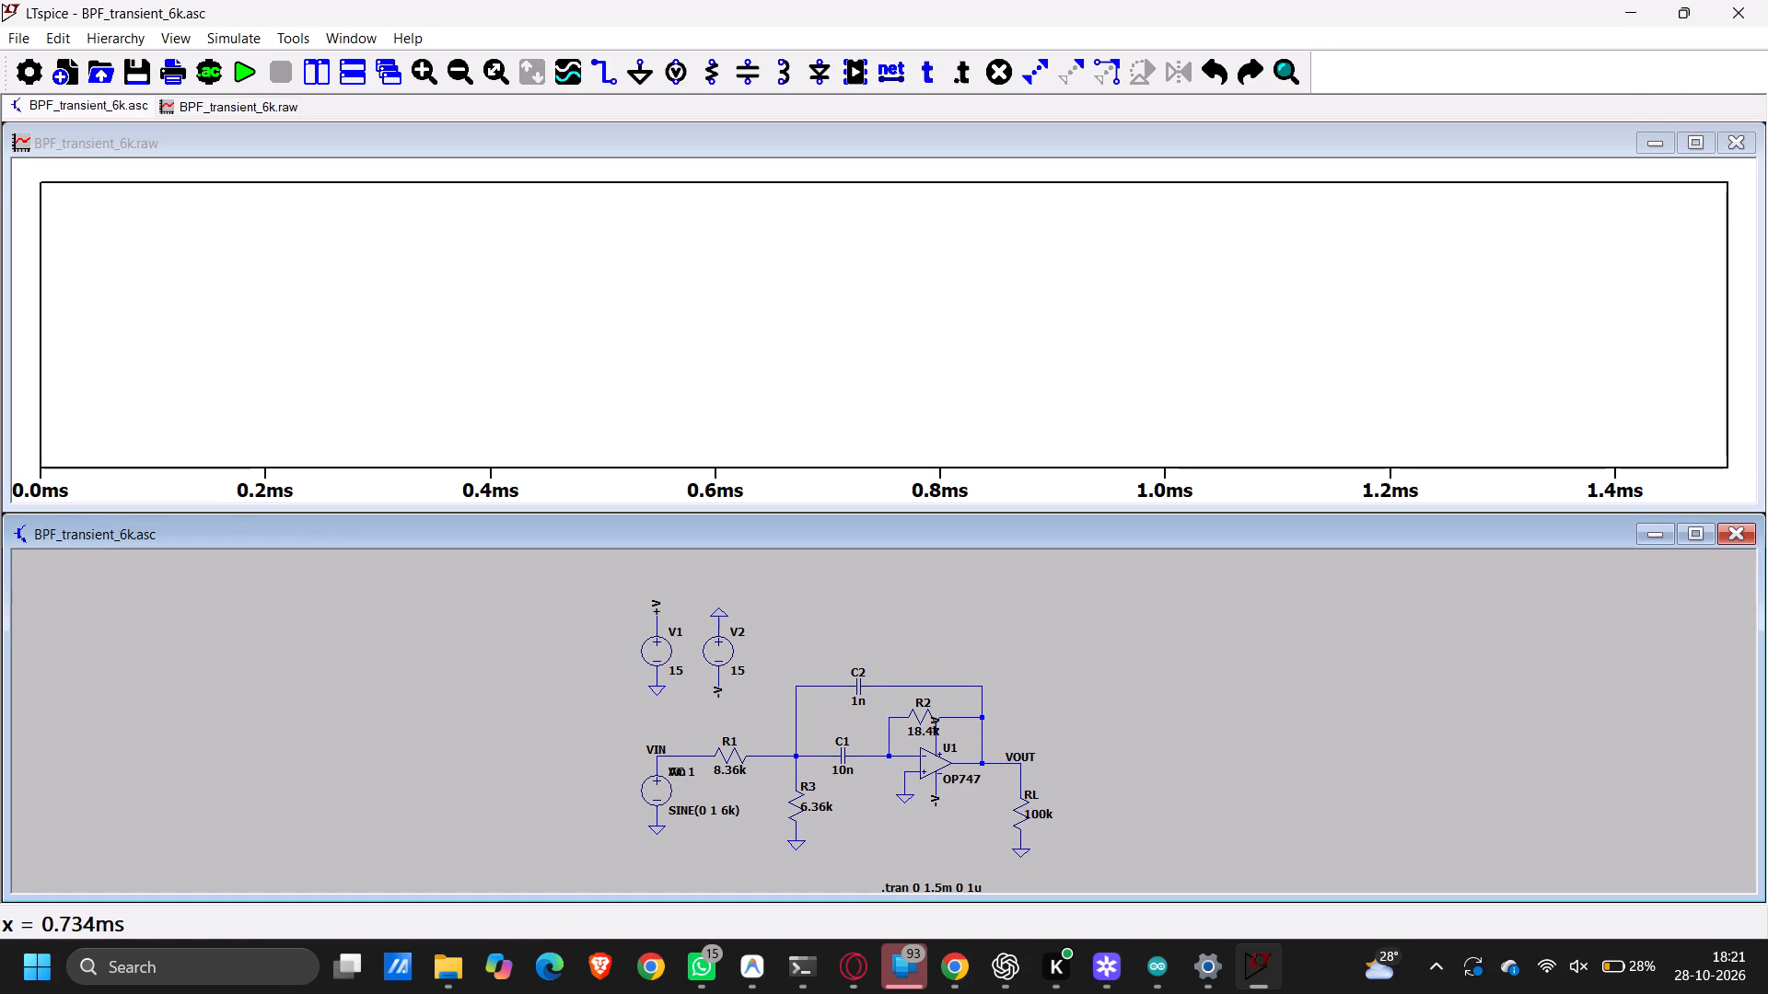
Add the V(vout) trace to the empty transient plot from the available trace data.
right_click(860, 285)
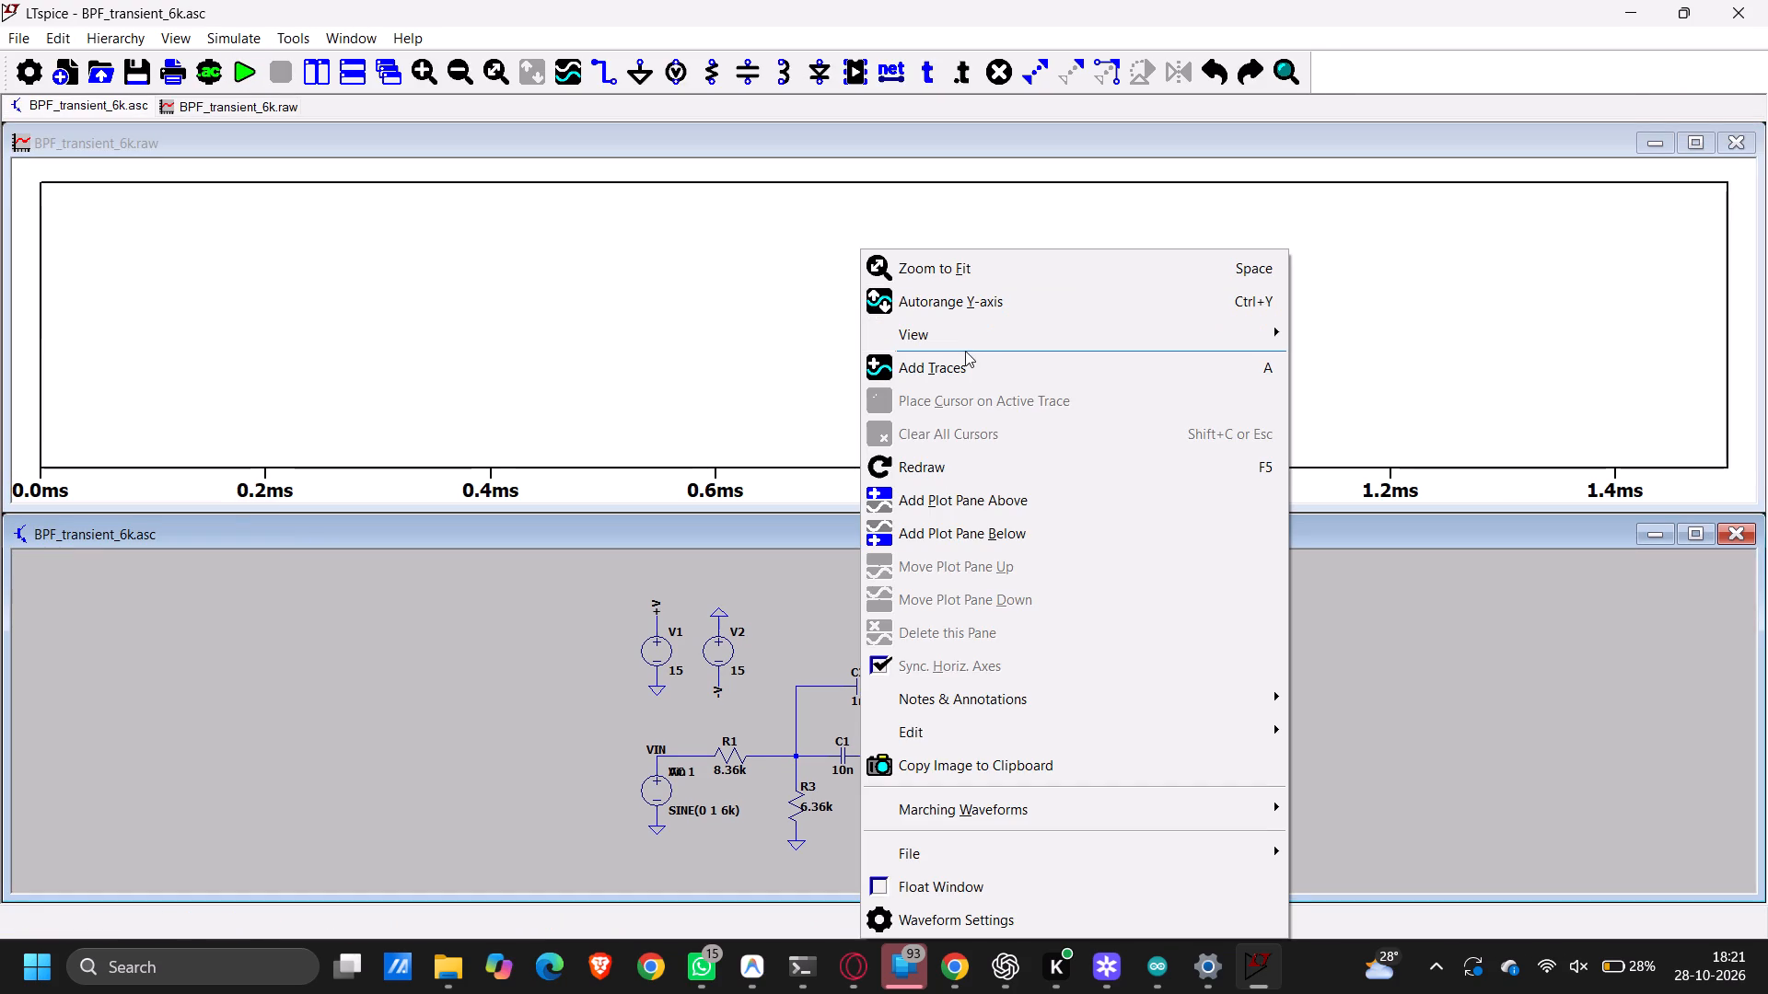
left_click(966, 354)
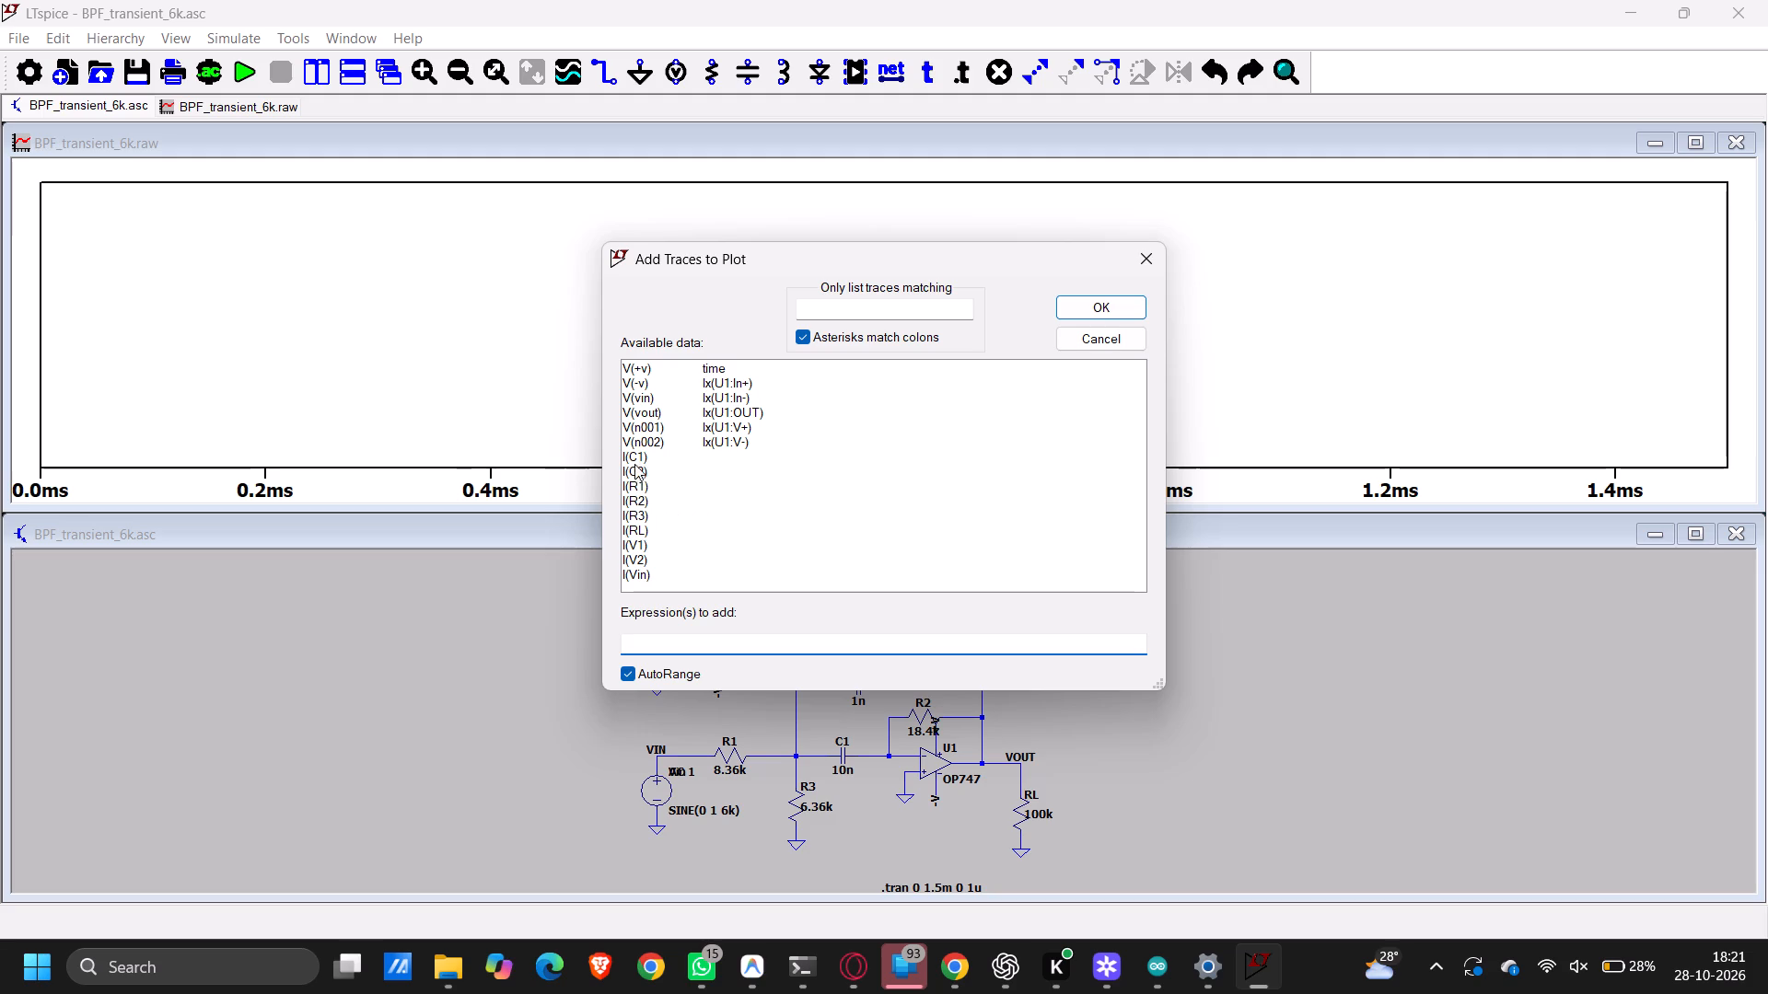
double_click(654, 408)
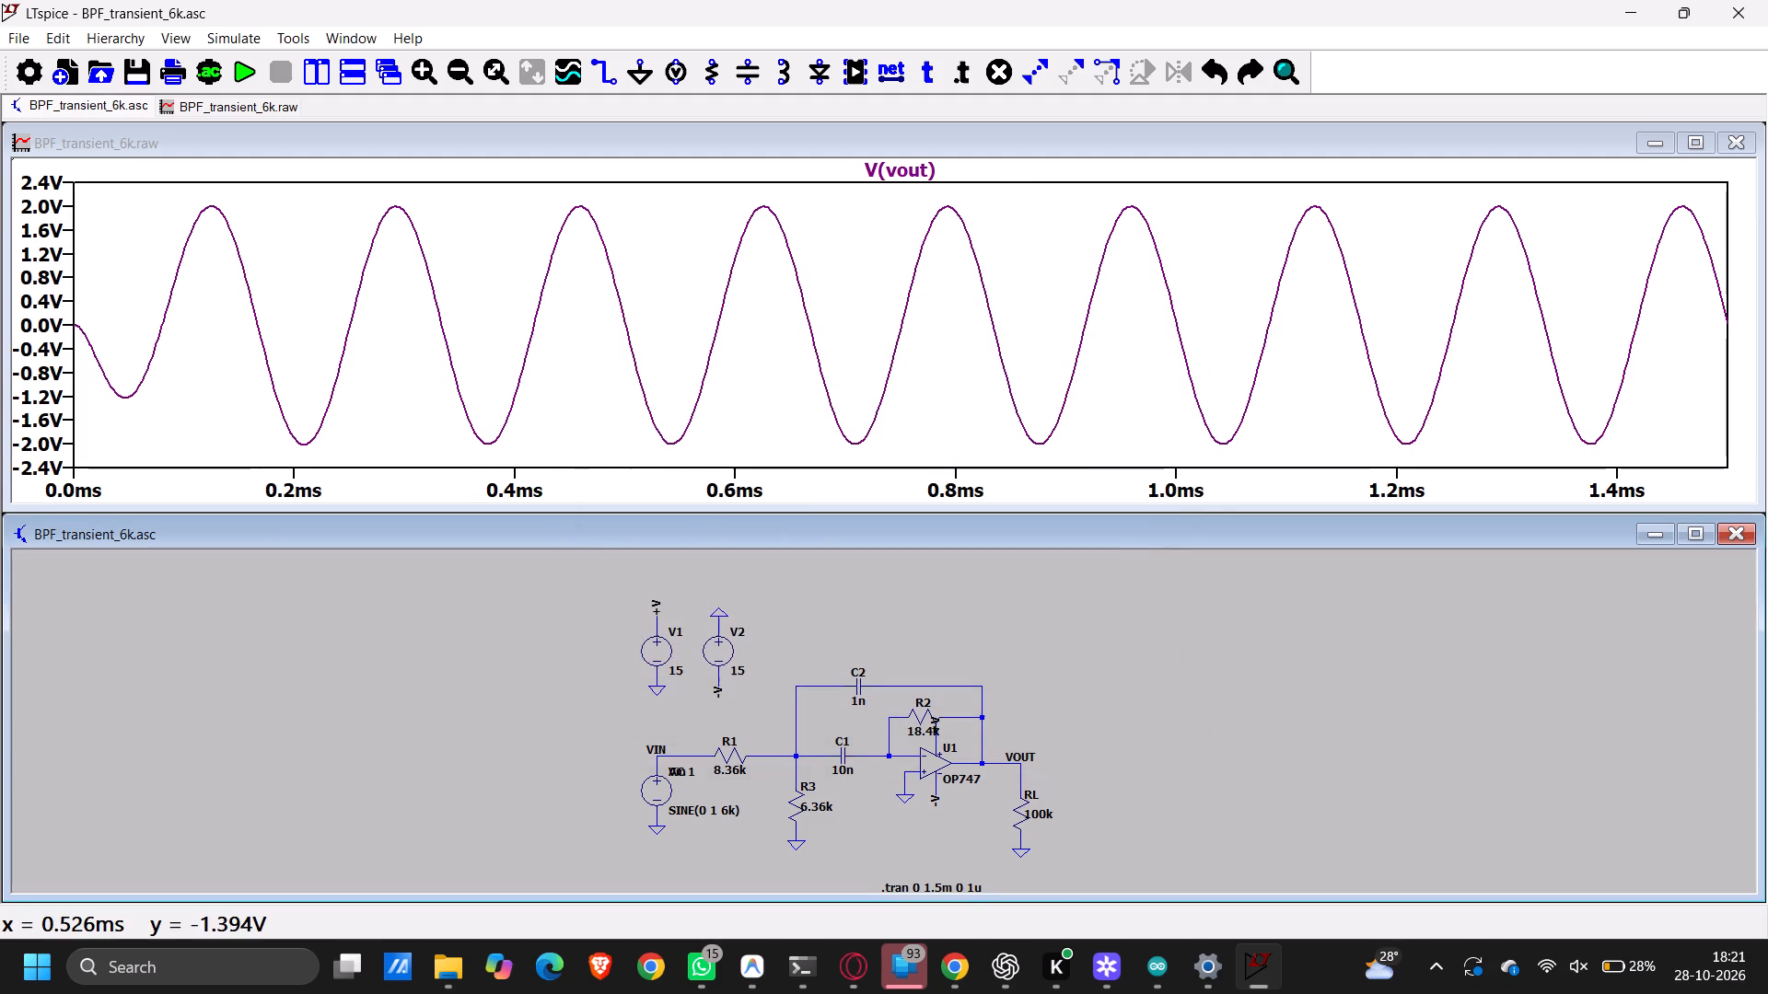
Place a cursor on V(vout) and move it to the peak at about 0.79 ms to read the output amplitude.
right_click(944, 205)
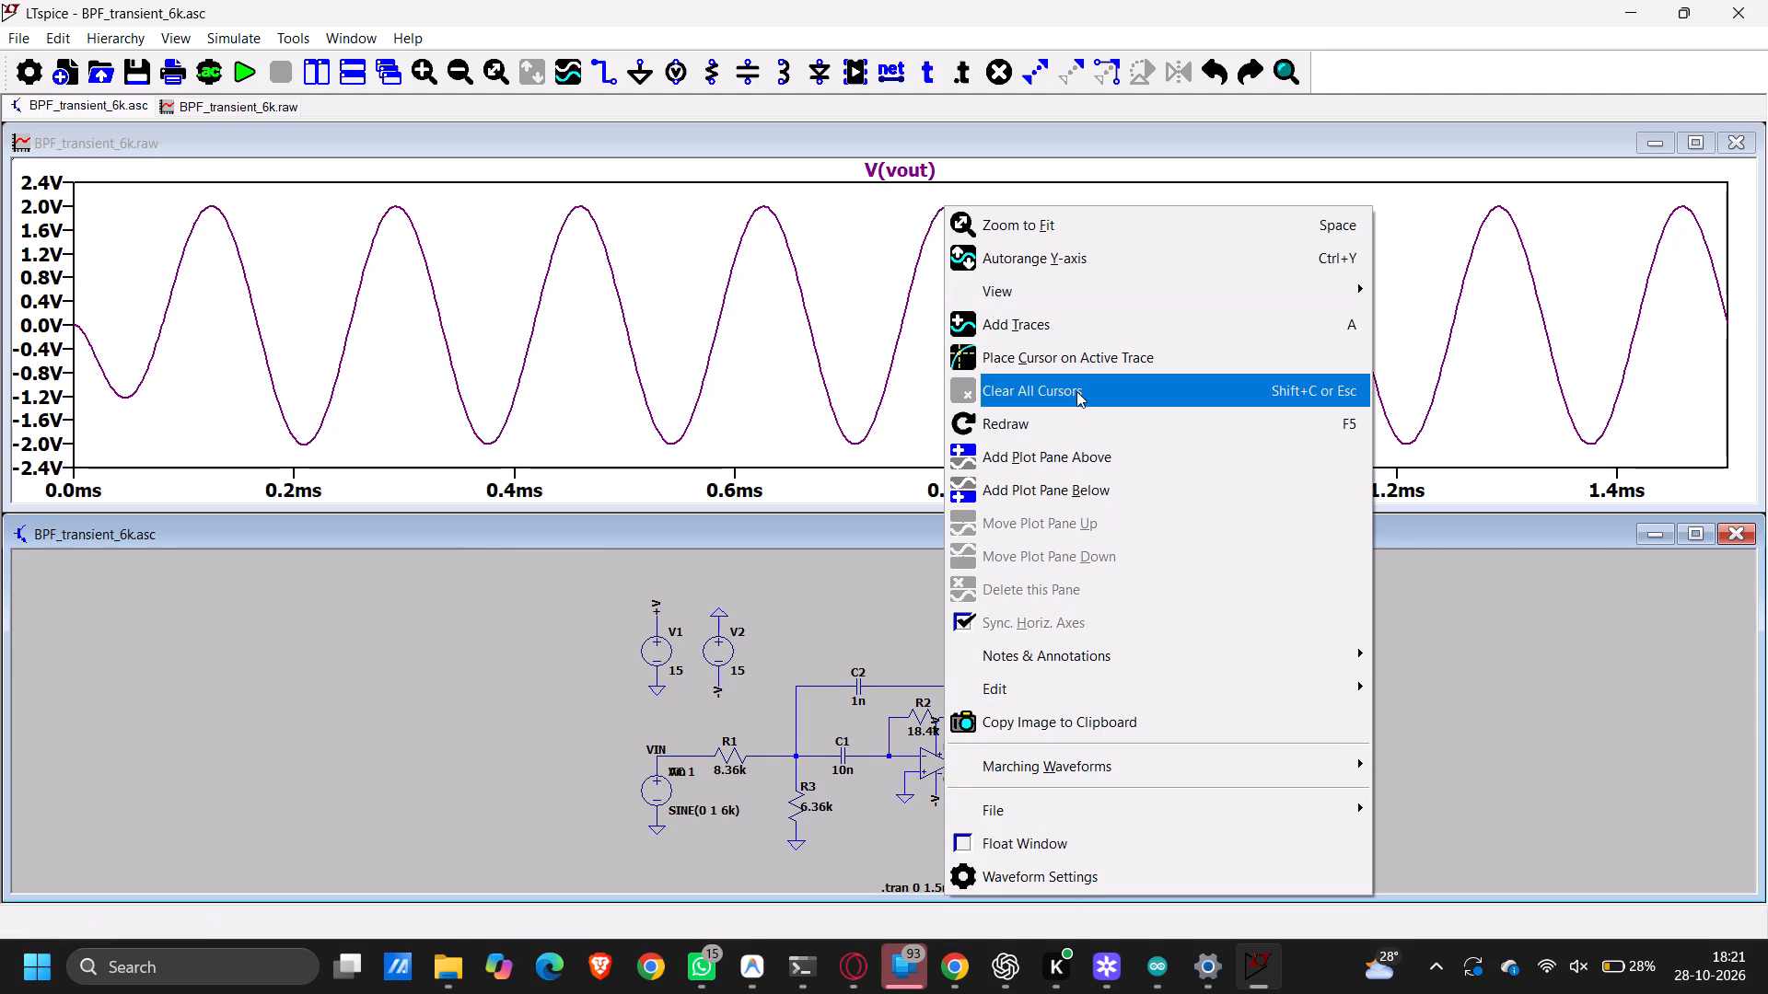
left_click(996, 370)
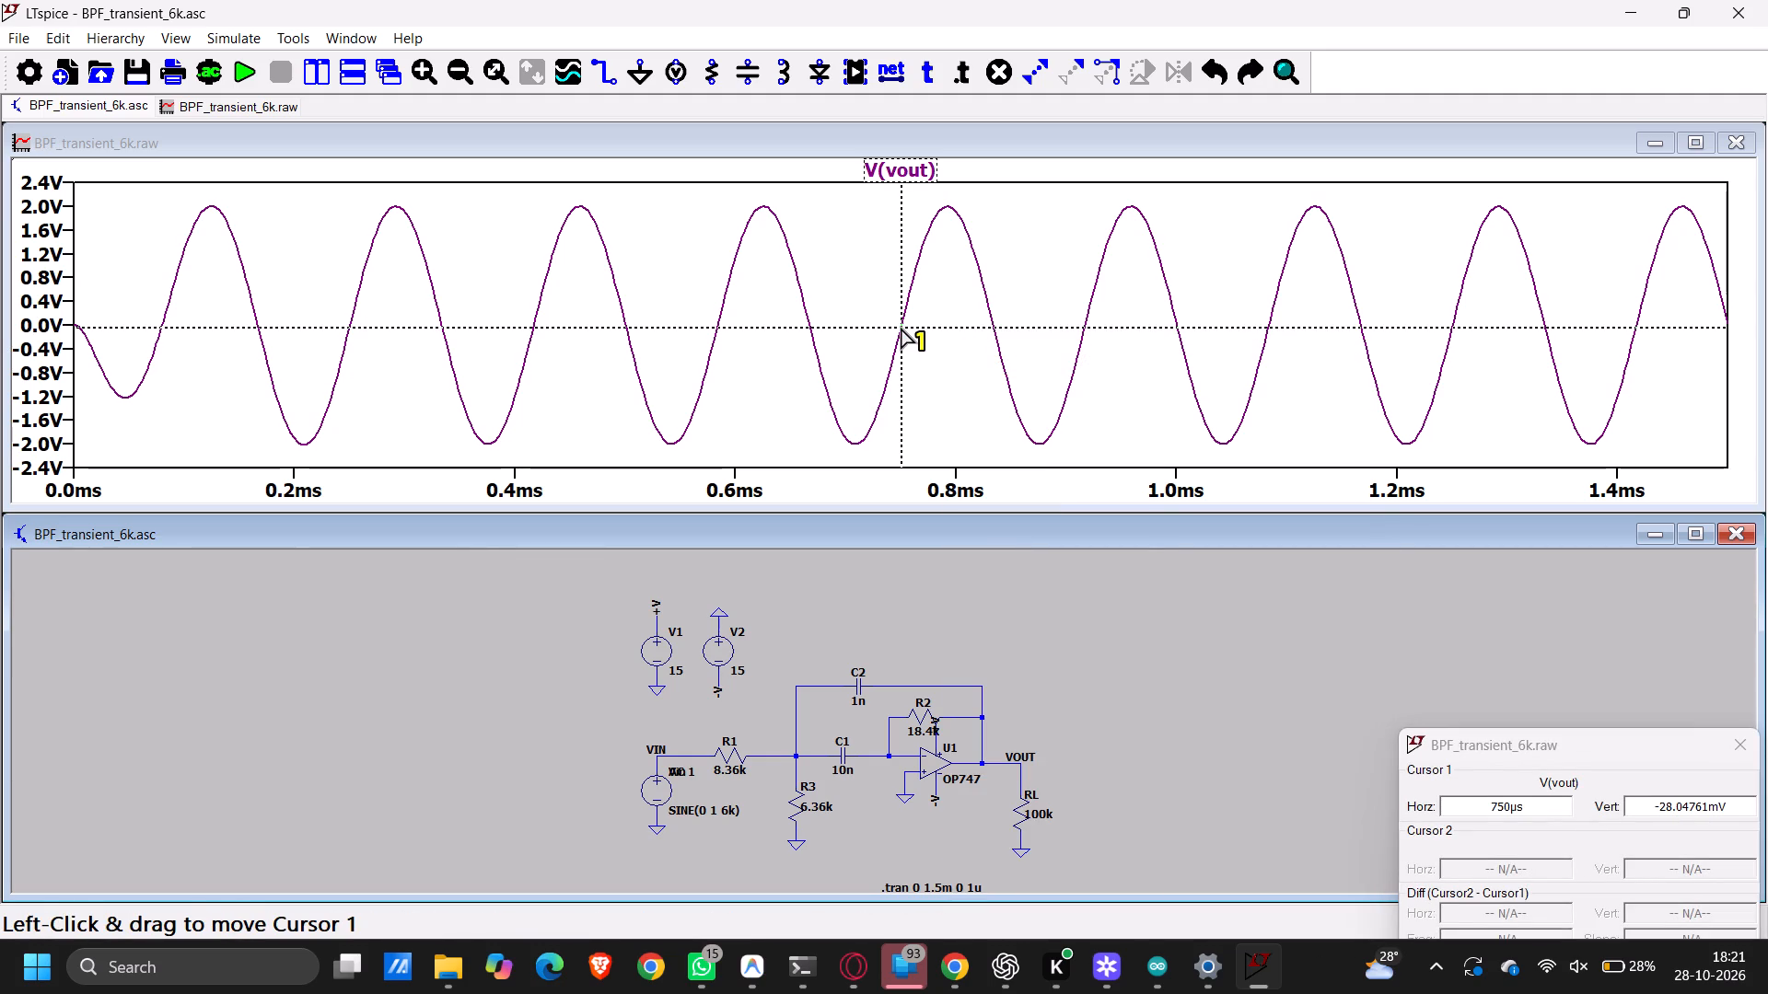
left_click_drag(898, 322, 922, 246)
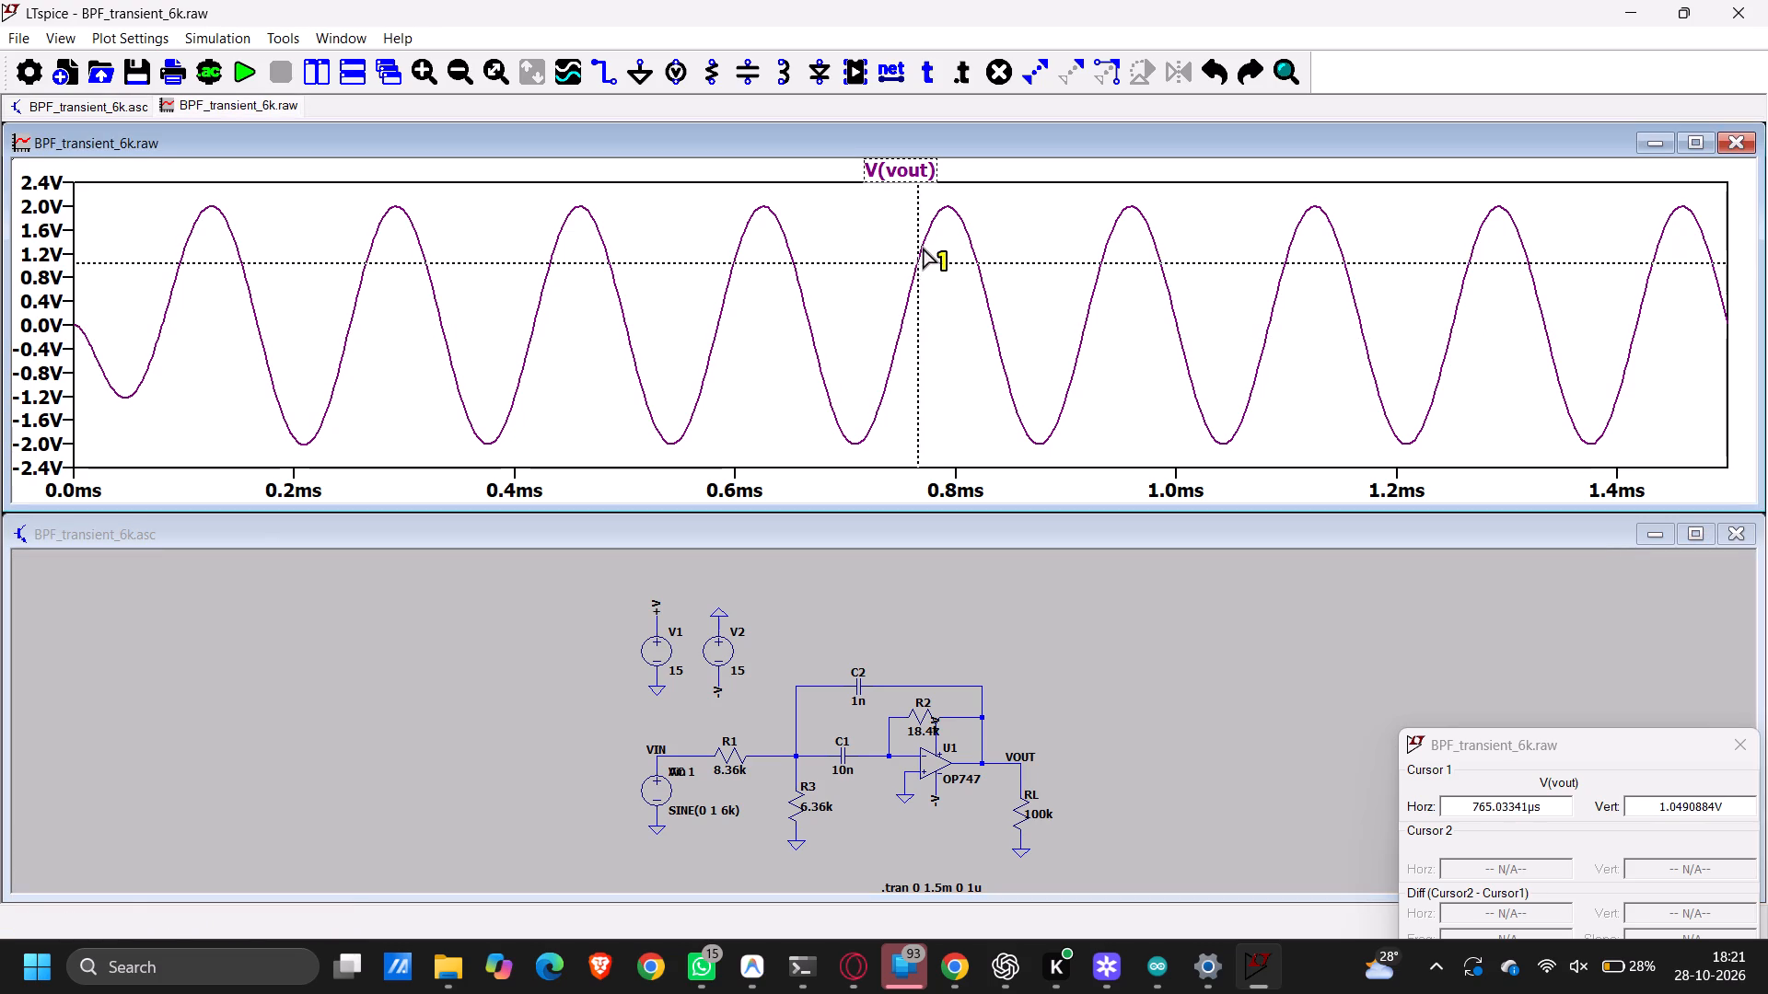
left_click_drag(922, 246, 949, 195)
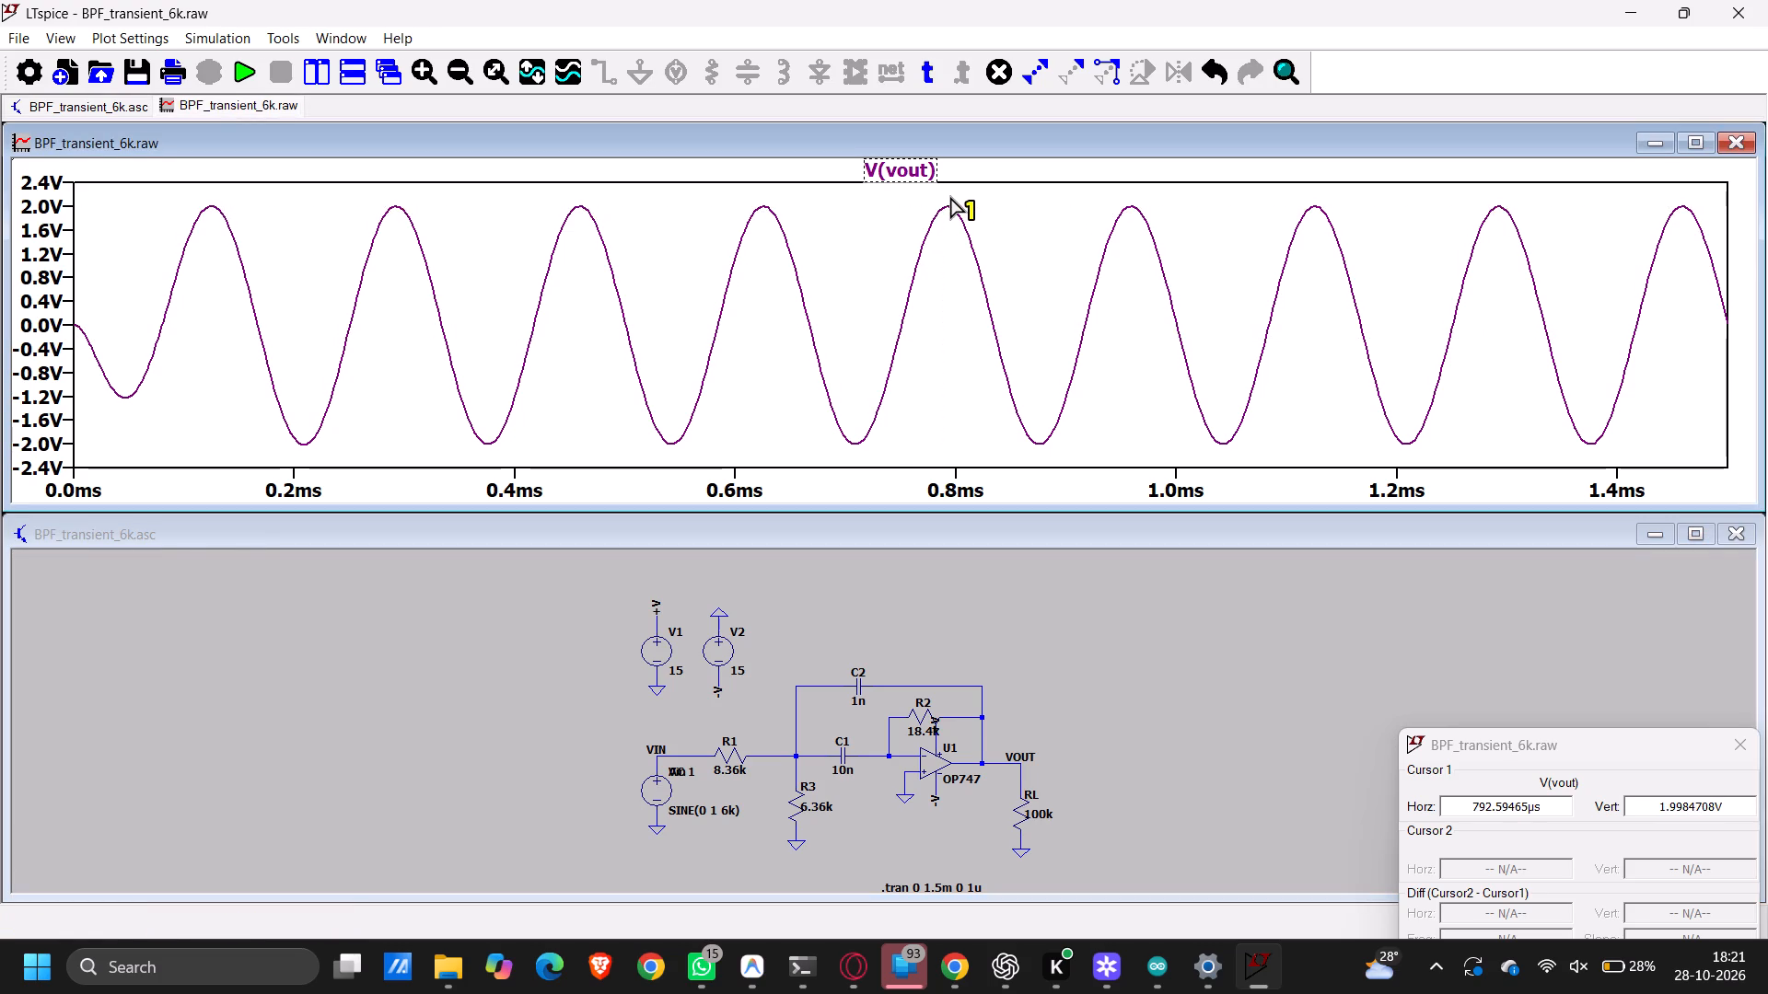
left_click_drag(949, 195, 945, 195)
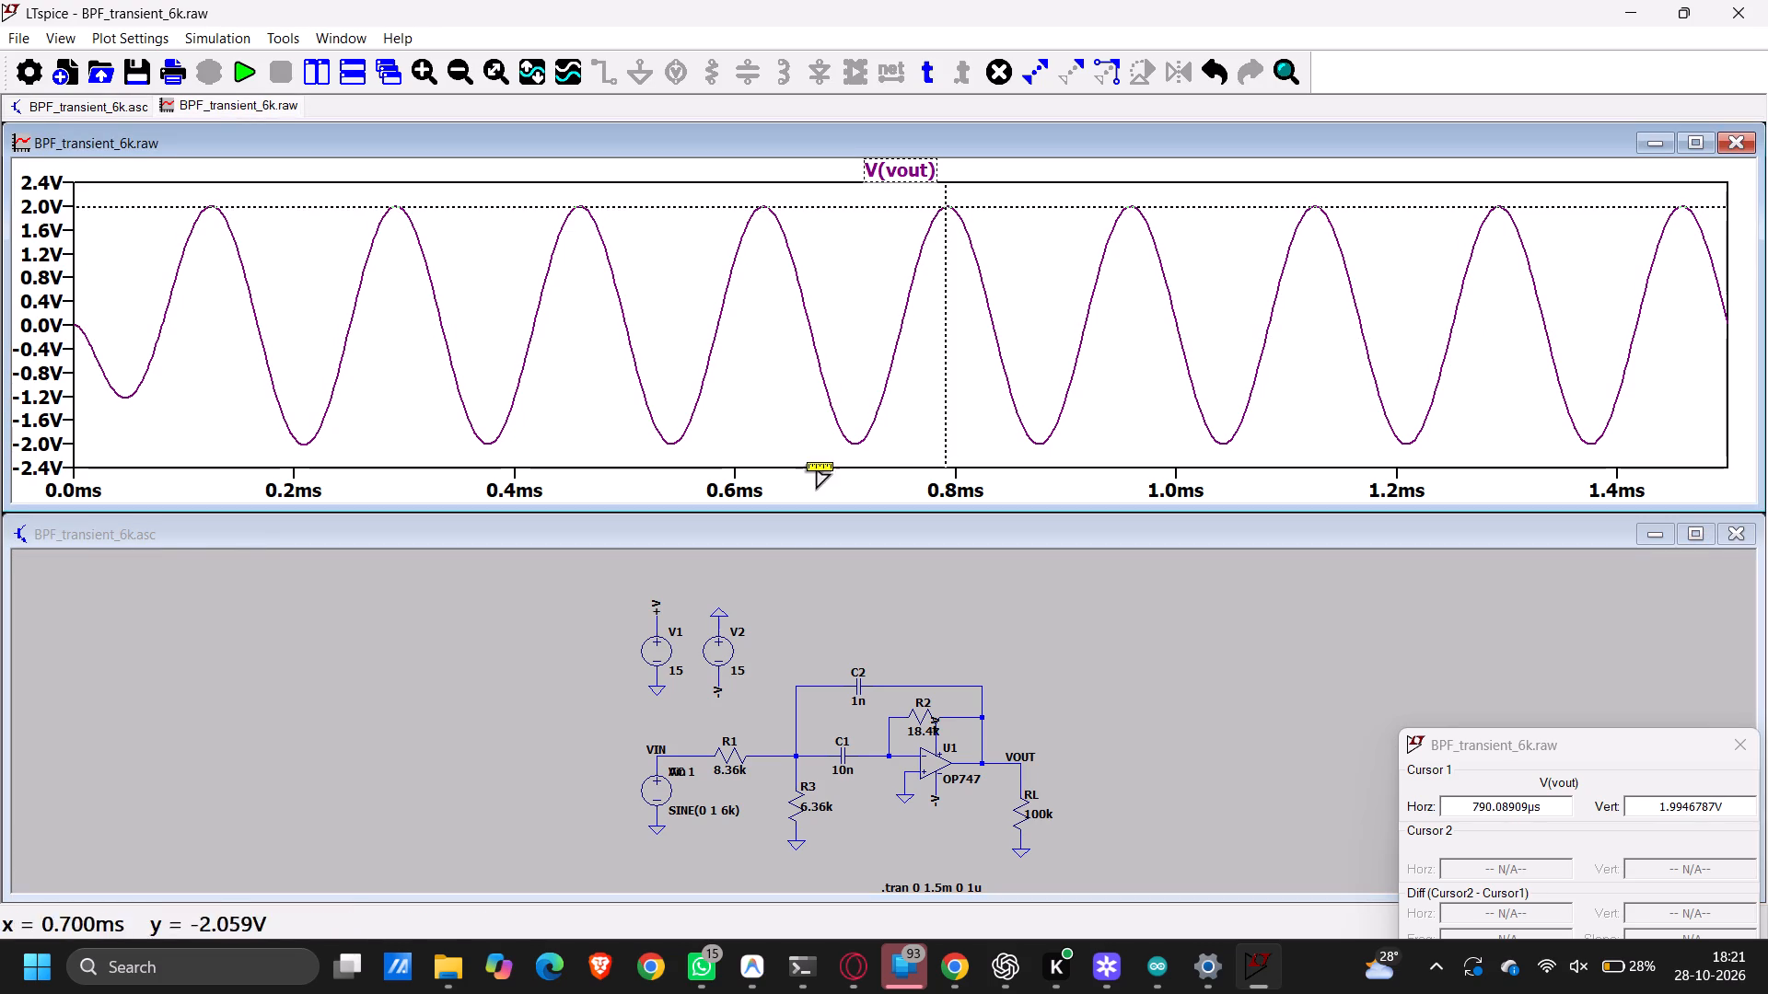
Plot V(vin) alongside V(vout) by probing the VIN node on the schematic.
left_click(780, 594)
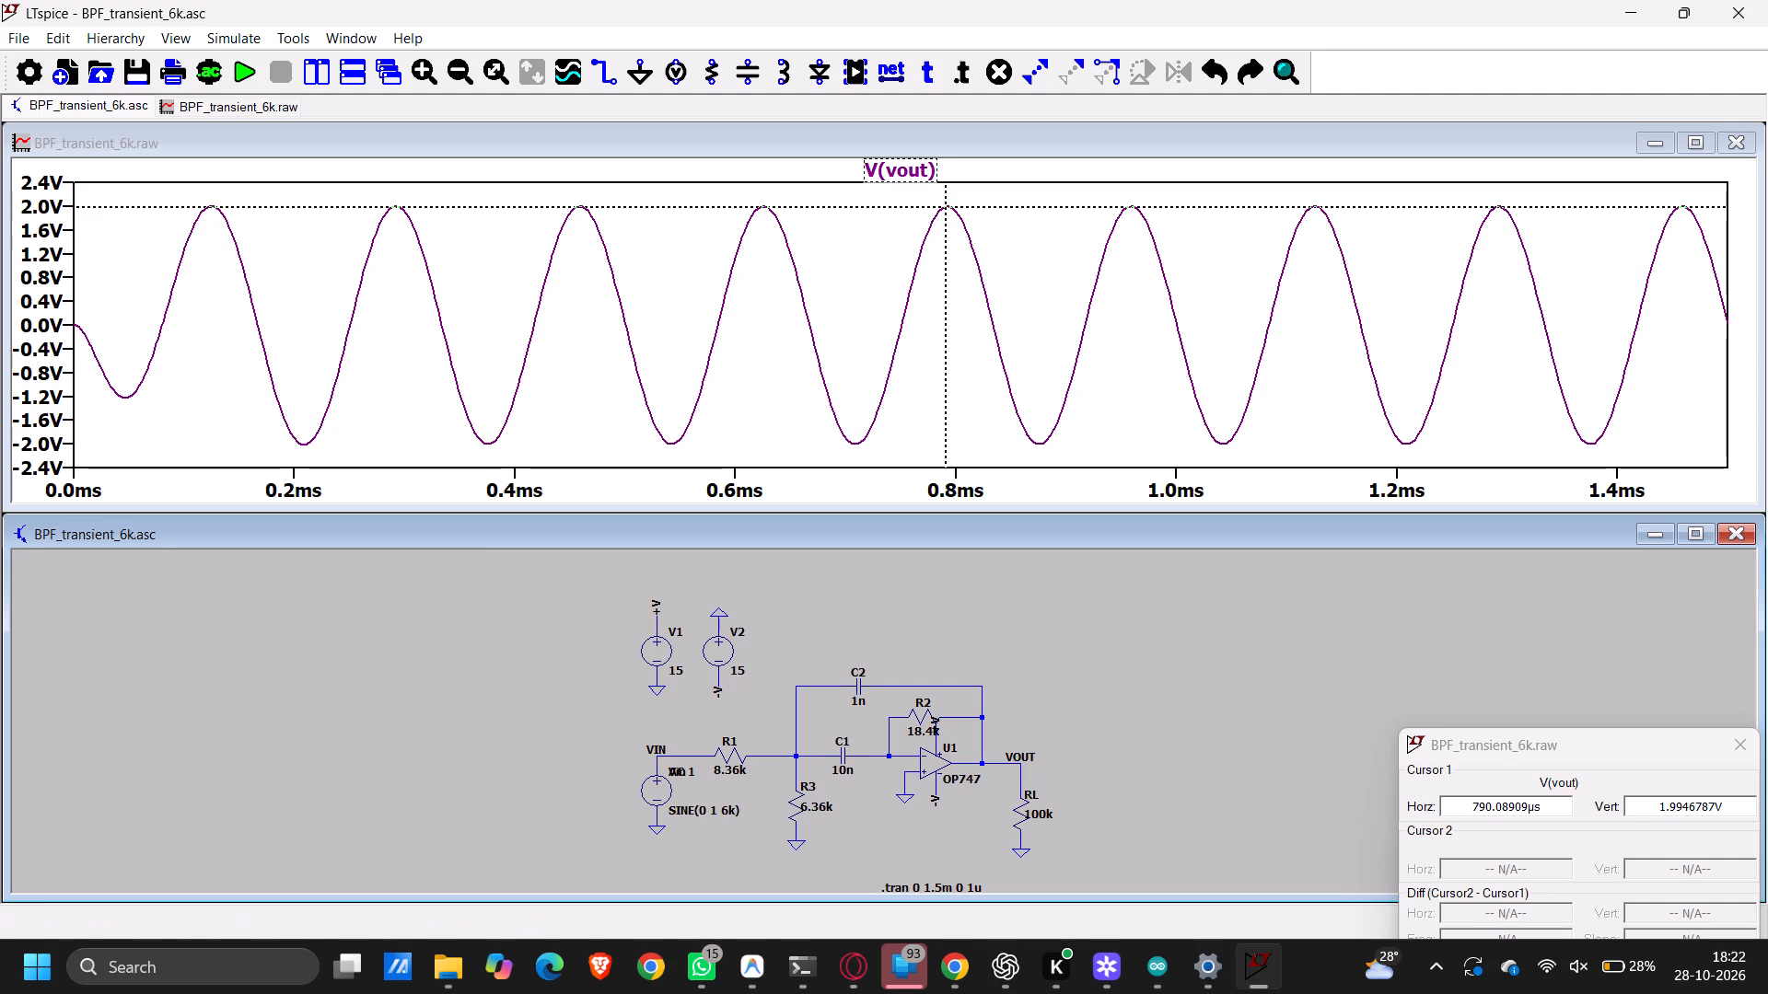
left_click(657, 751)
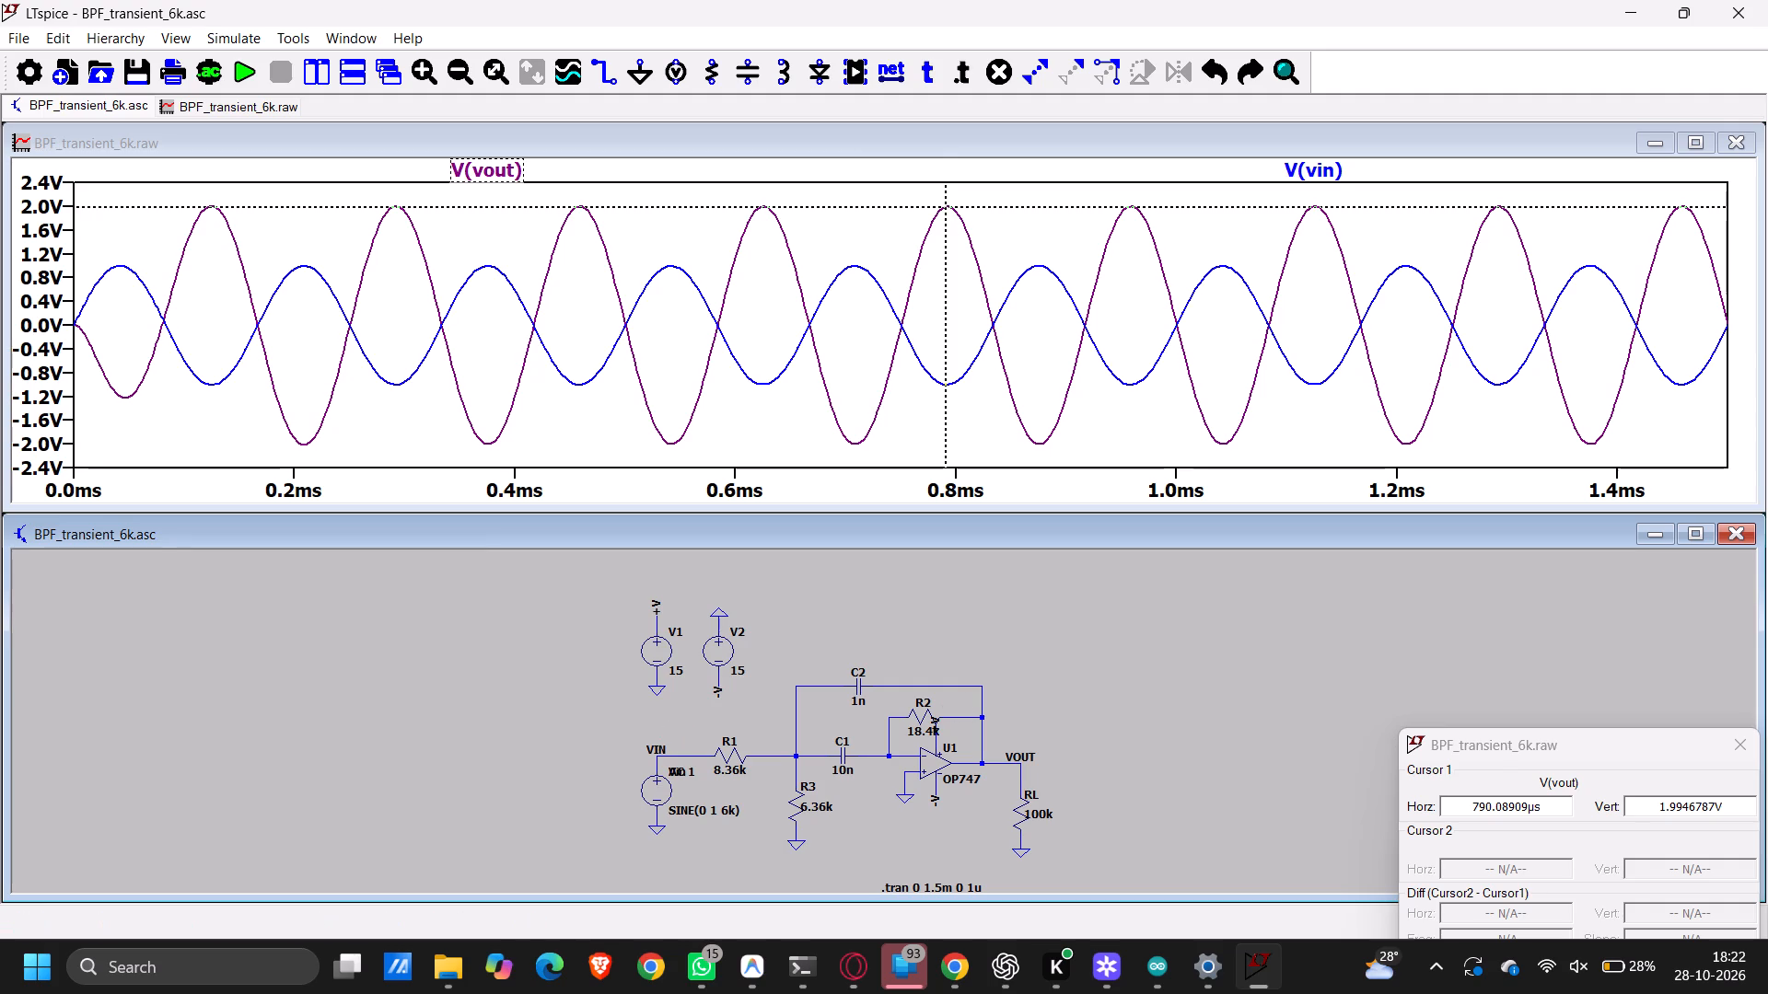
Bring the full cursor readout into view and read the cursor on V(vin), then again on V(vout).
left_click_drag(1503, 749, 1468, 591)
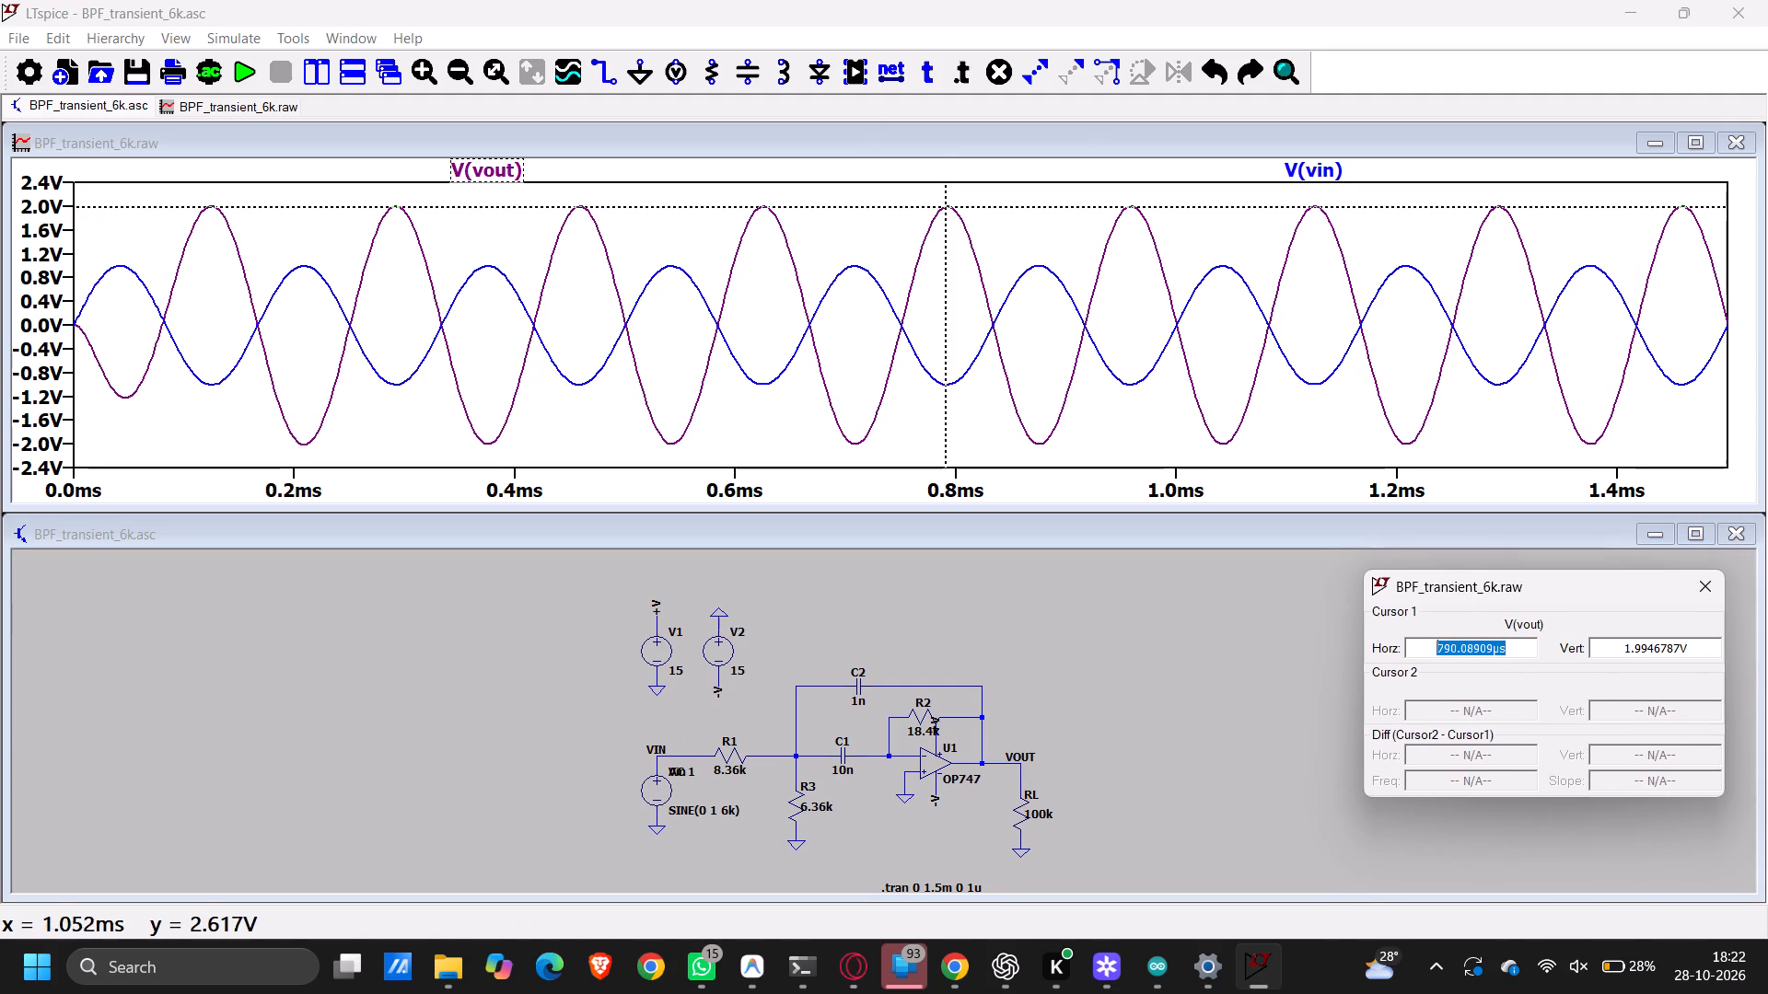
left_click(1301, 172)
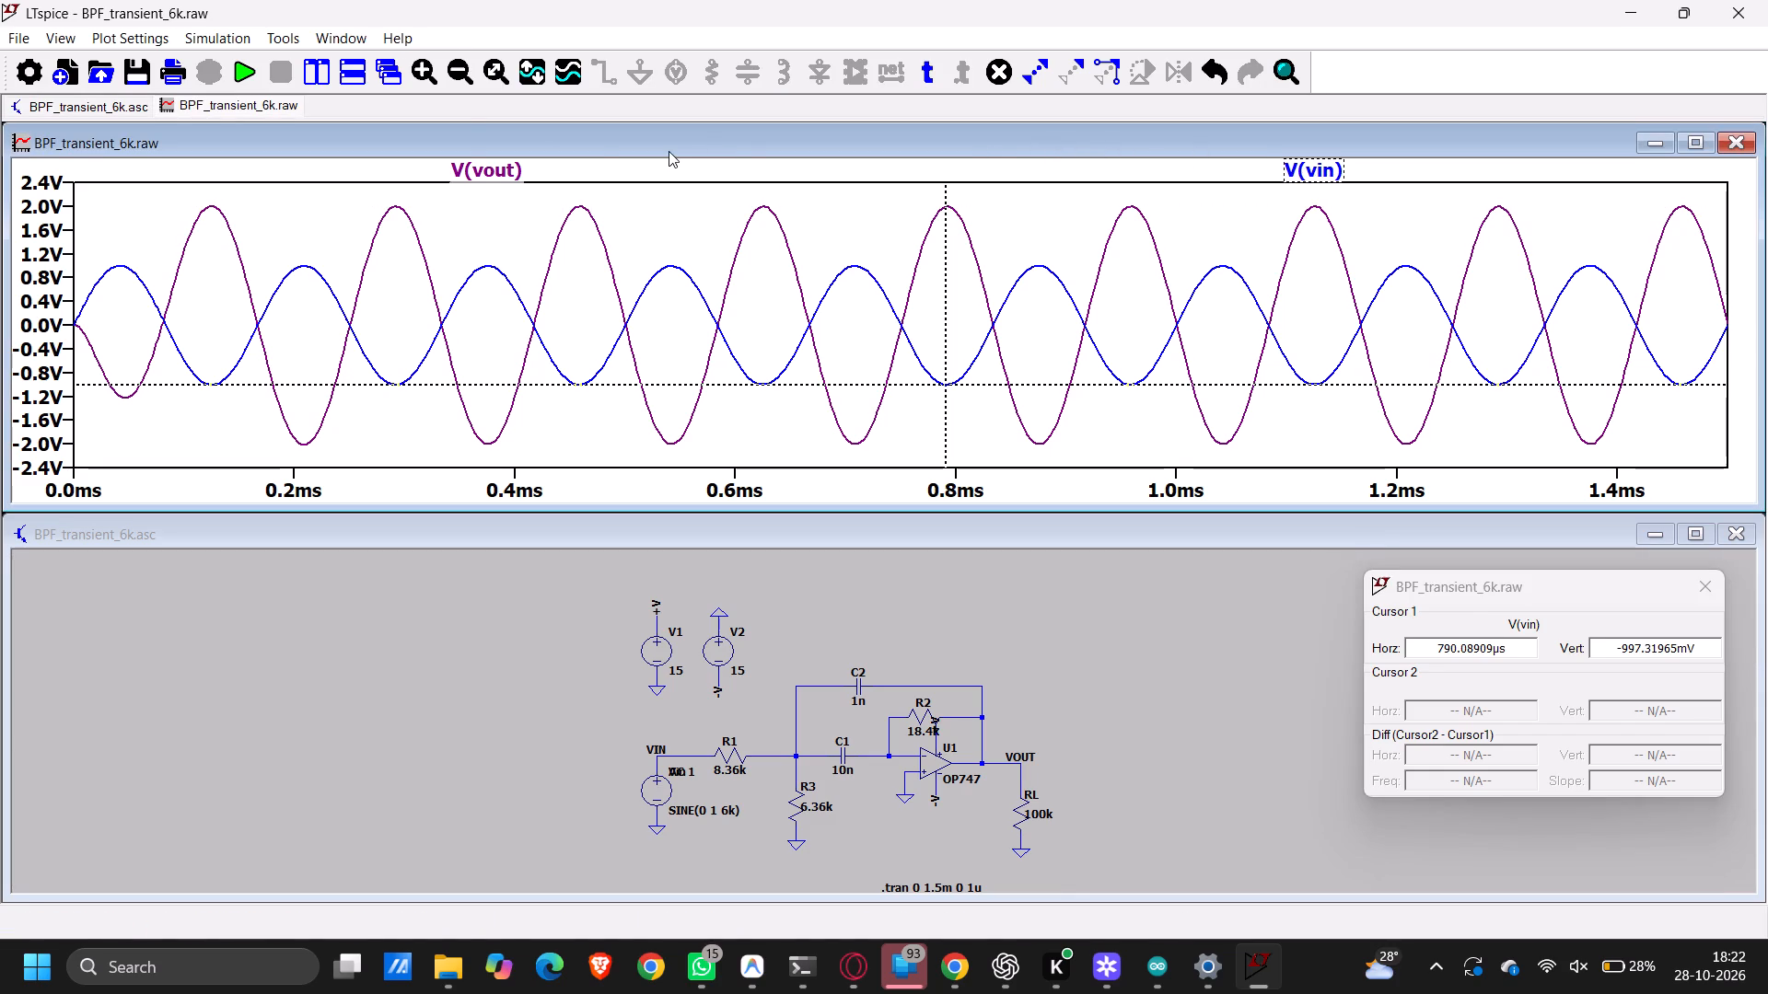
left_click(472, 171)
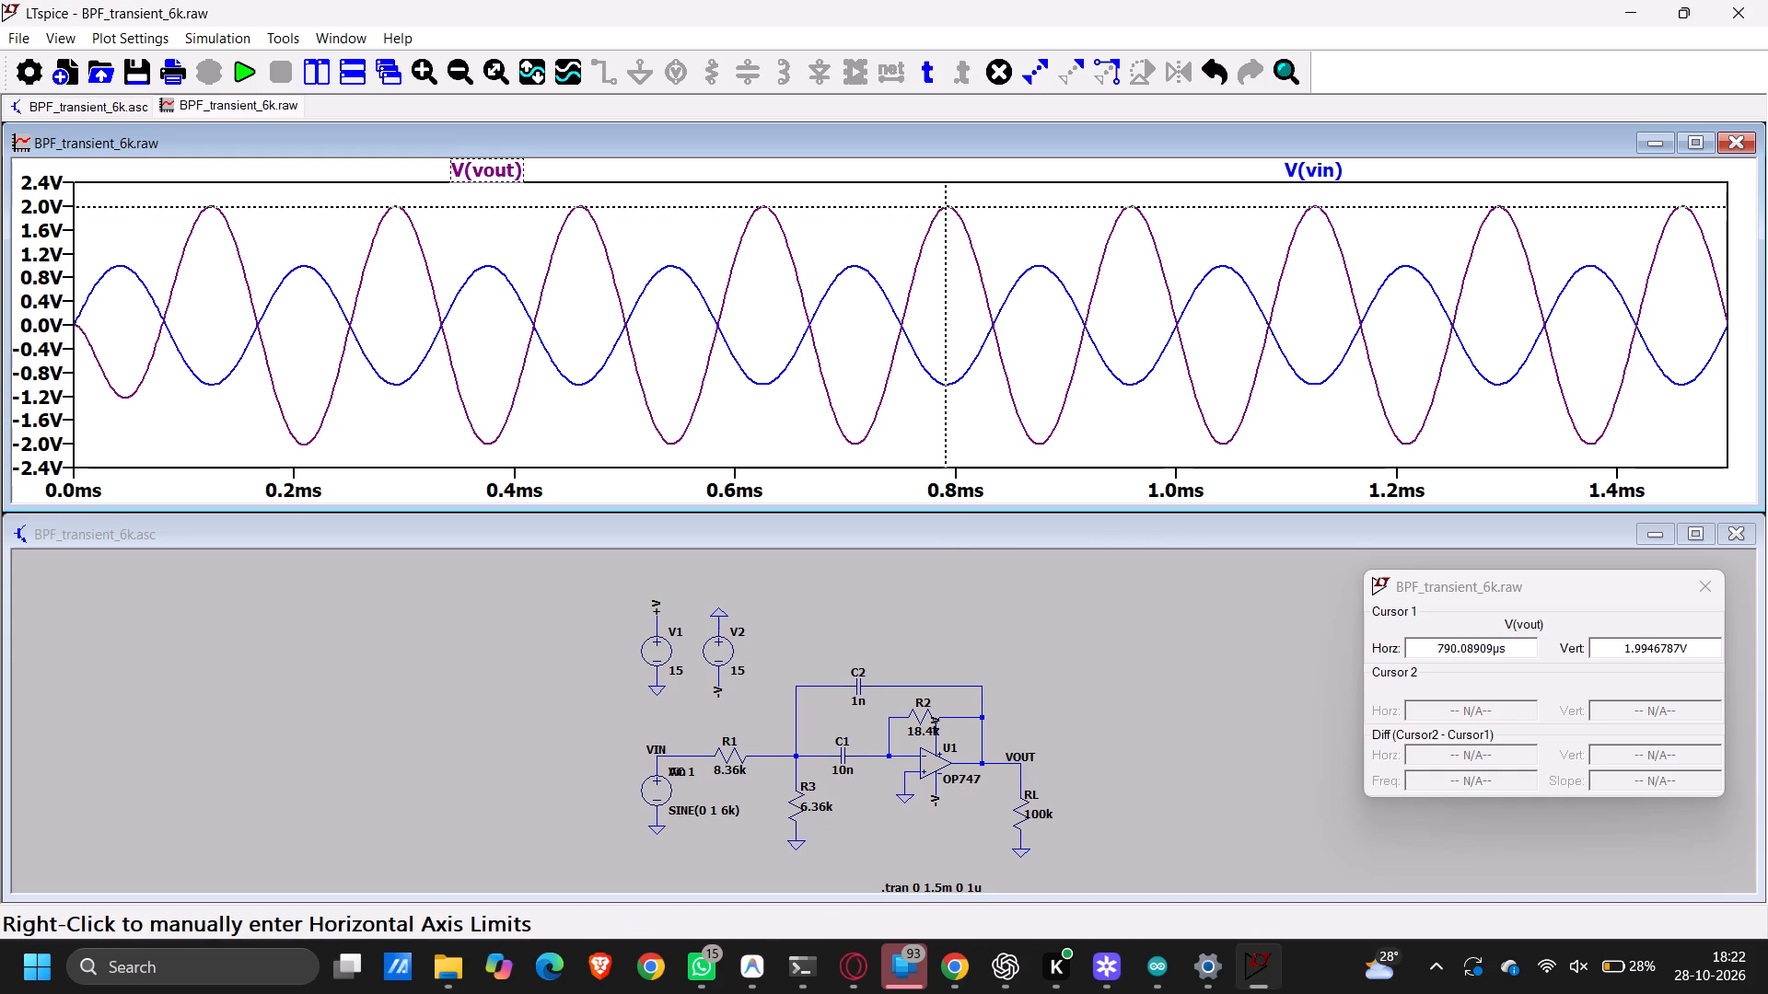
Place a second cursor on V(vout), shift cursor 1 along the trace to about 1.02 ms to compare readings, and close the cursor readout.
right_click(1239, 293)
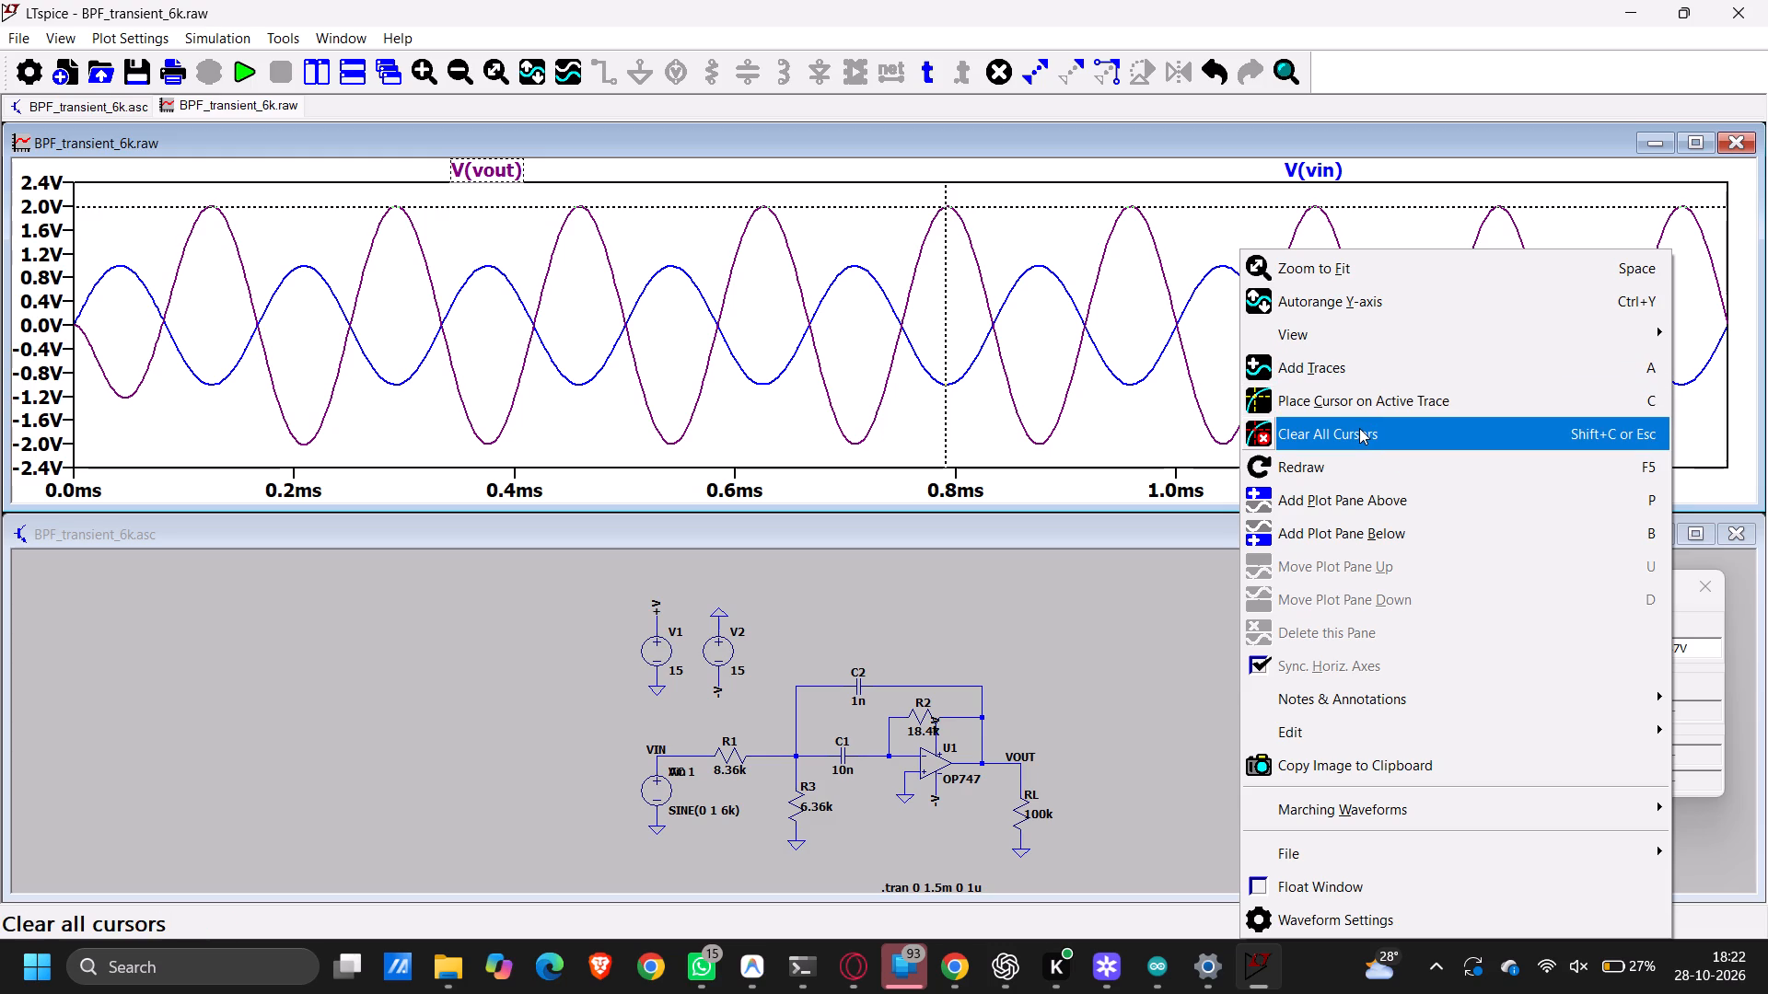
left_click(1324, 391)
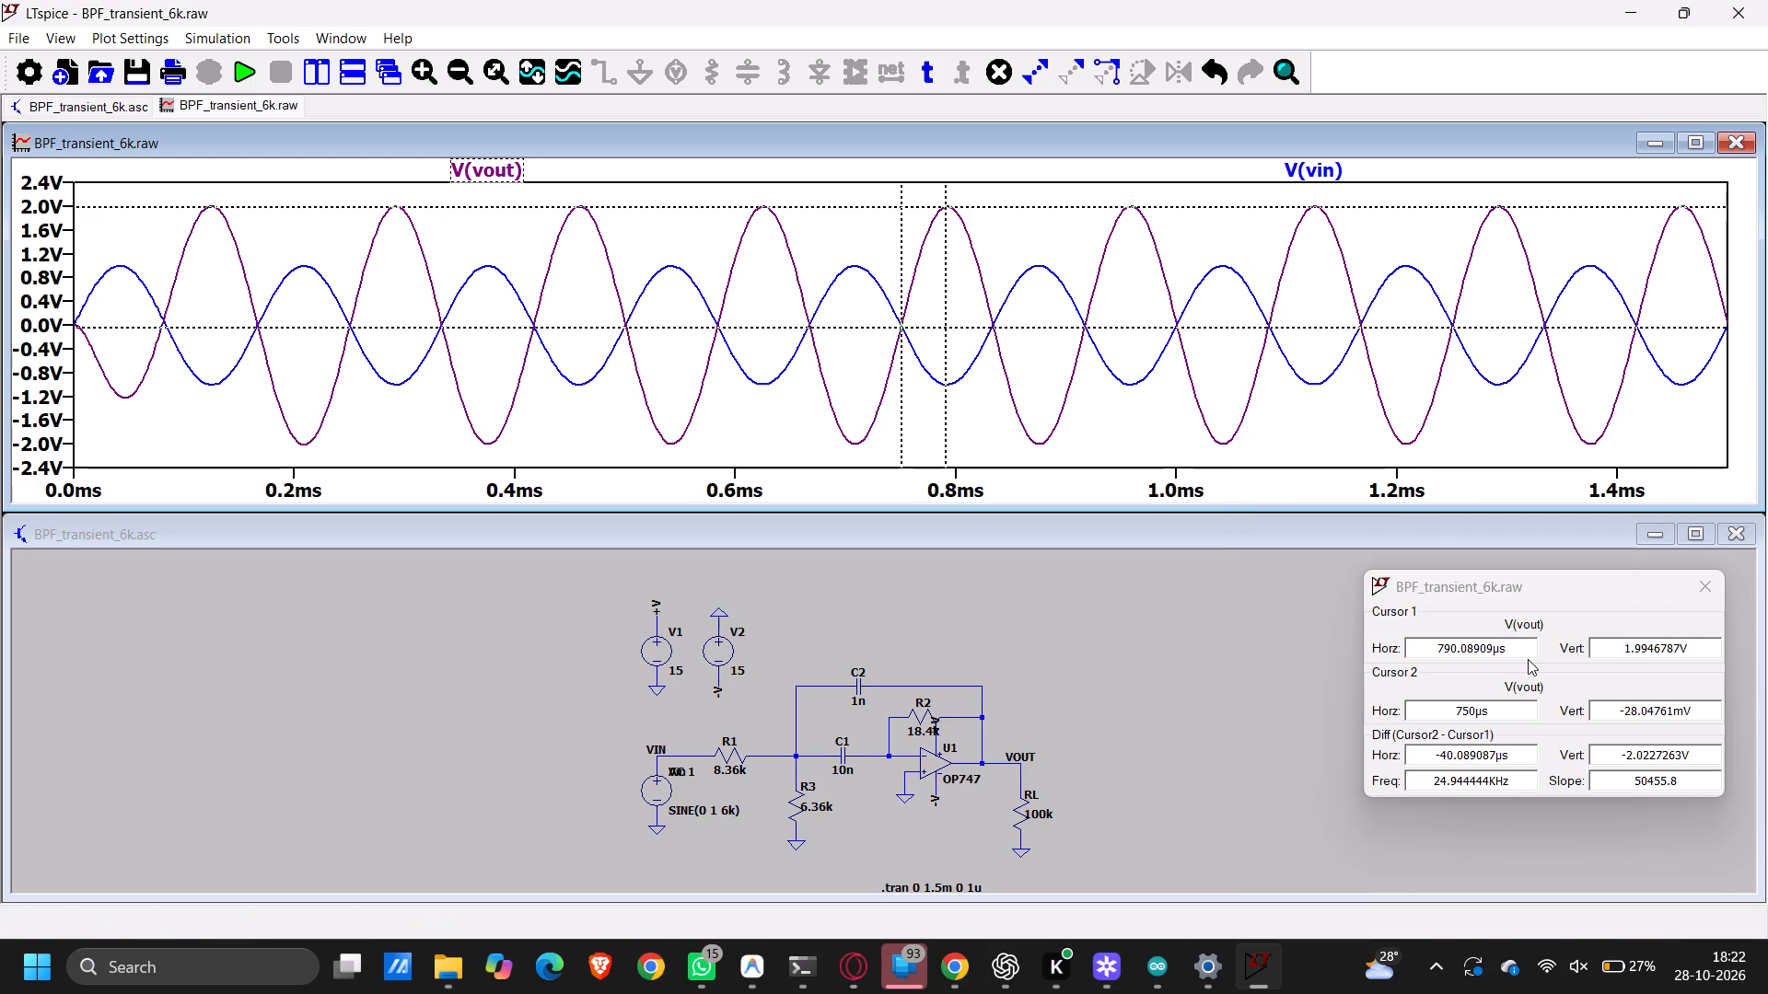
scroll(1528, 659, "down", 2)
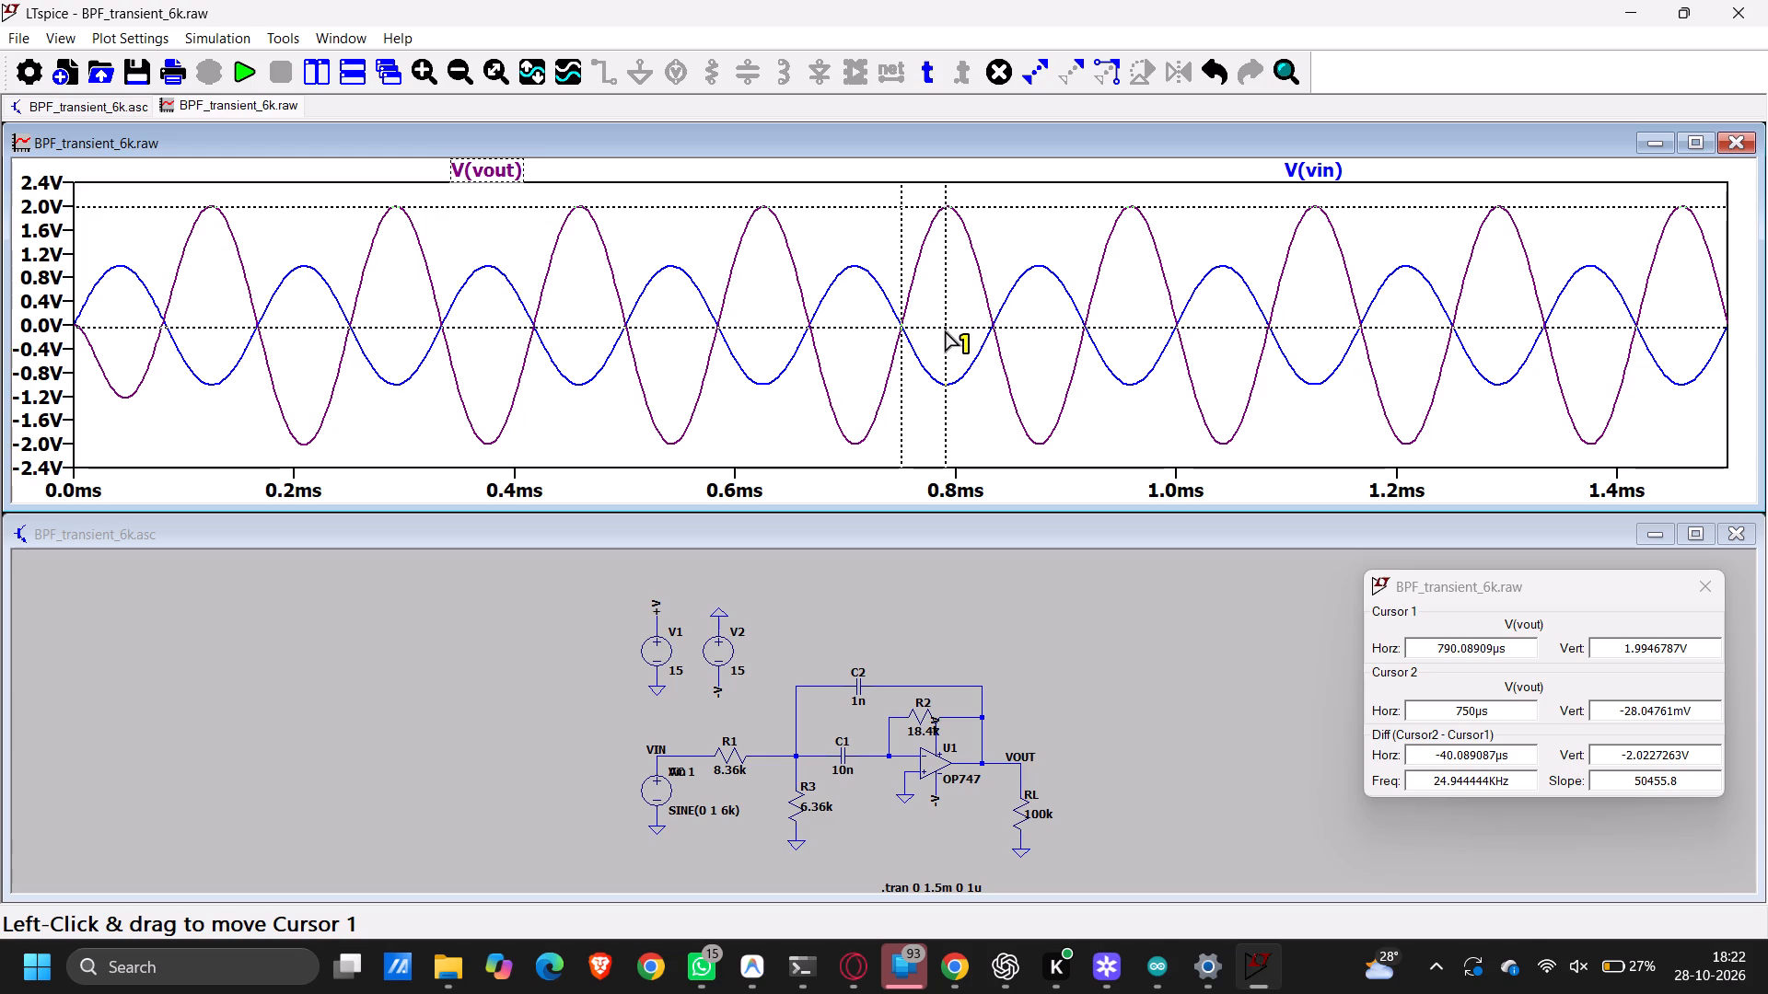
left_click_drag(947, 326, 1018, 366)
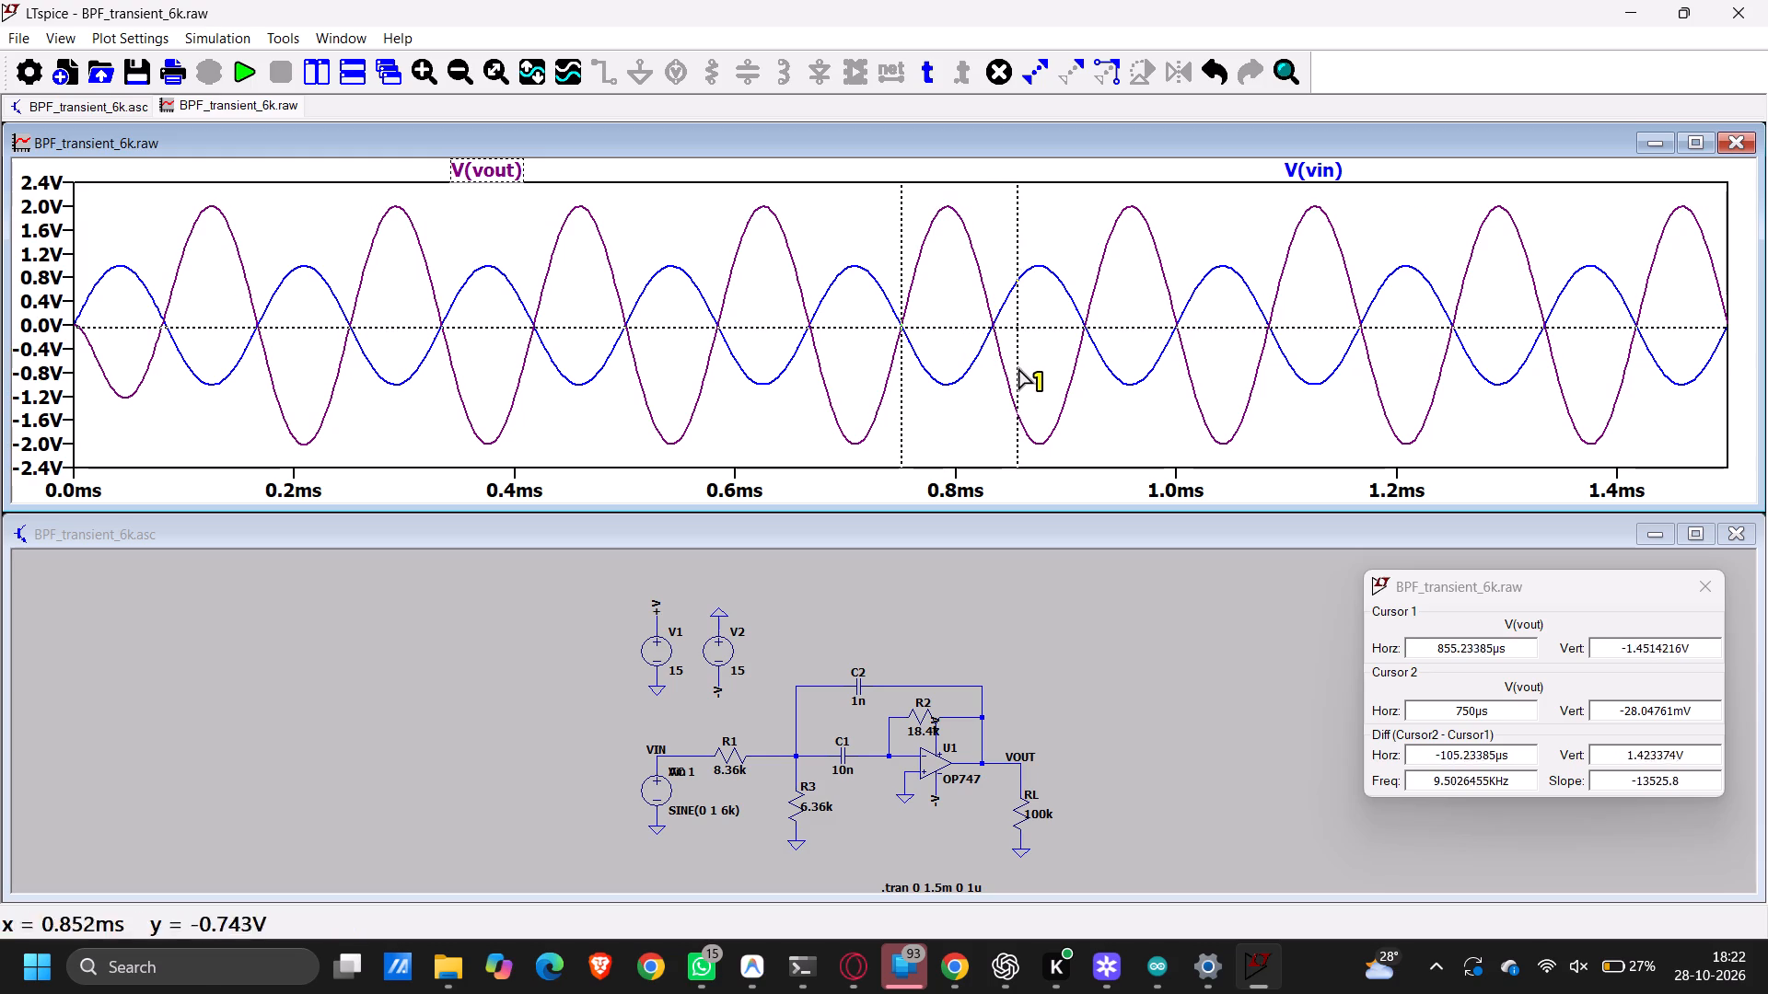
left_click_drag(1018, 366, 1026, 199)
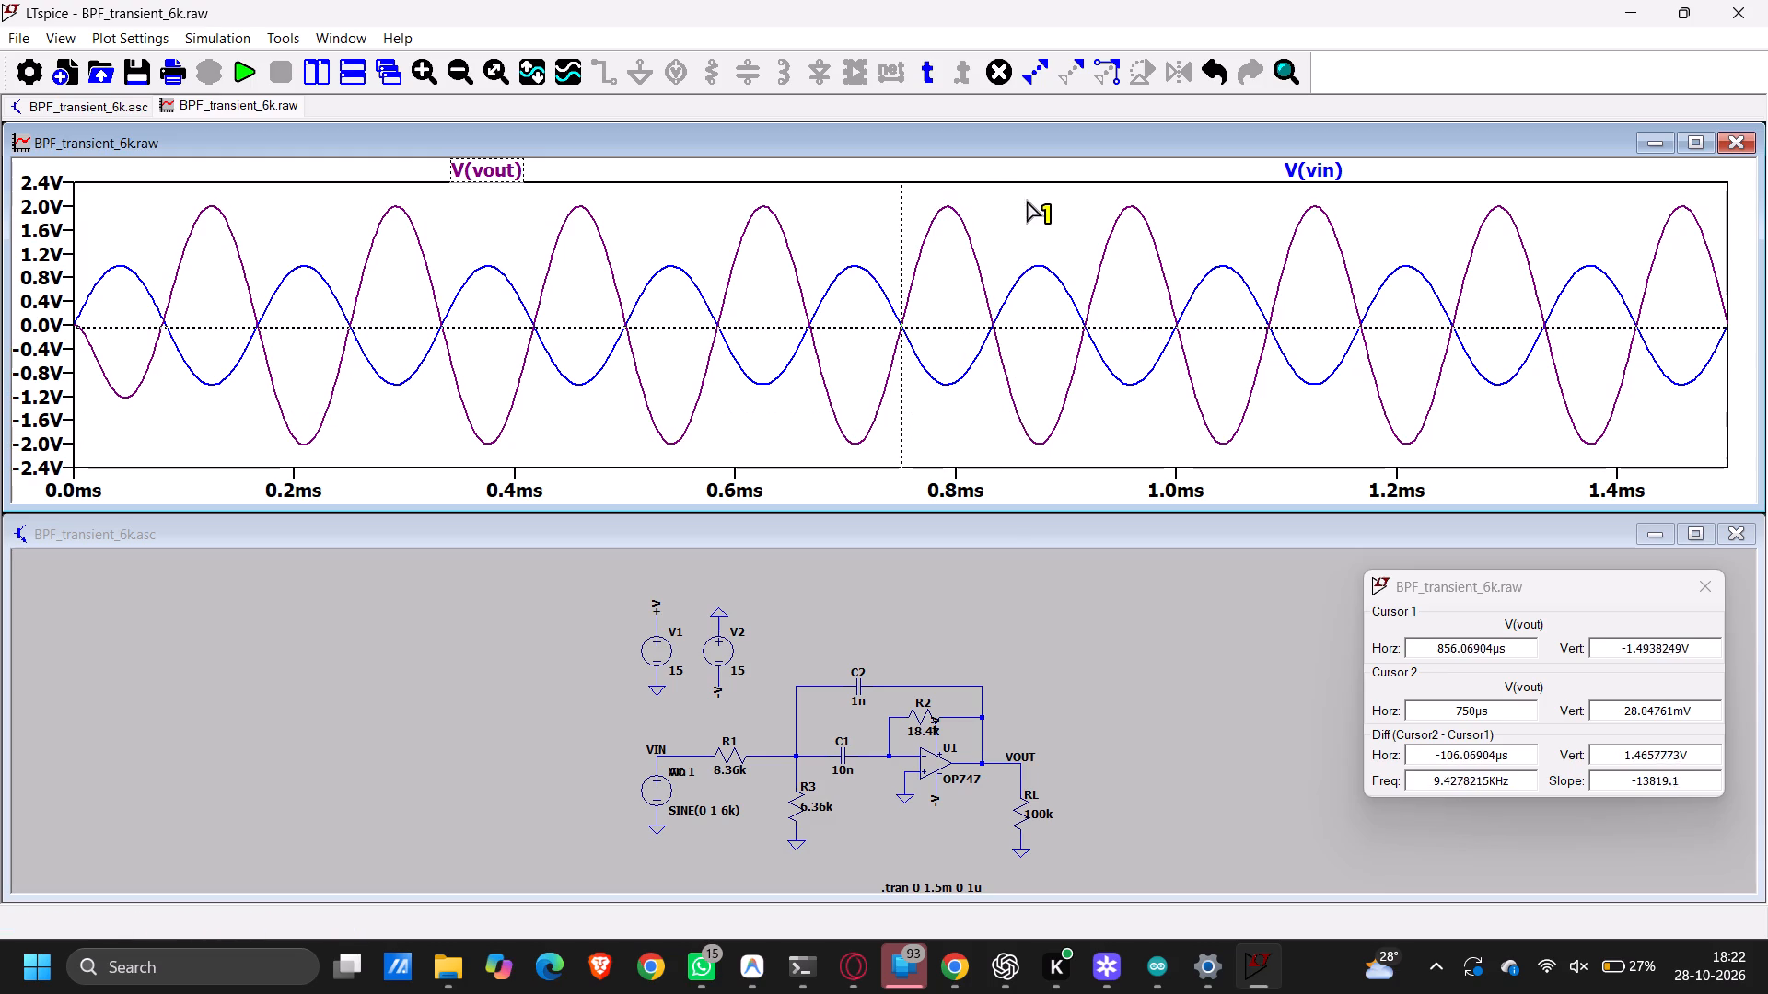
left_click_drag(1026, 199, 1092, 377)
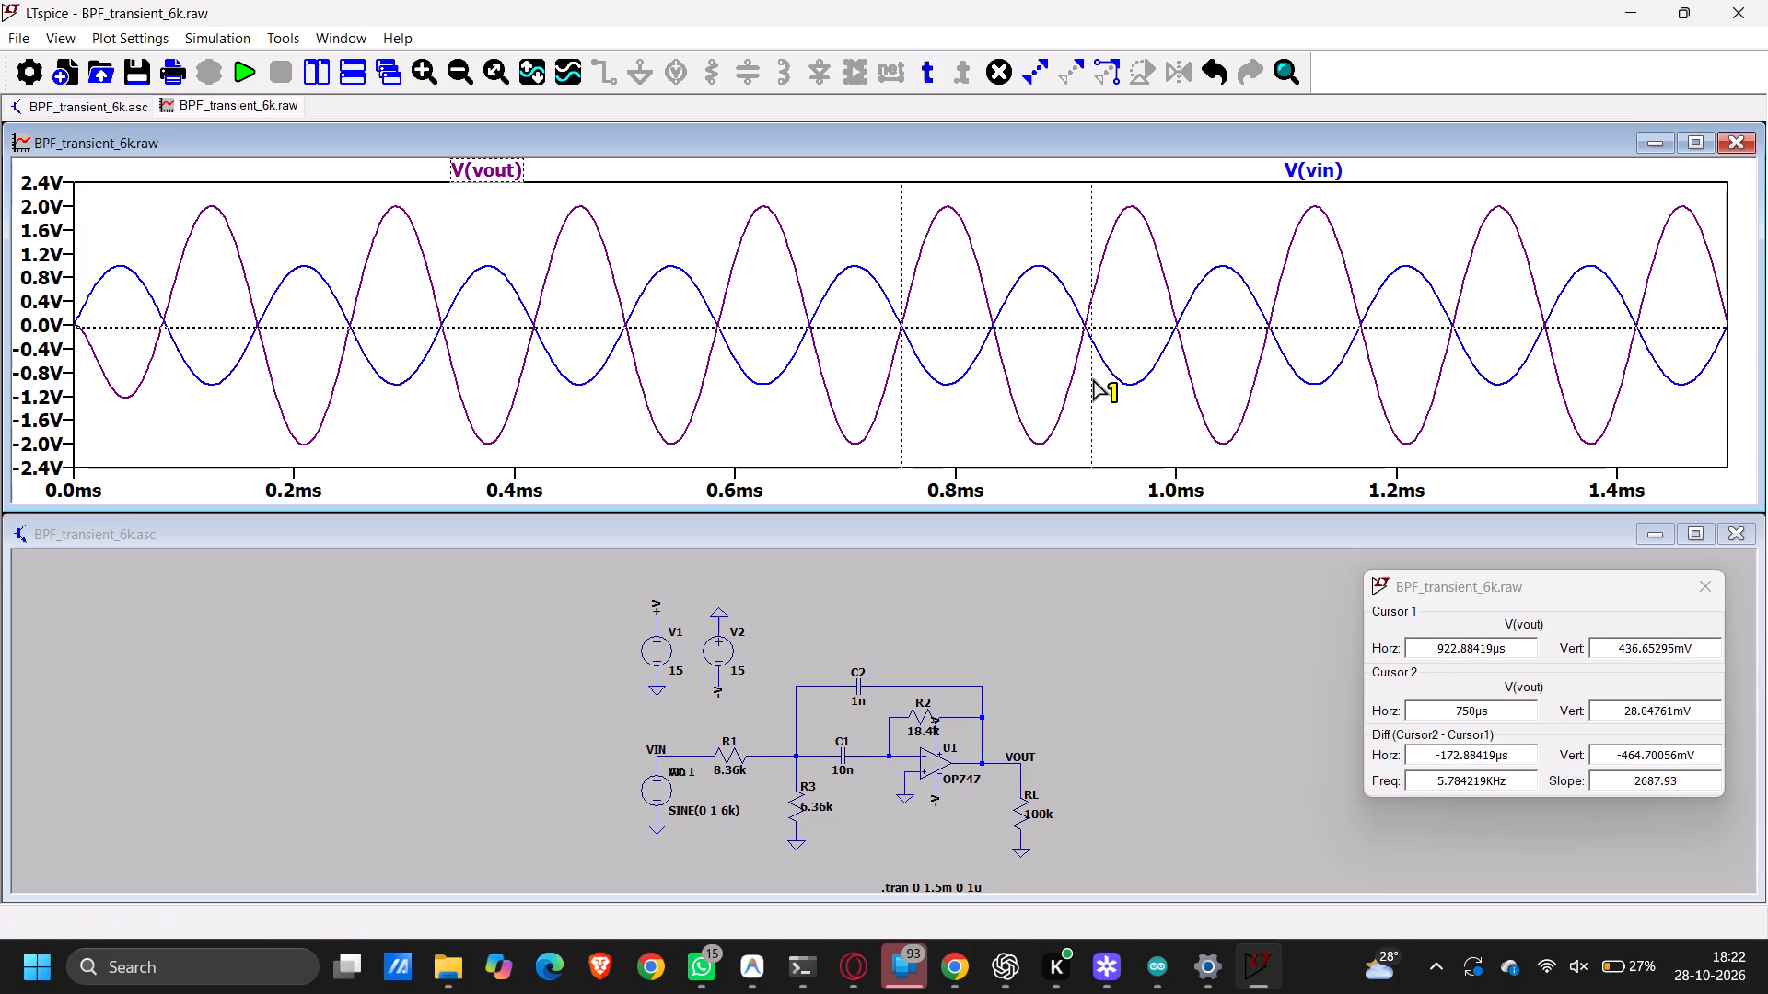
left_click_drag(1092, 377, 1064, 392)
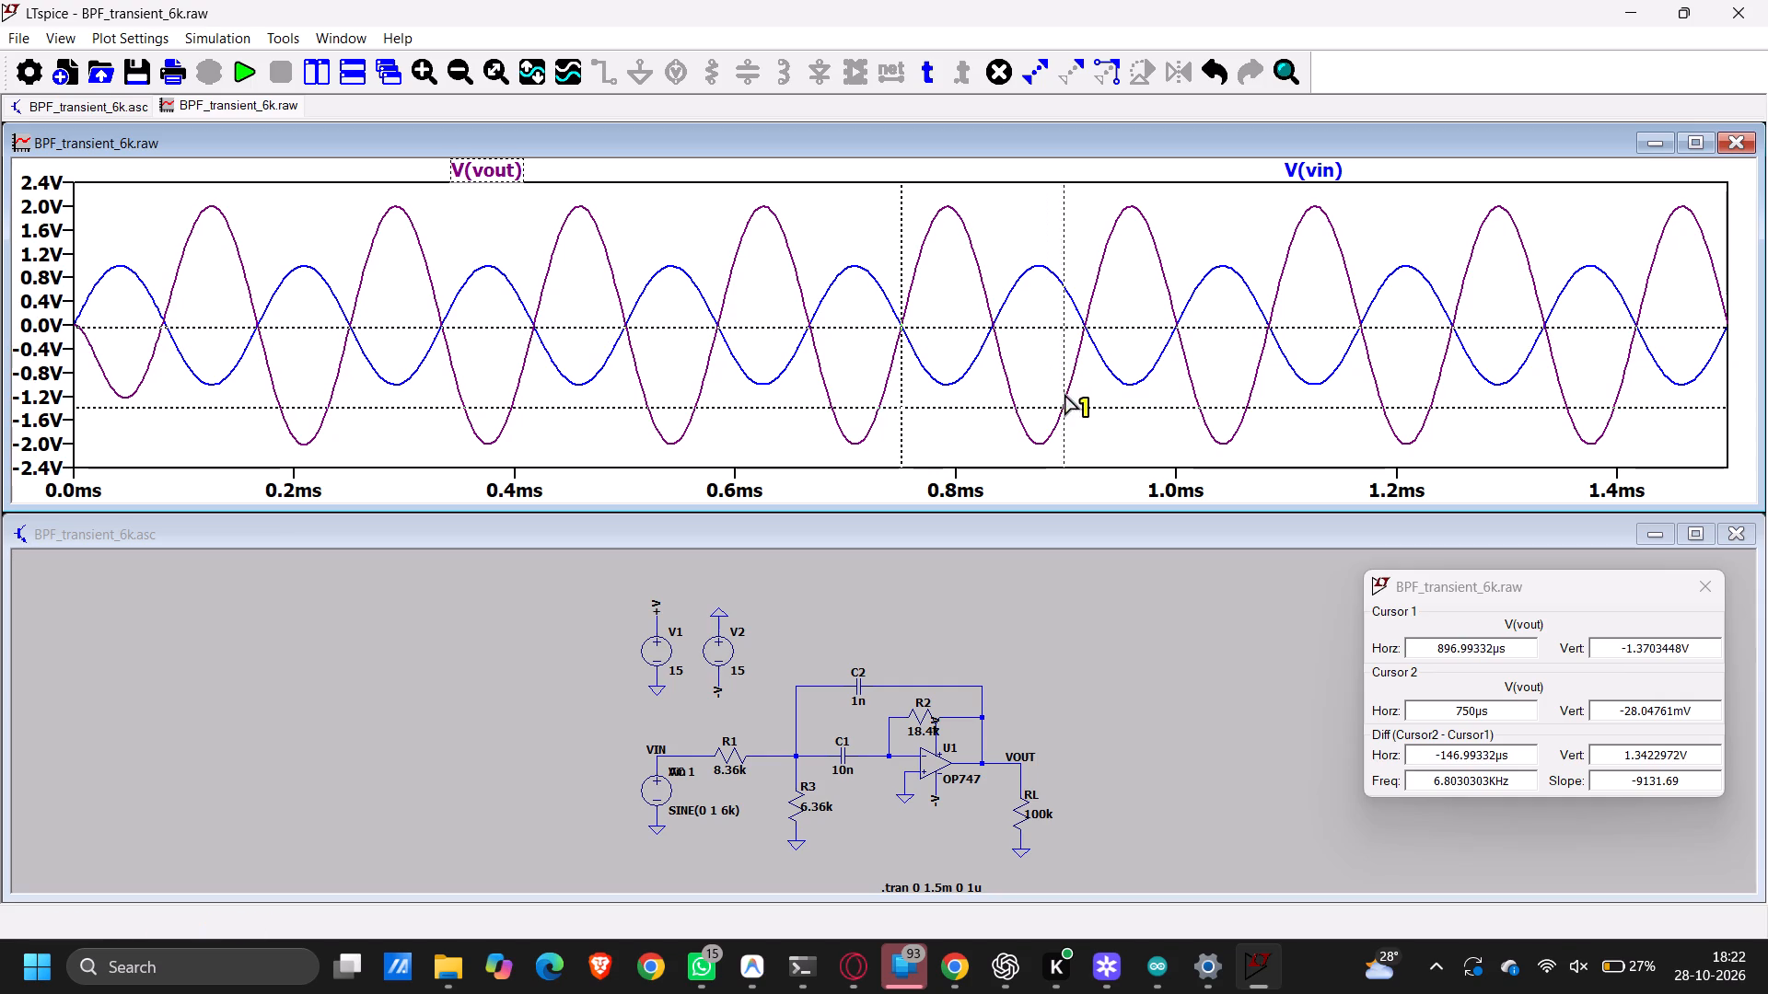
left_click_drag(1064, 392, 1206, 424)
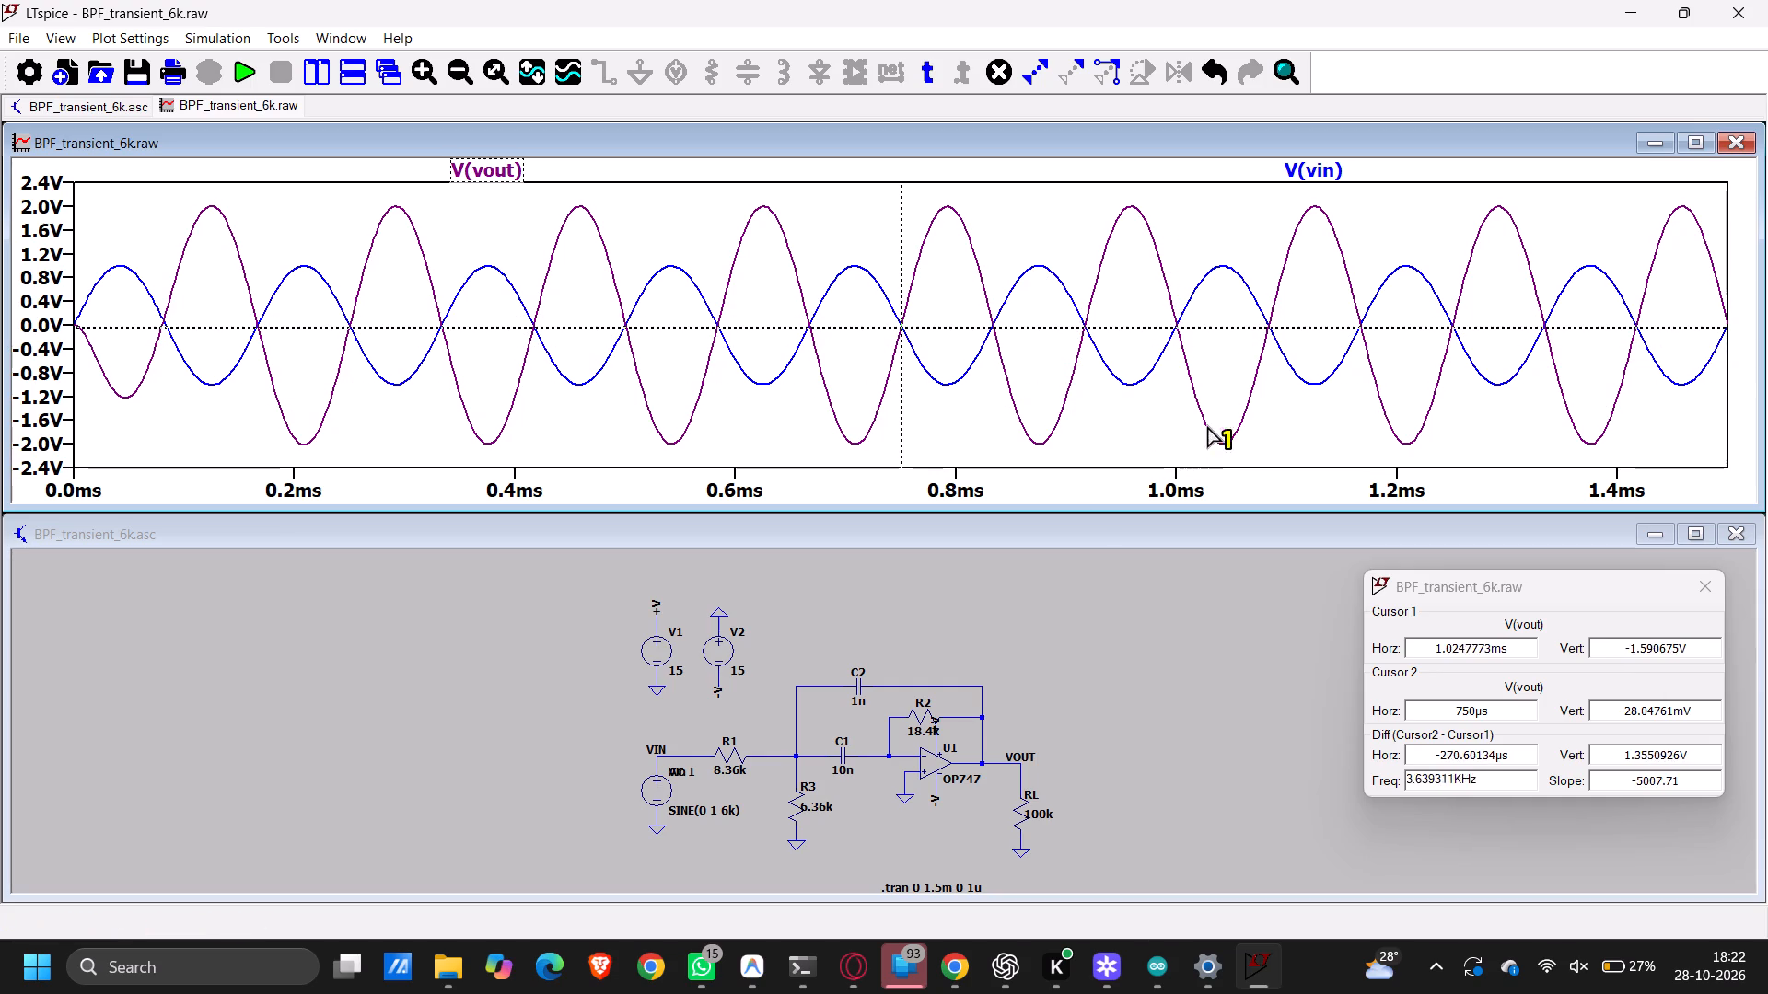
left_click_drag(1206, 424, 1158, 534)
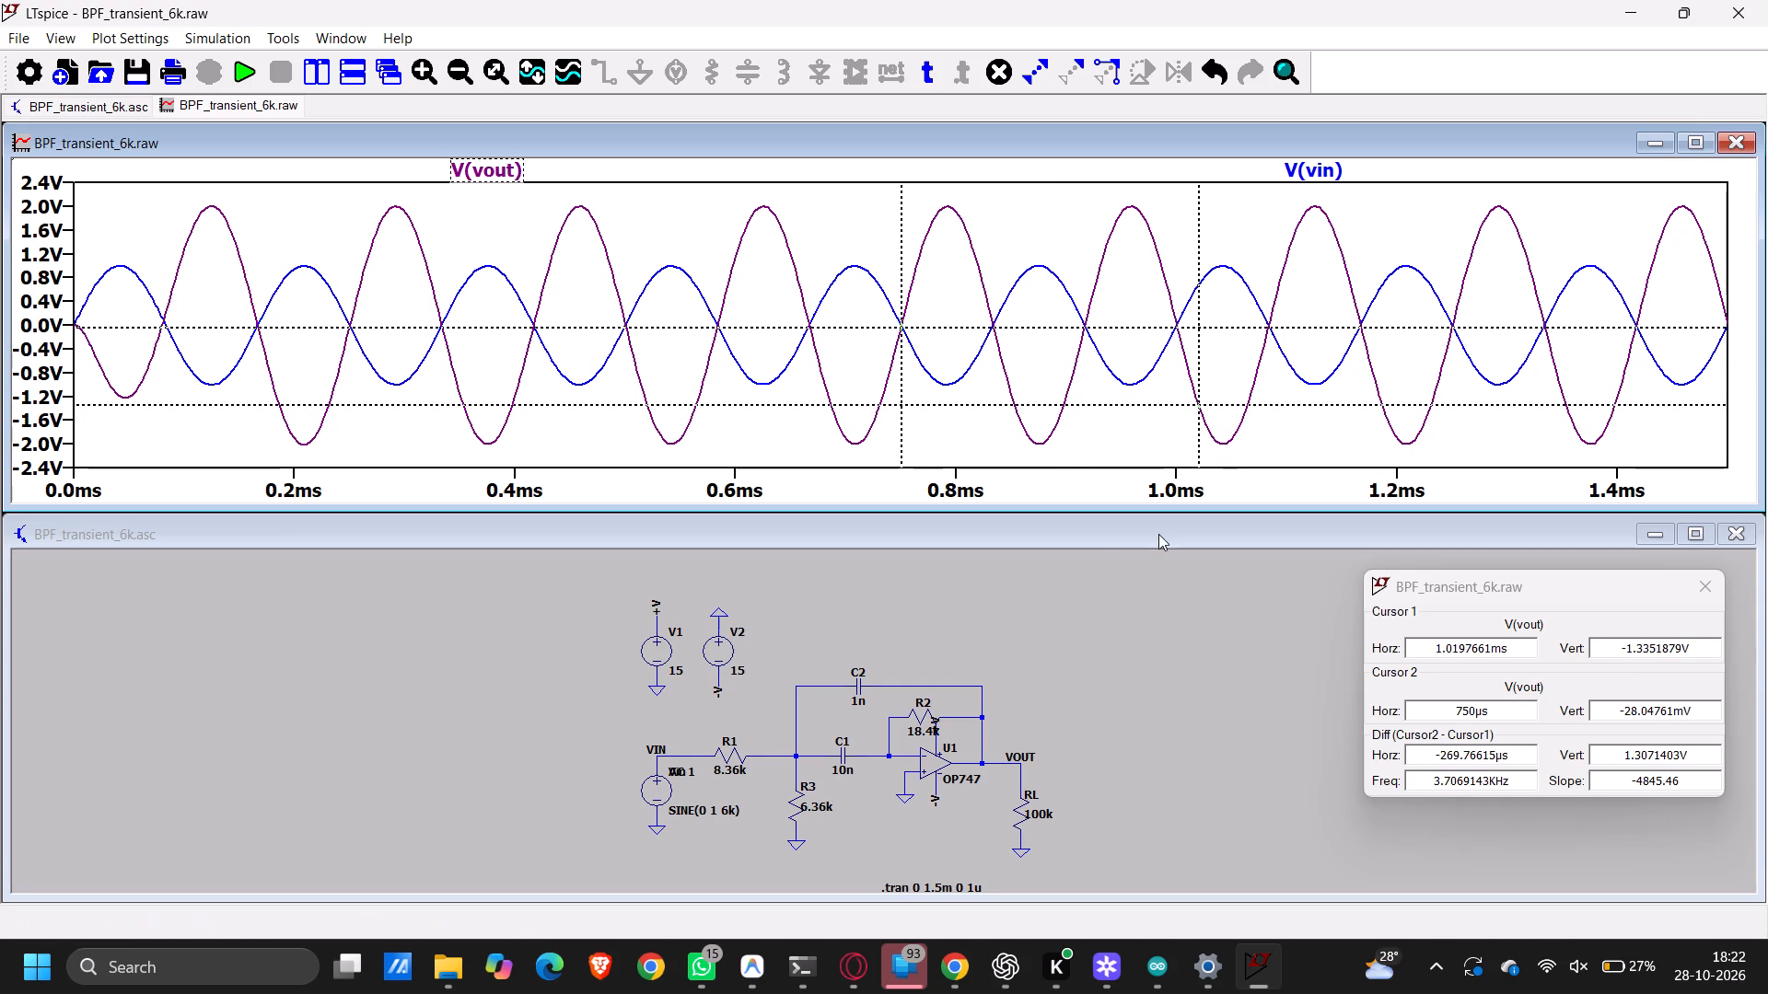
left_click(1710, 595)
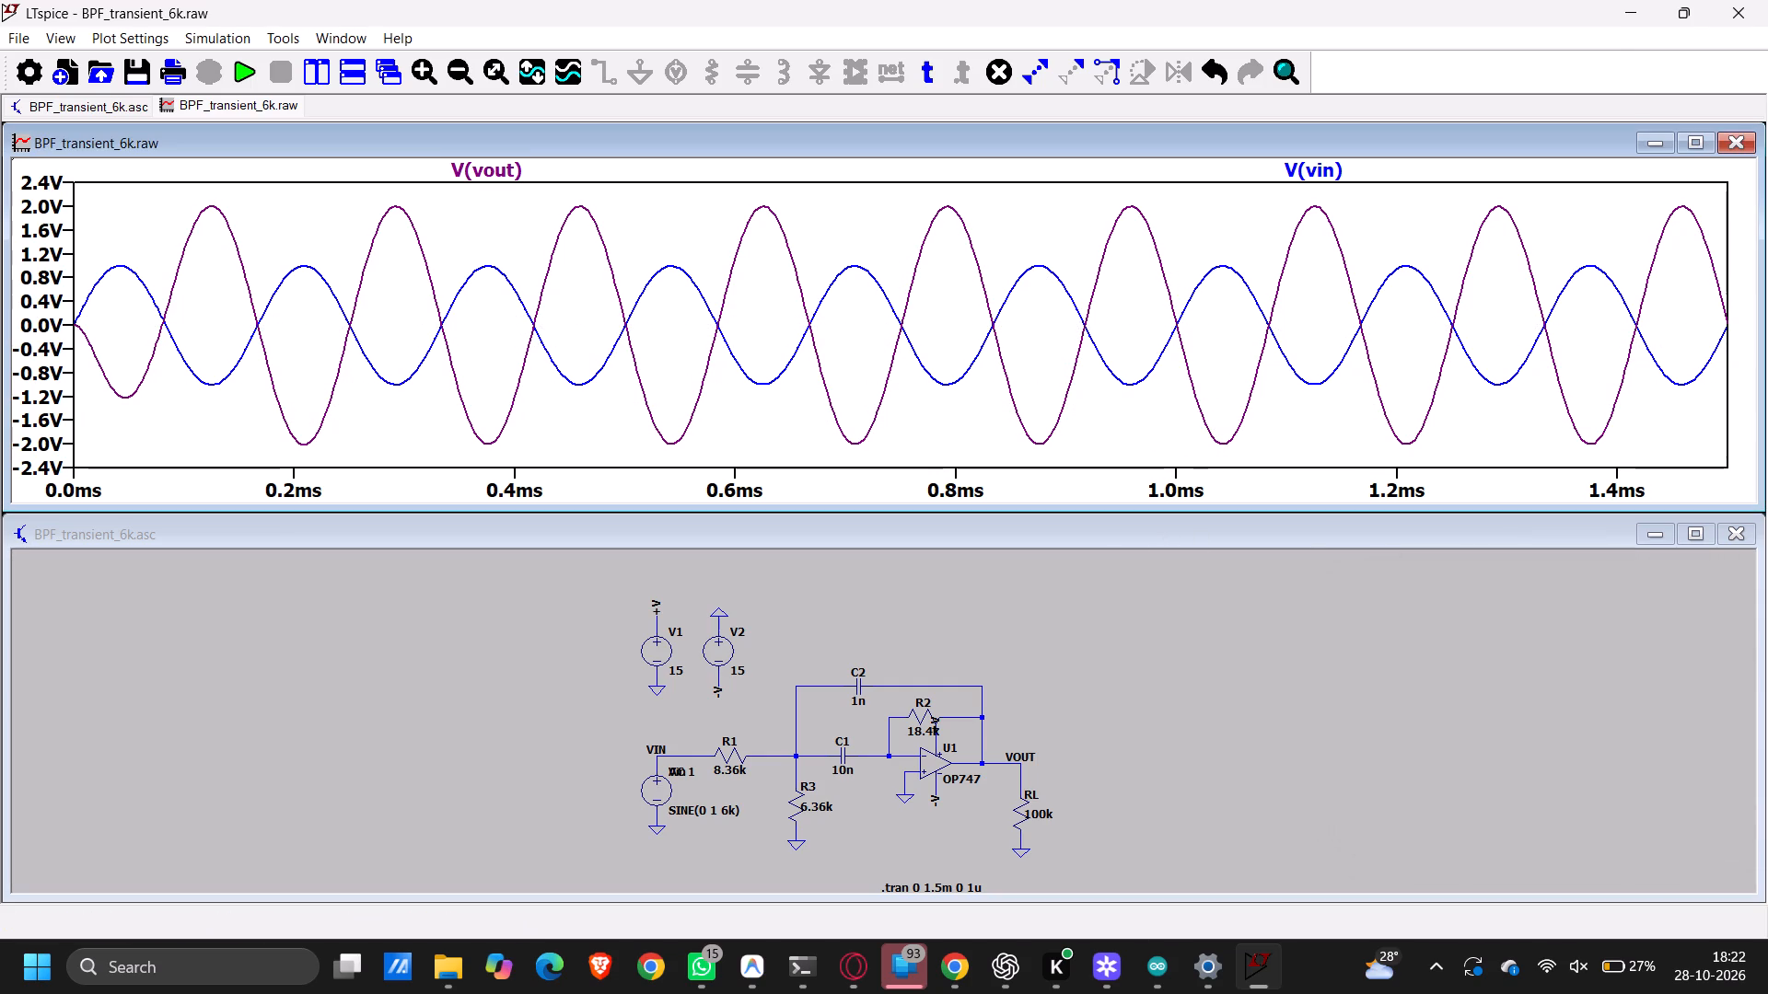
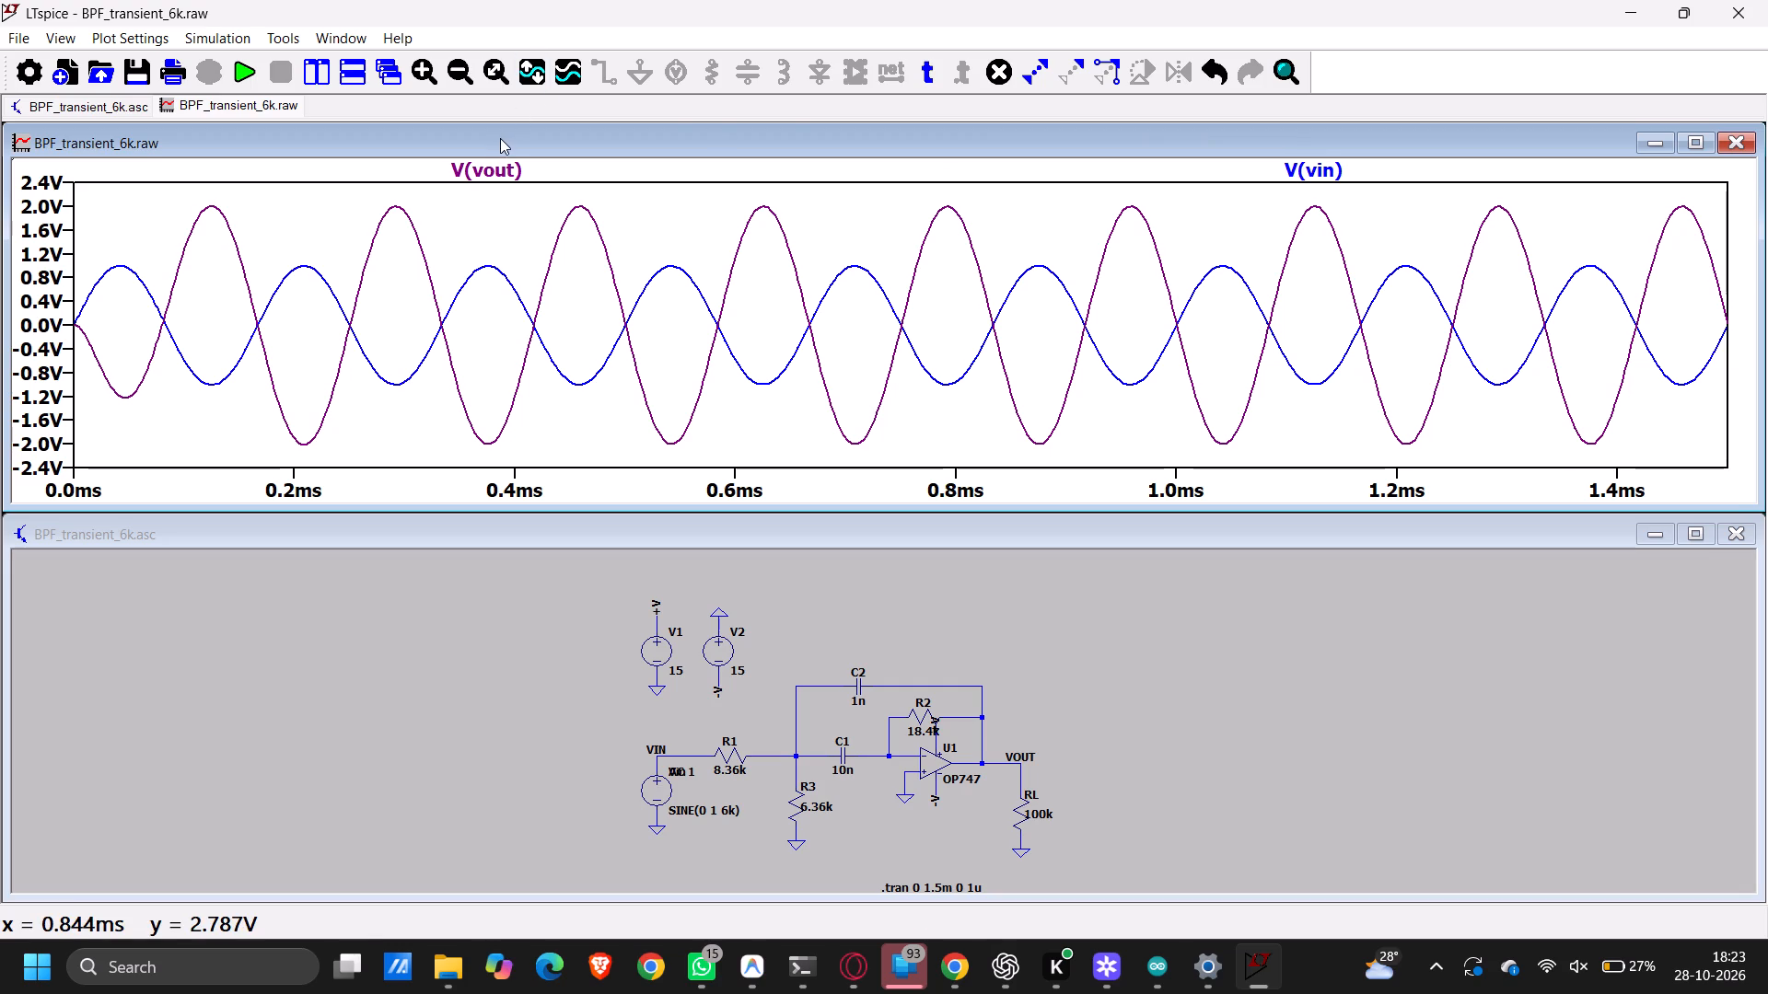
Attach a cursor to V(vout), switch it to V(vin) to read that trace, and try to activate cursor 2.
left_click(503, 168)
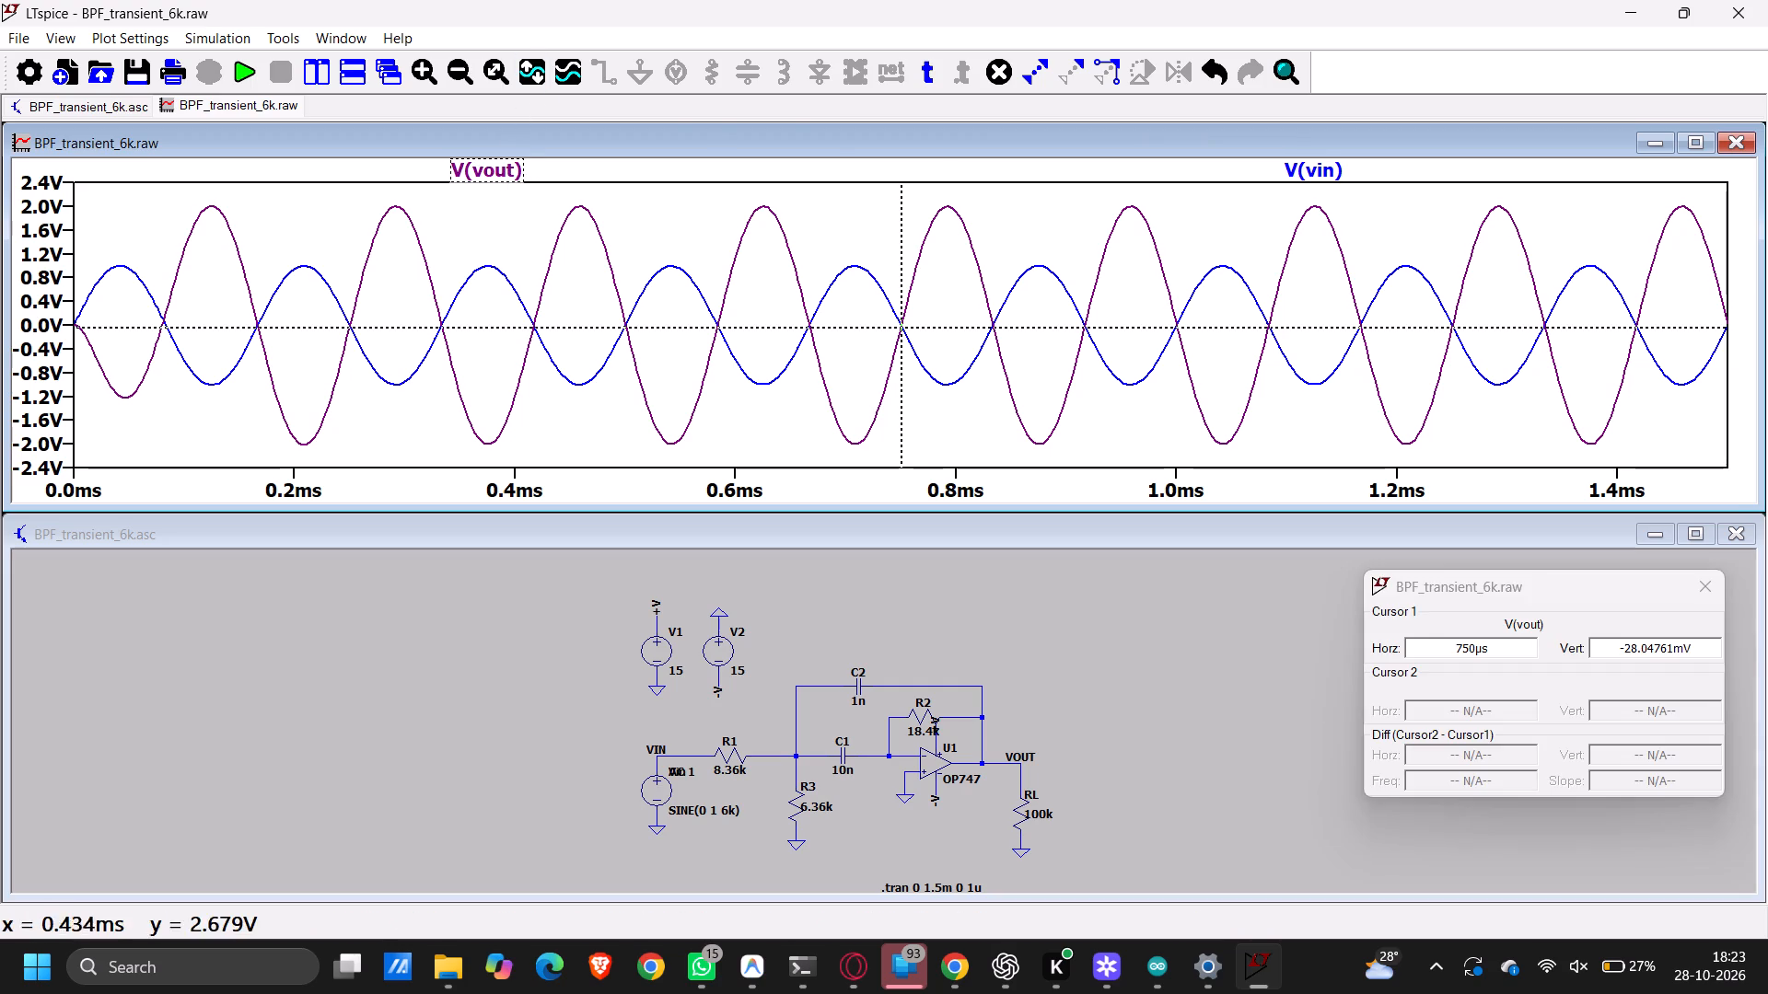
left_click(1327, 169)
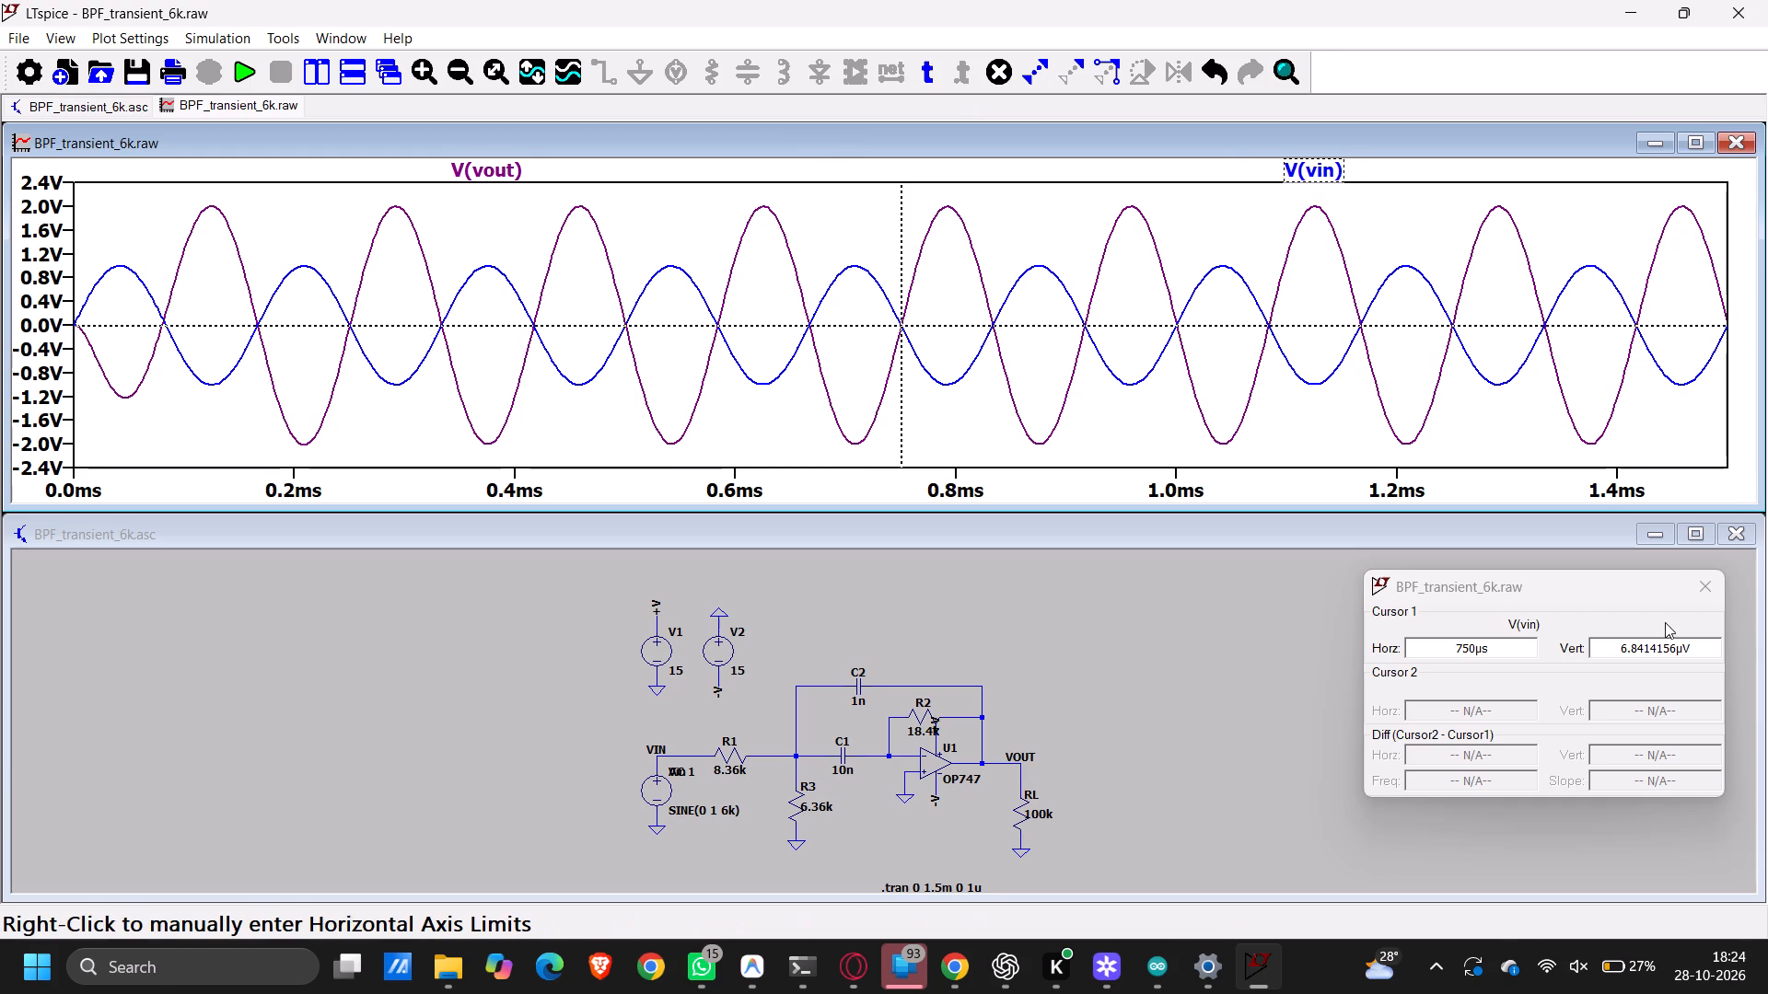
left_click(1390, 676)
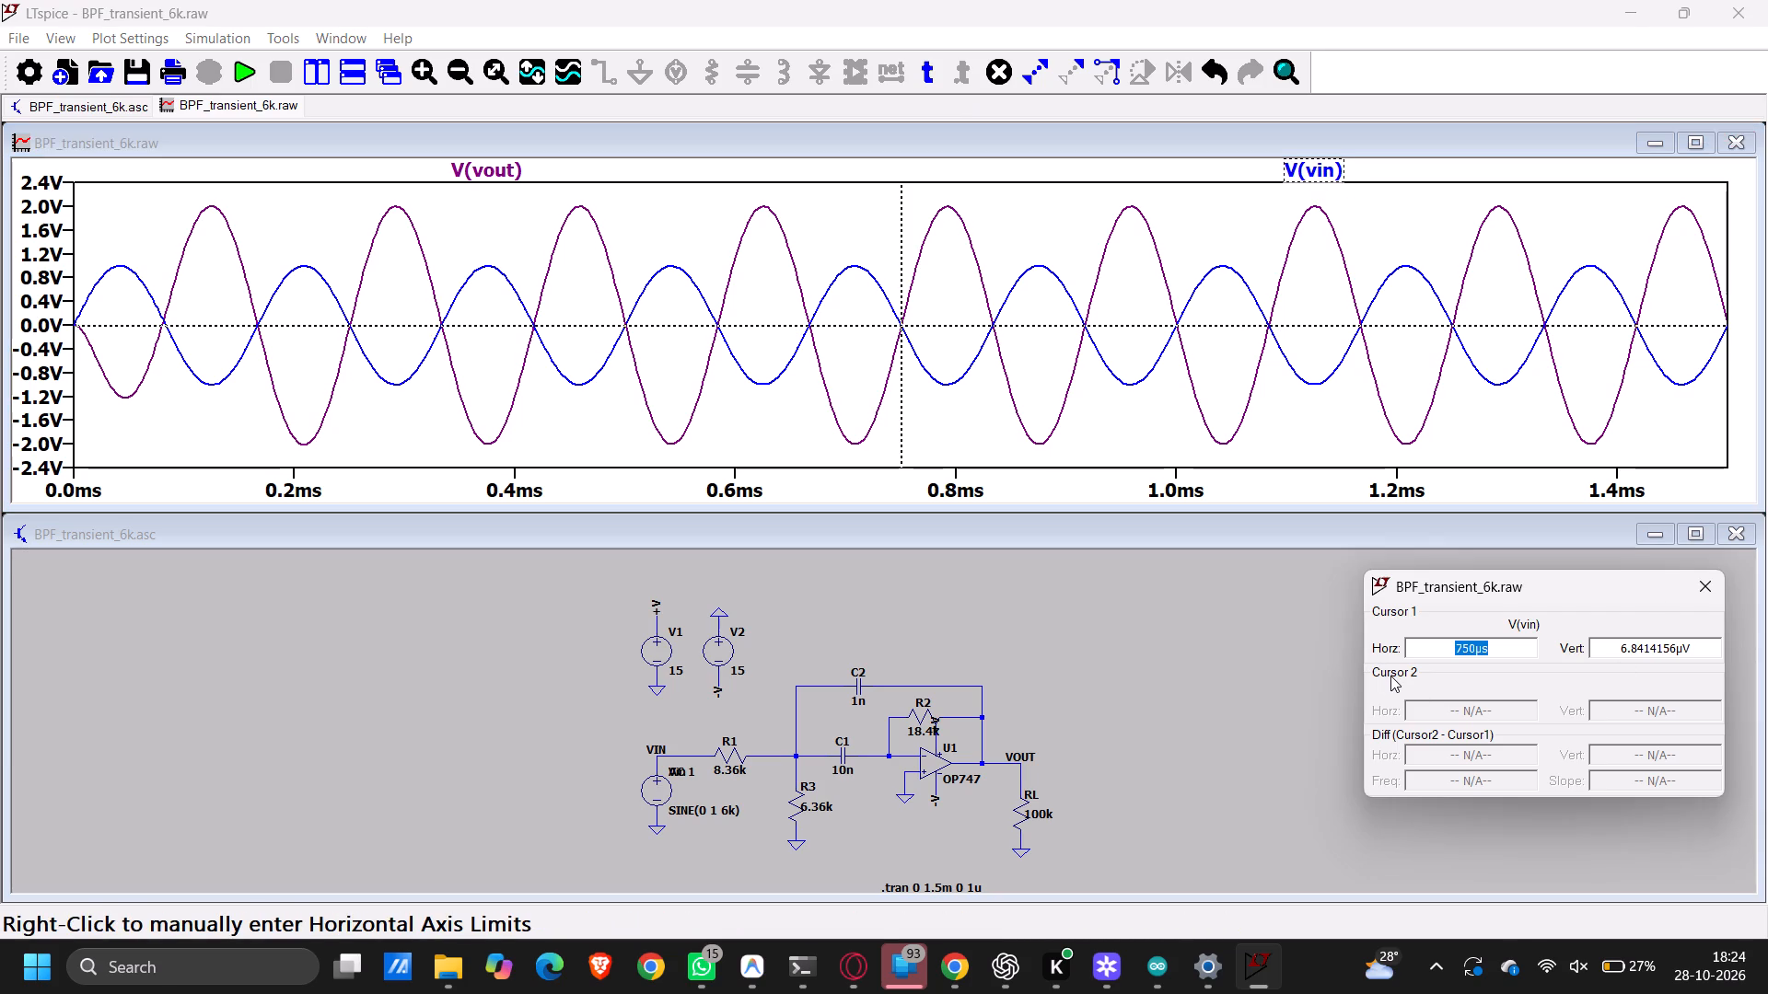
left_click(1396, 671)
left_click(500, 182)
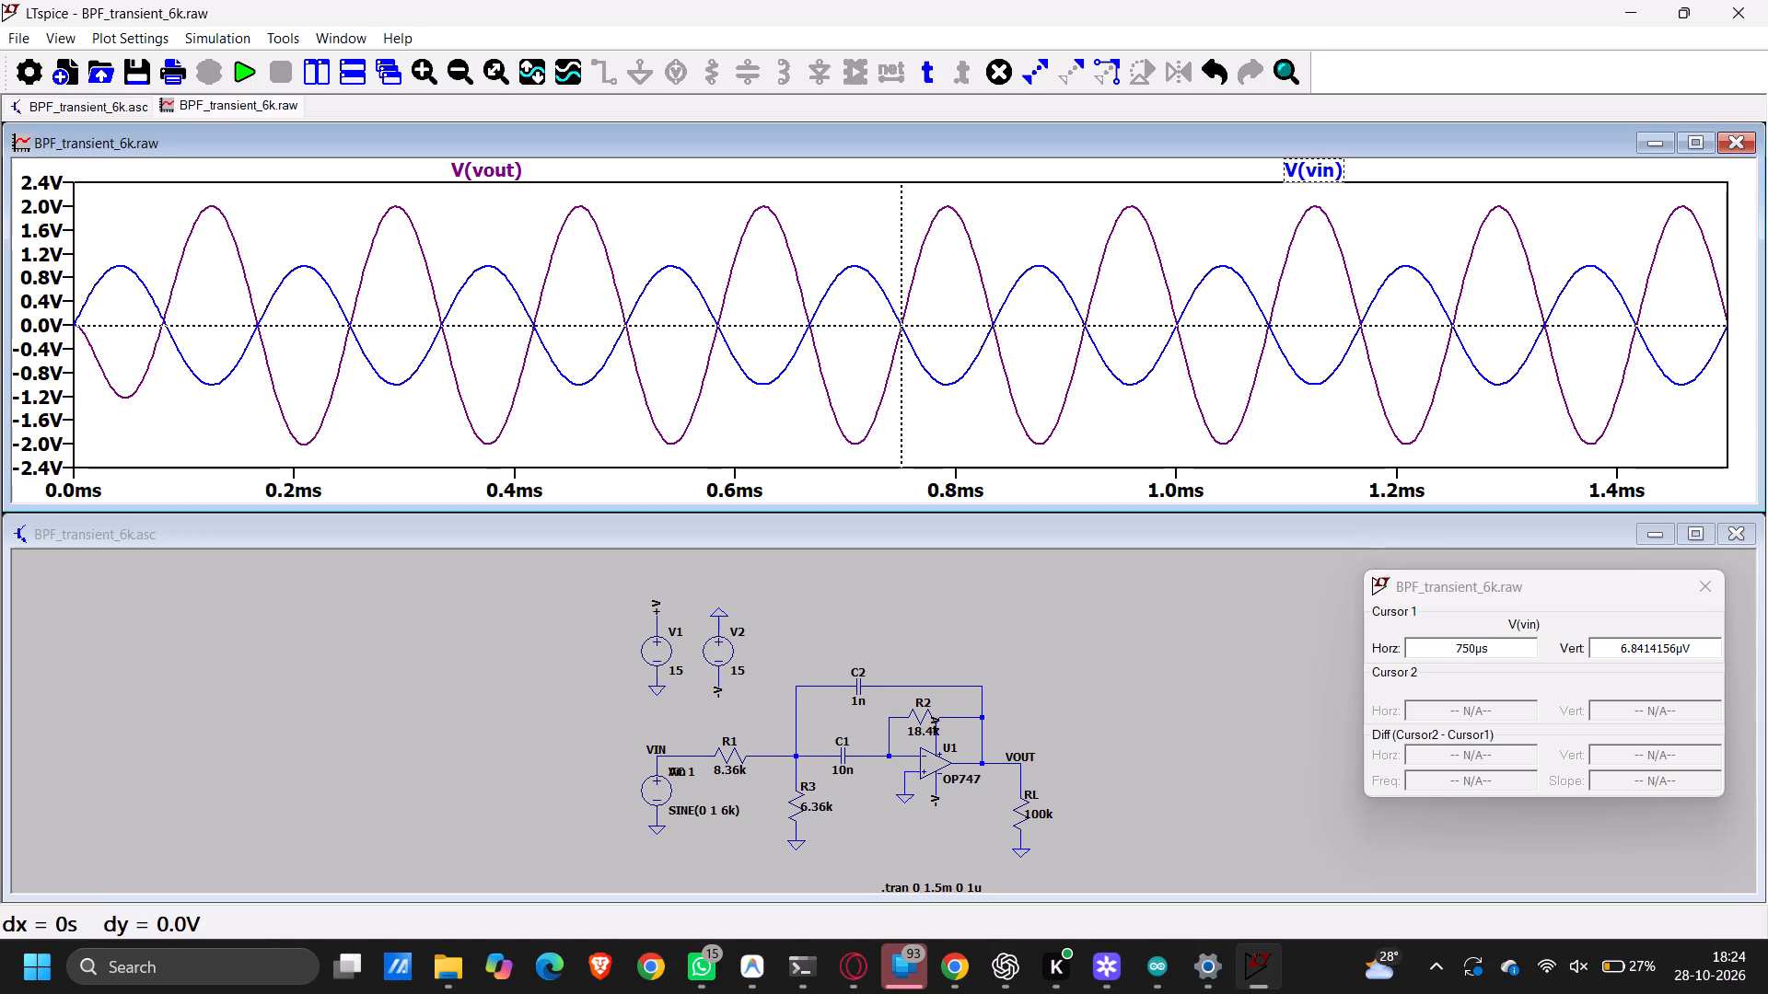
Switch the cursor back to V(vout) and move it to the peak at about 0.62 ms to read the amplitude.
left_click(520, 164)
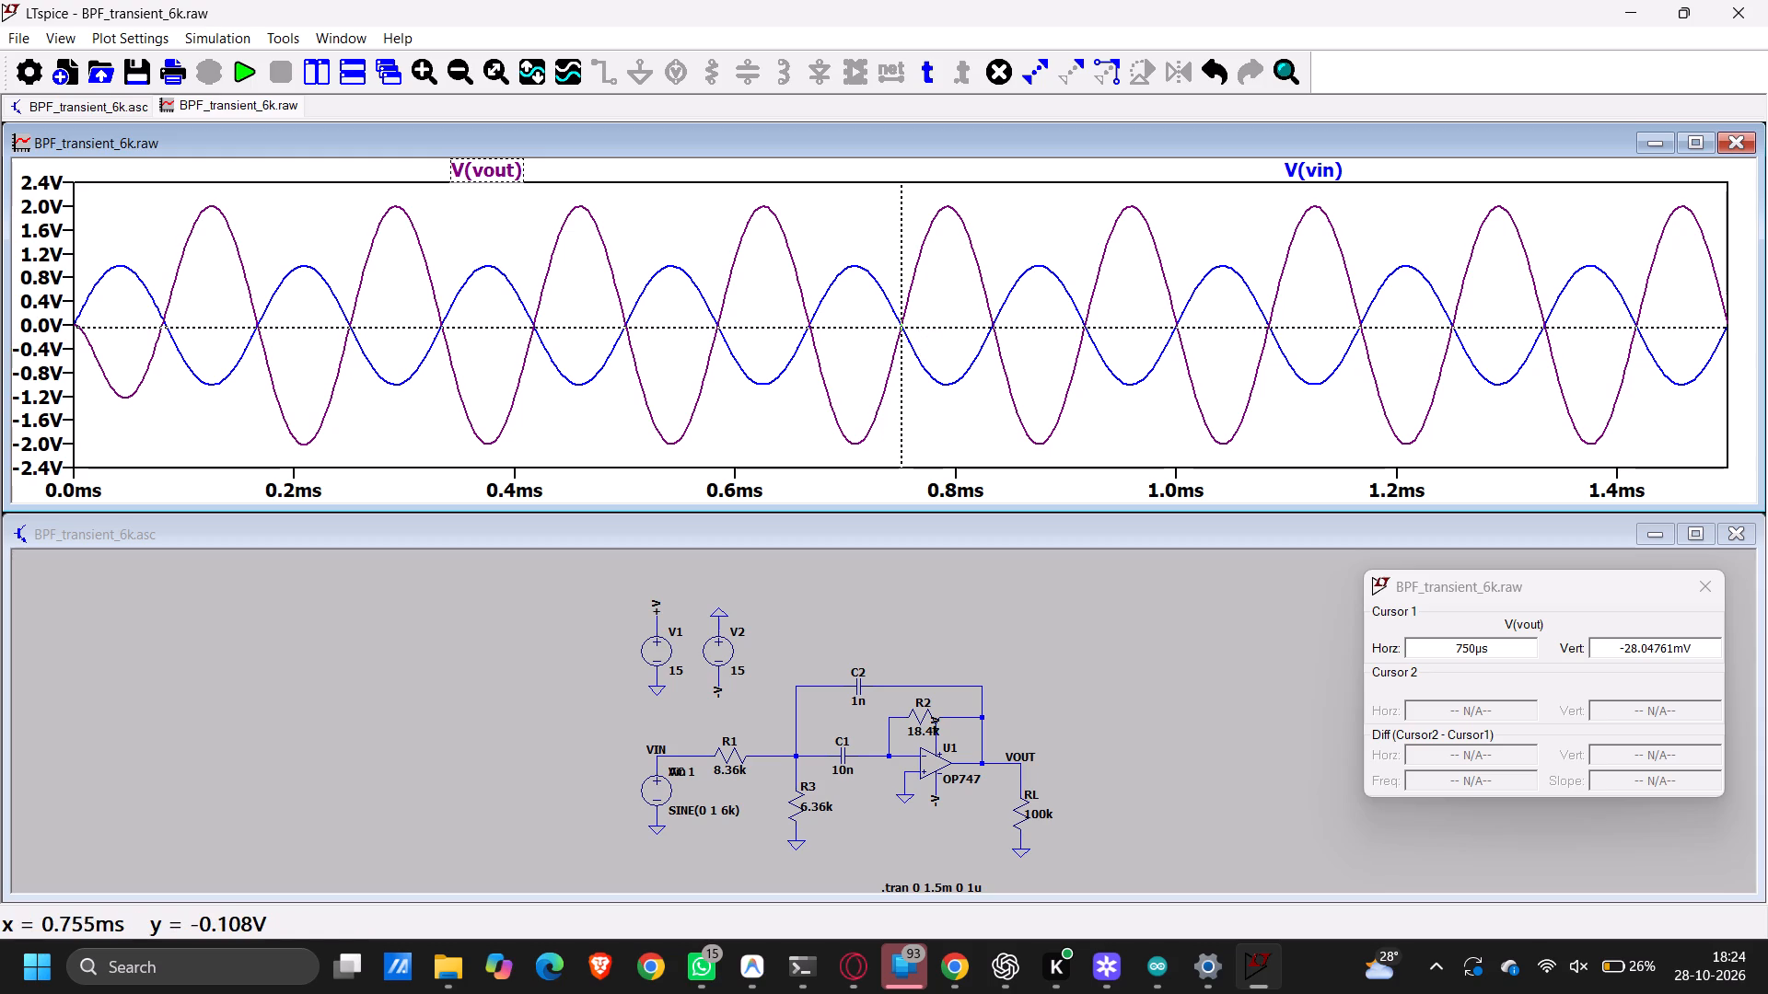
left_click_drag(899, 326, 748, 277)
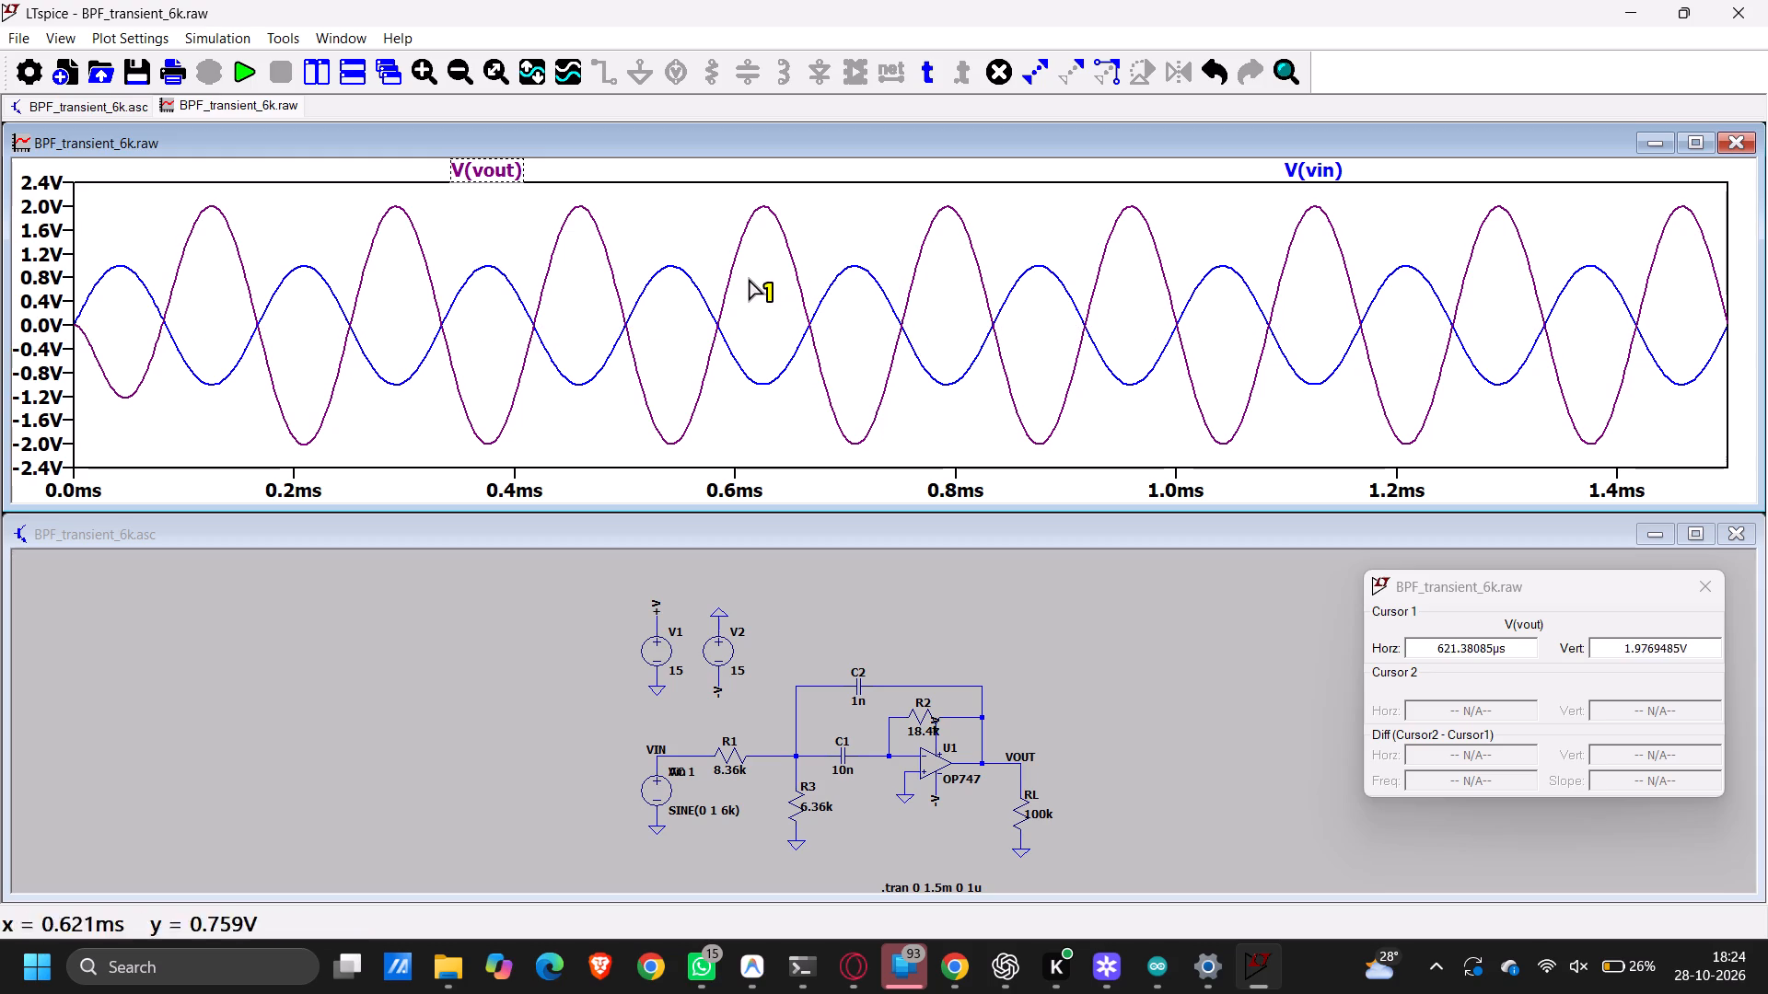
left_click_drag(748, 277, 727, 216)
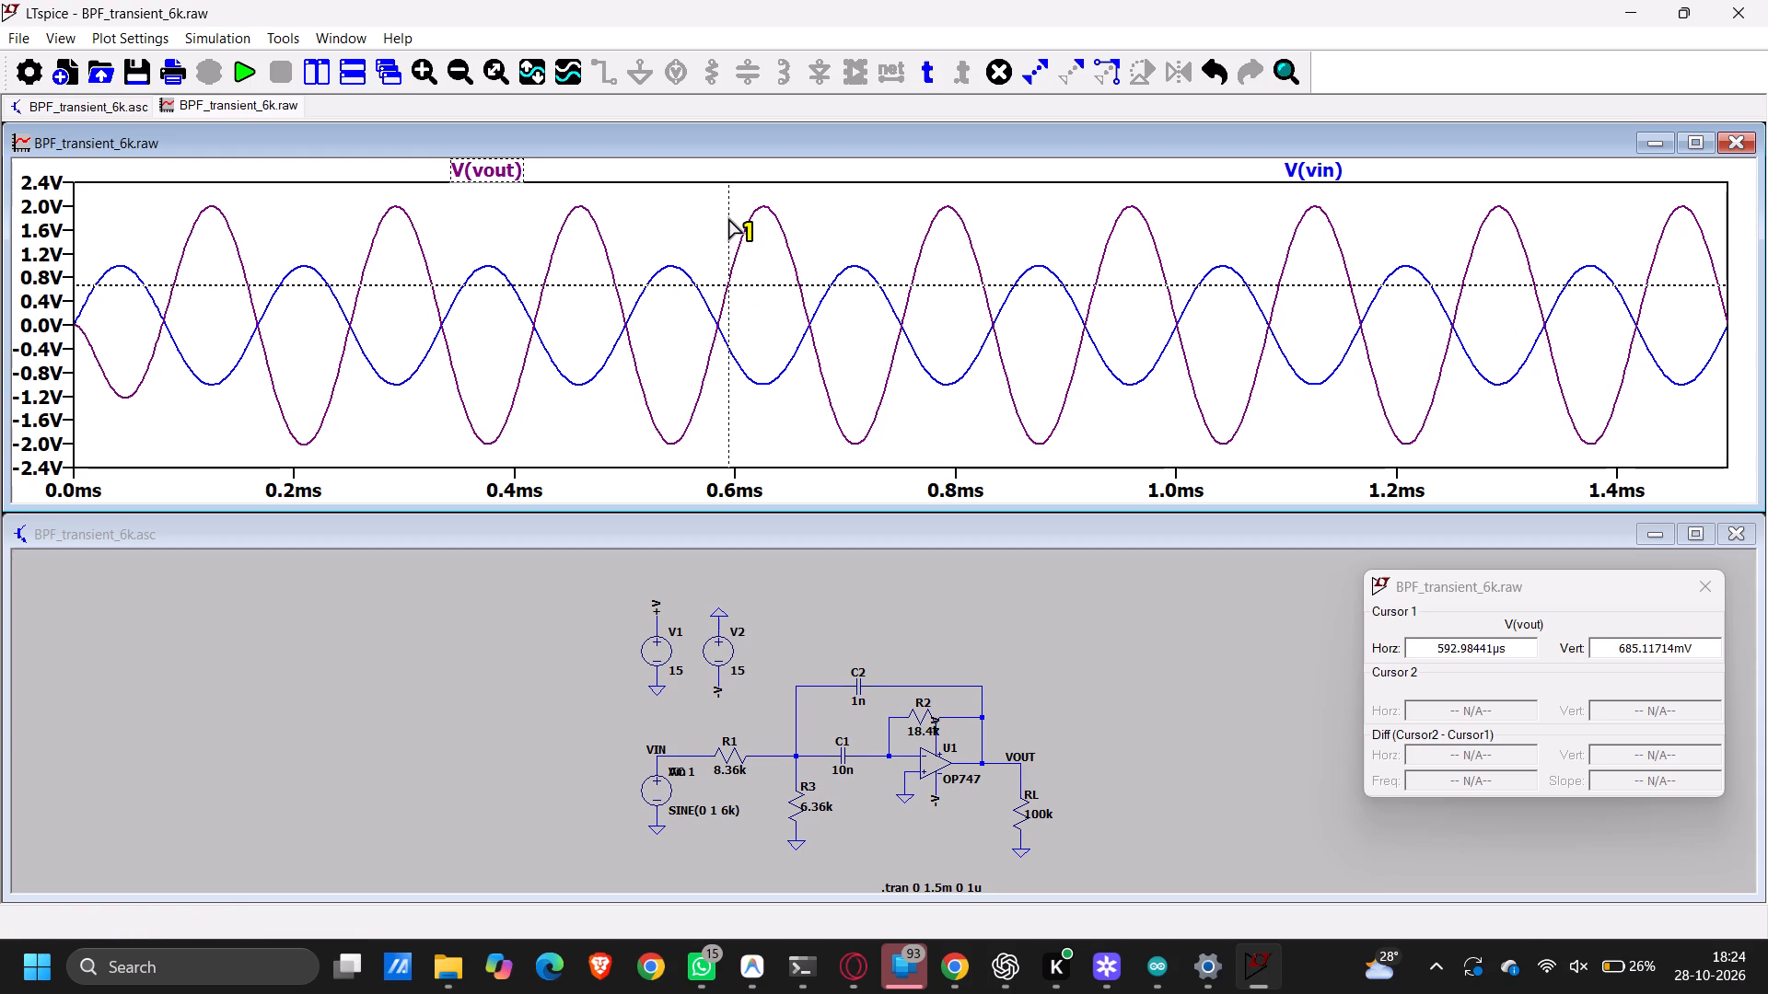
left_click_drag(727, 216, 771, 300)
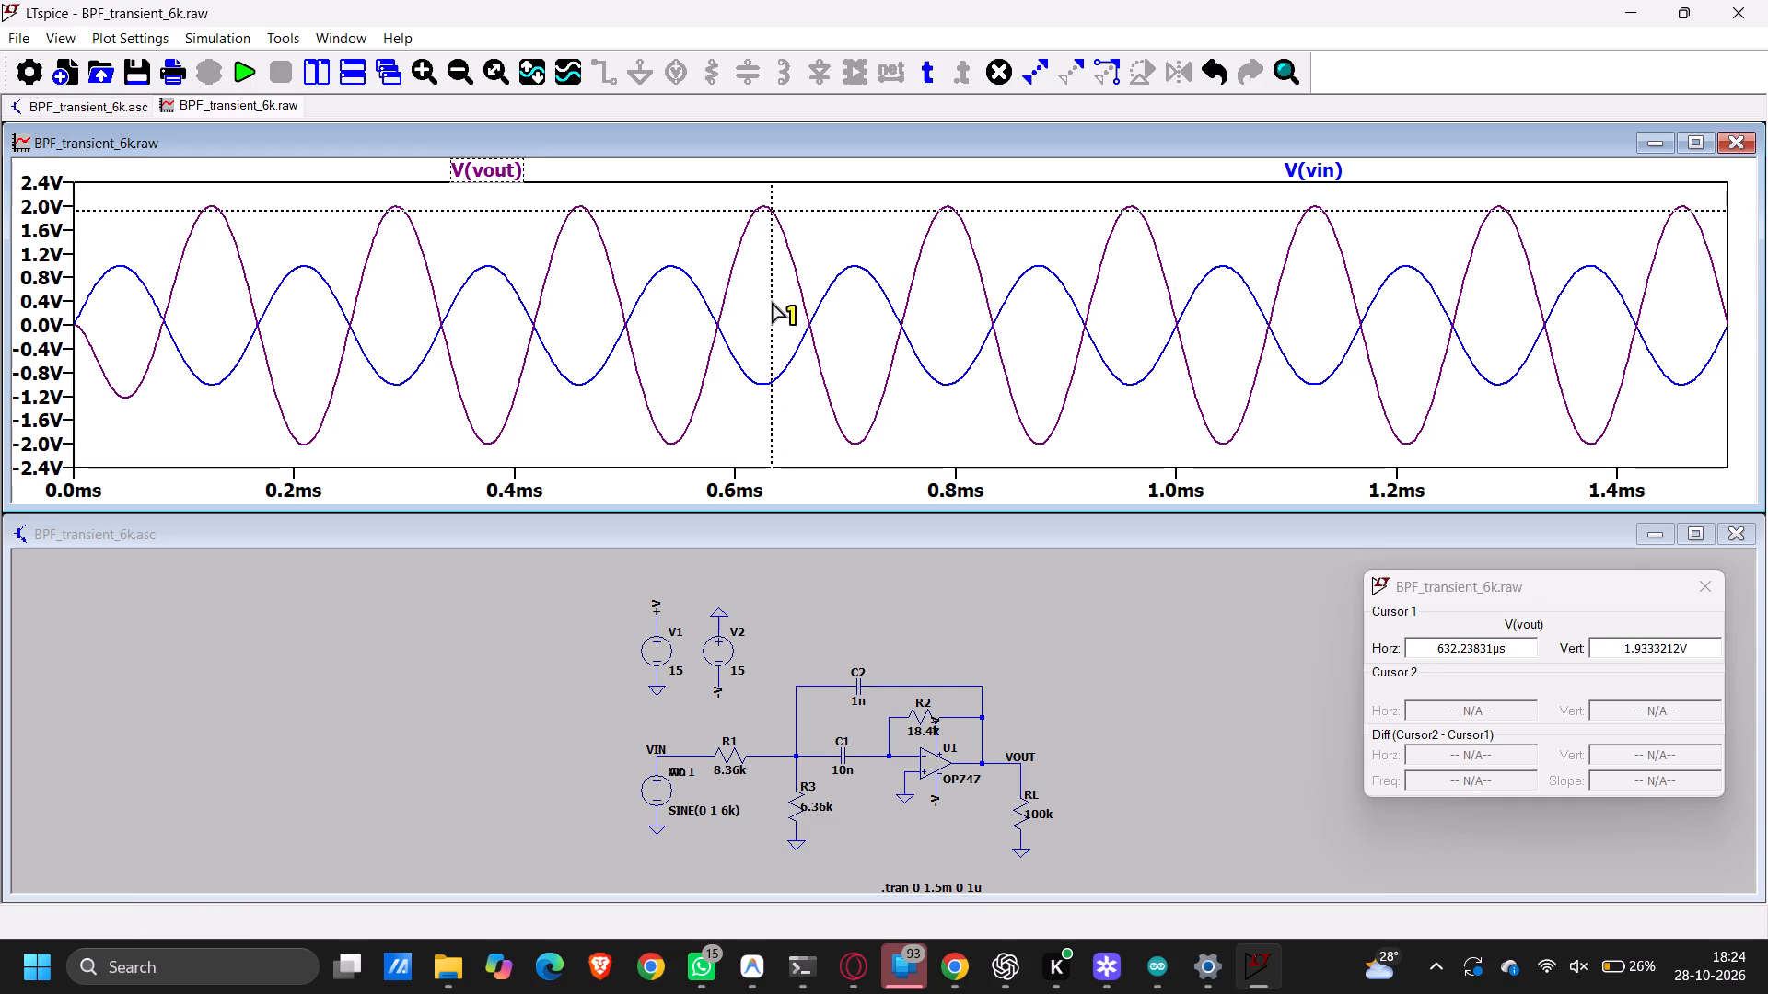
left_click_drag(771, 300, 761, 300)
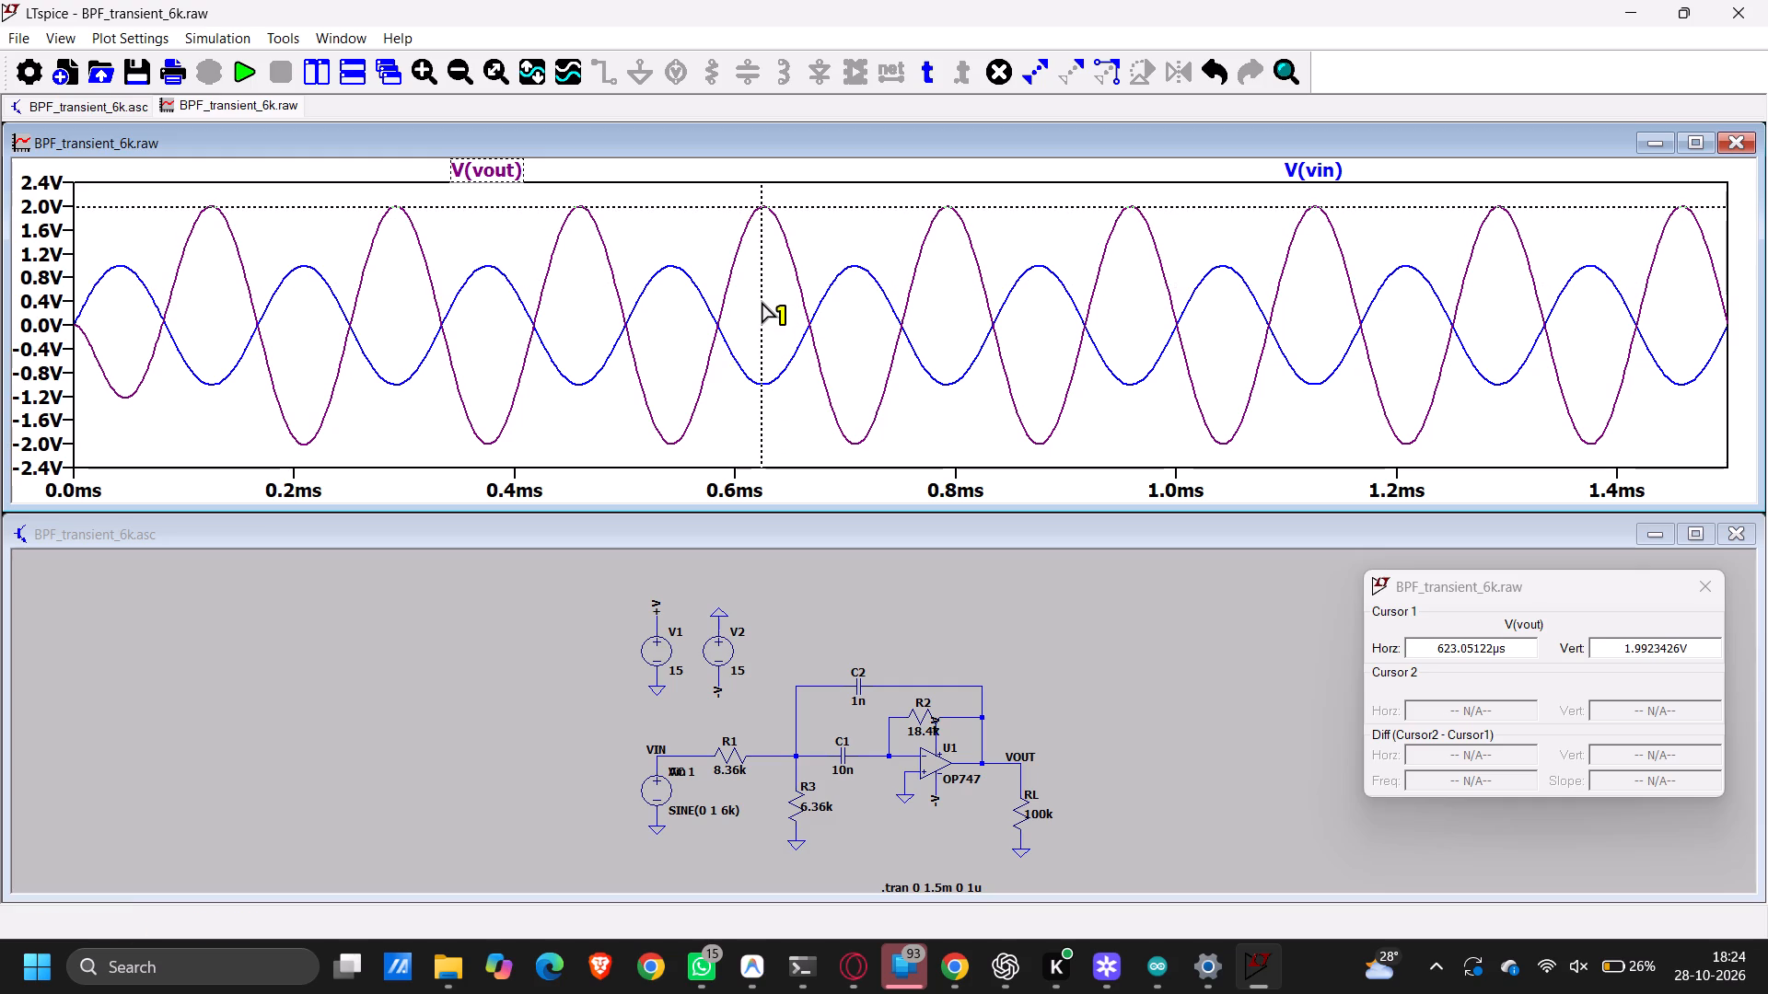
Place a second cursor on V(vout) to compare its reading with cursor 1, and close the cursor readout.
right_click(761, 300)
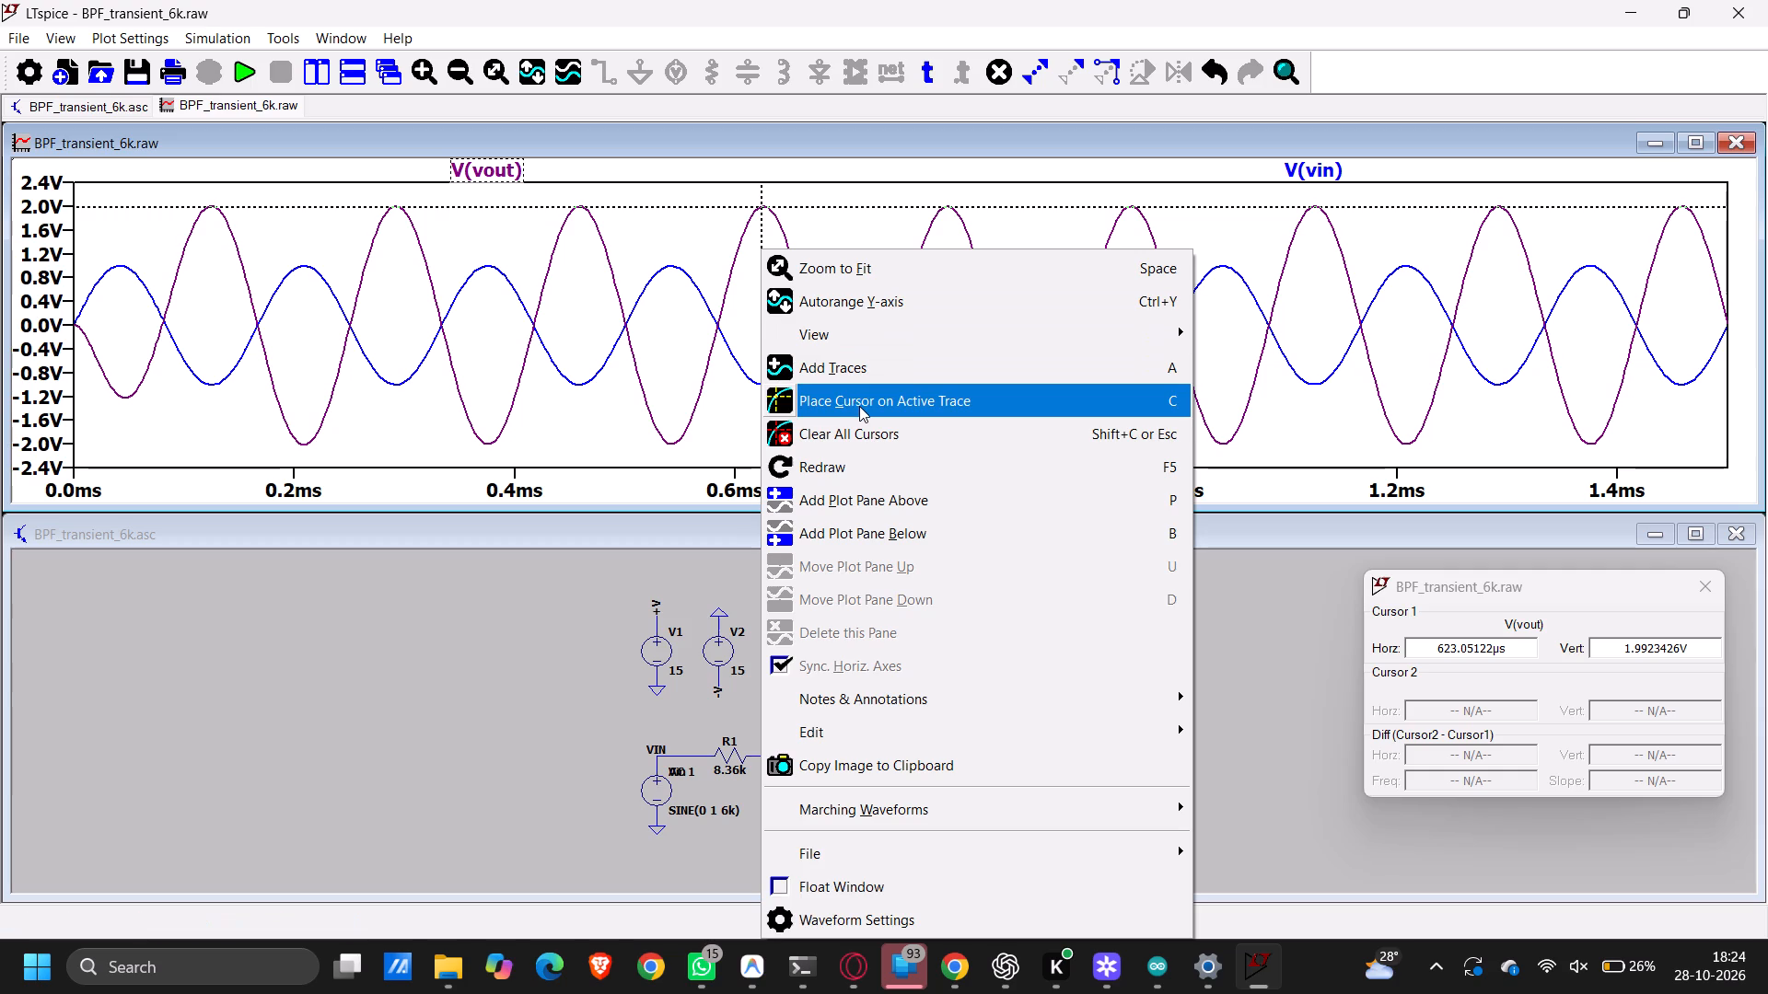
left_click(946, 399)
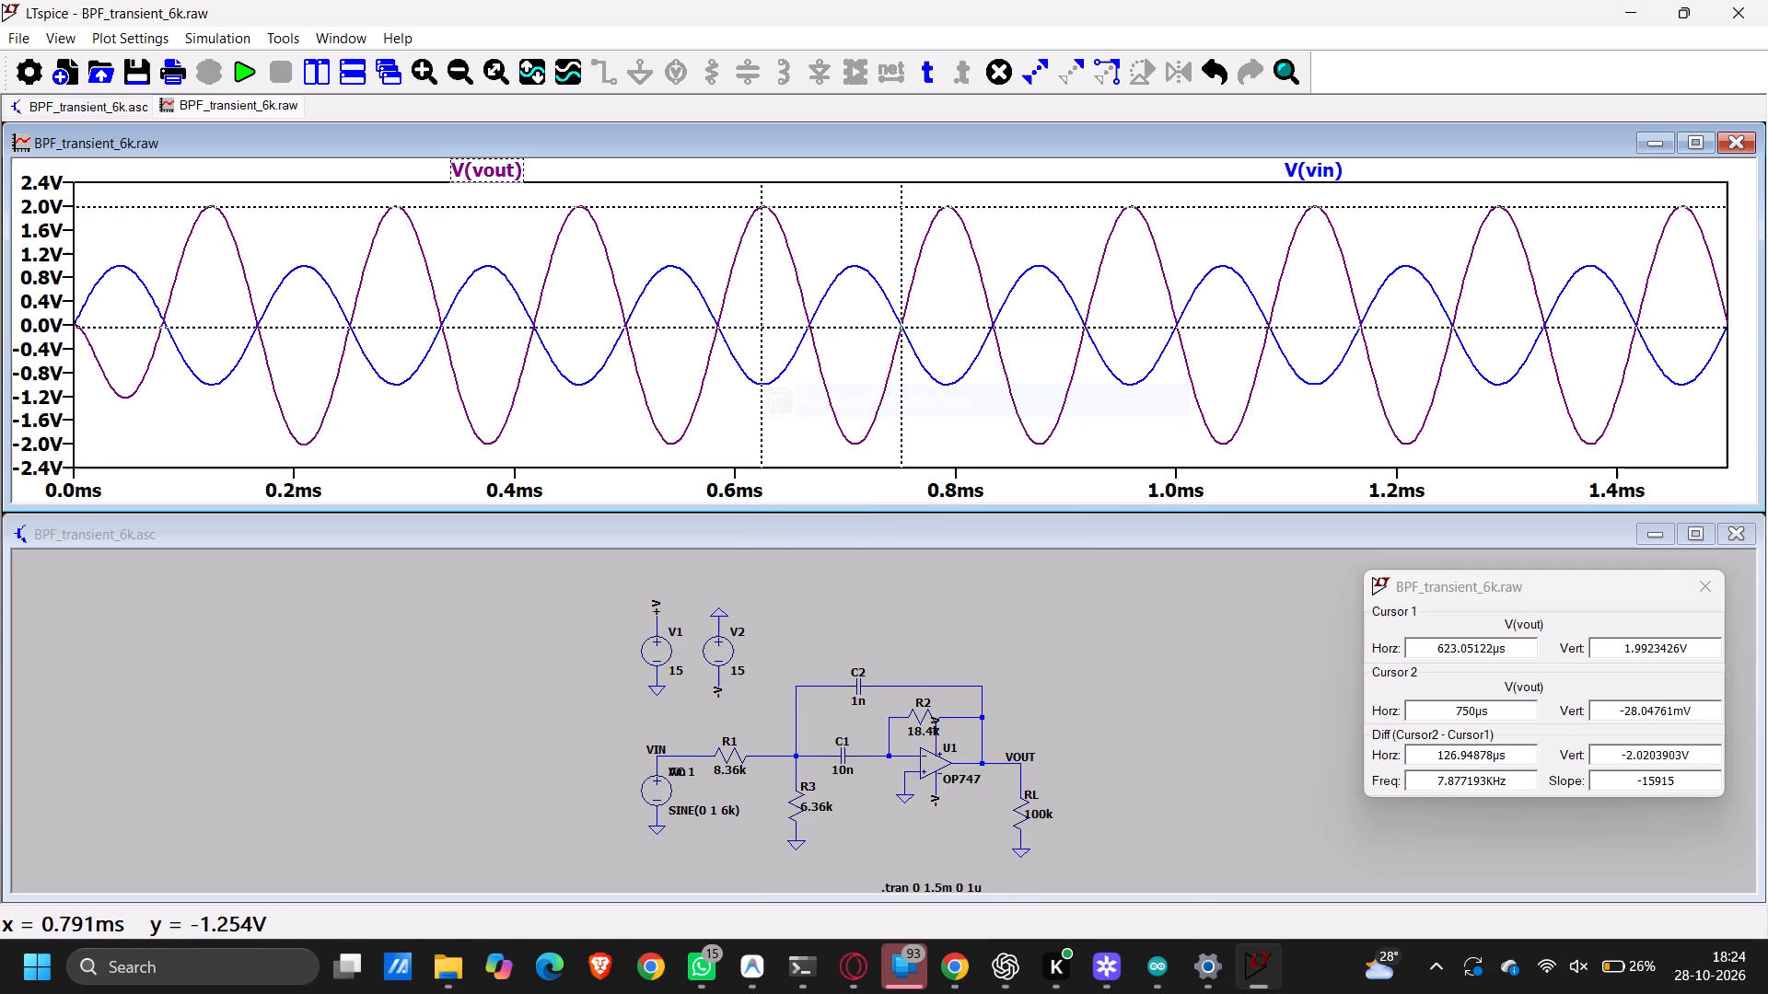
left_click(1704, 587)
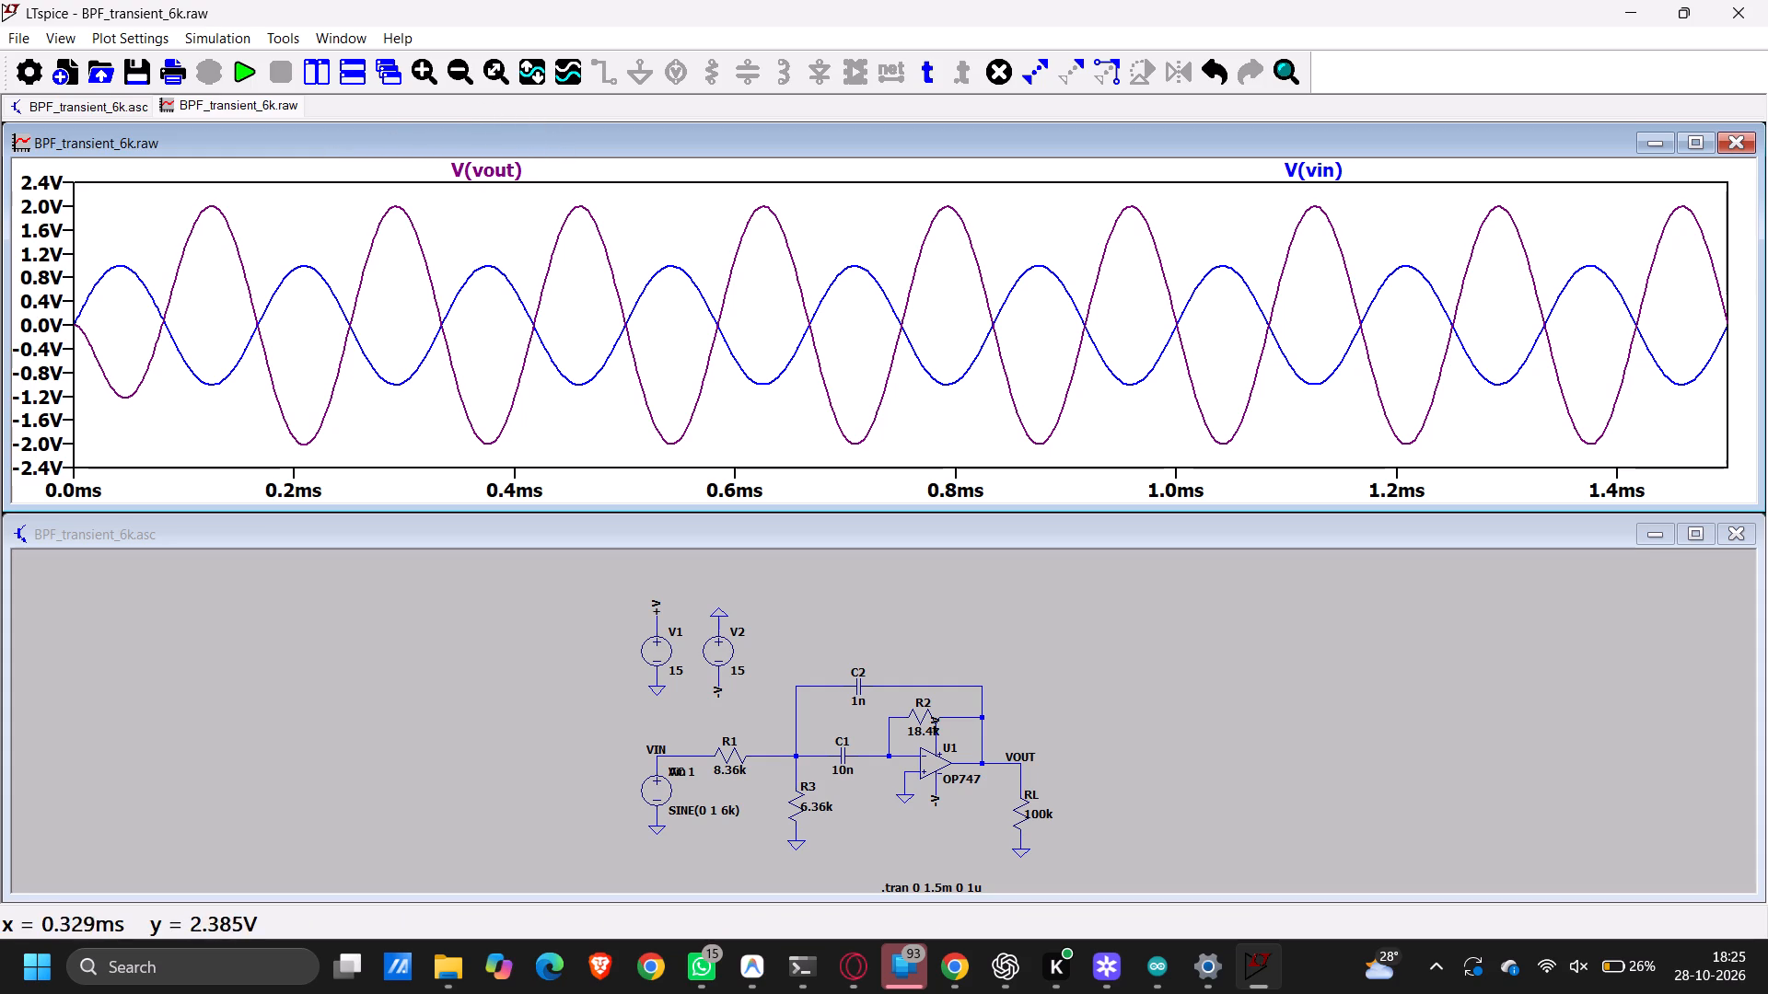
Place a new cursor on the active V(vout) trace and move it to the peak at about 0.79 ms to read the amplitude.
left_click(490, 266)
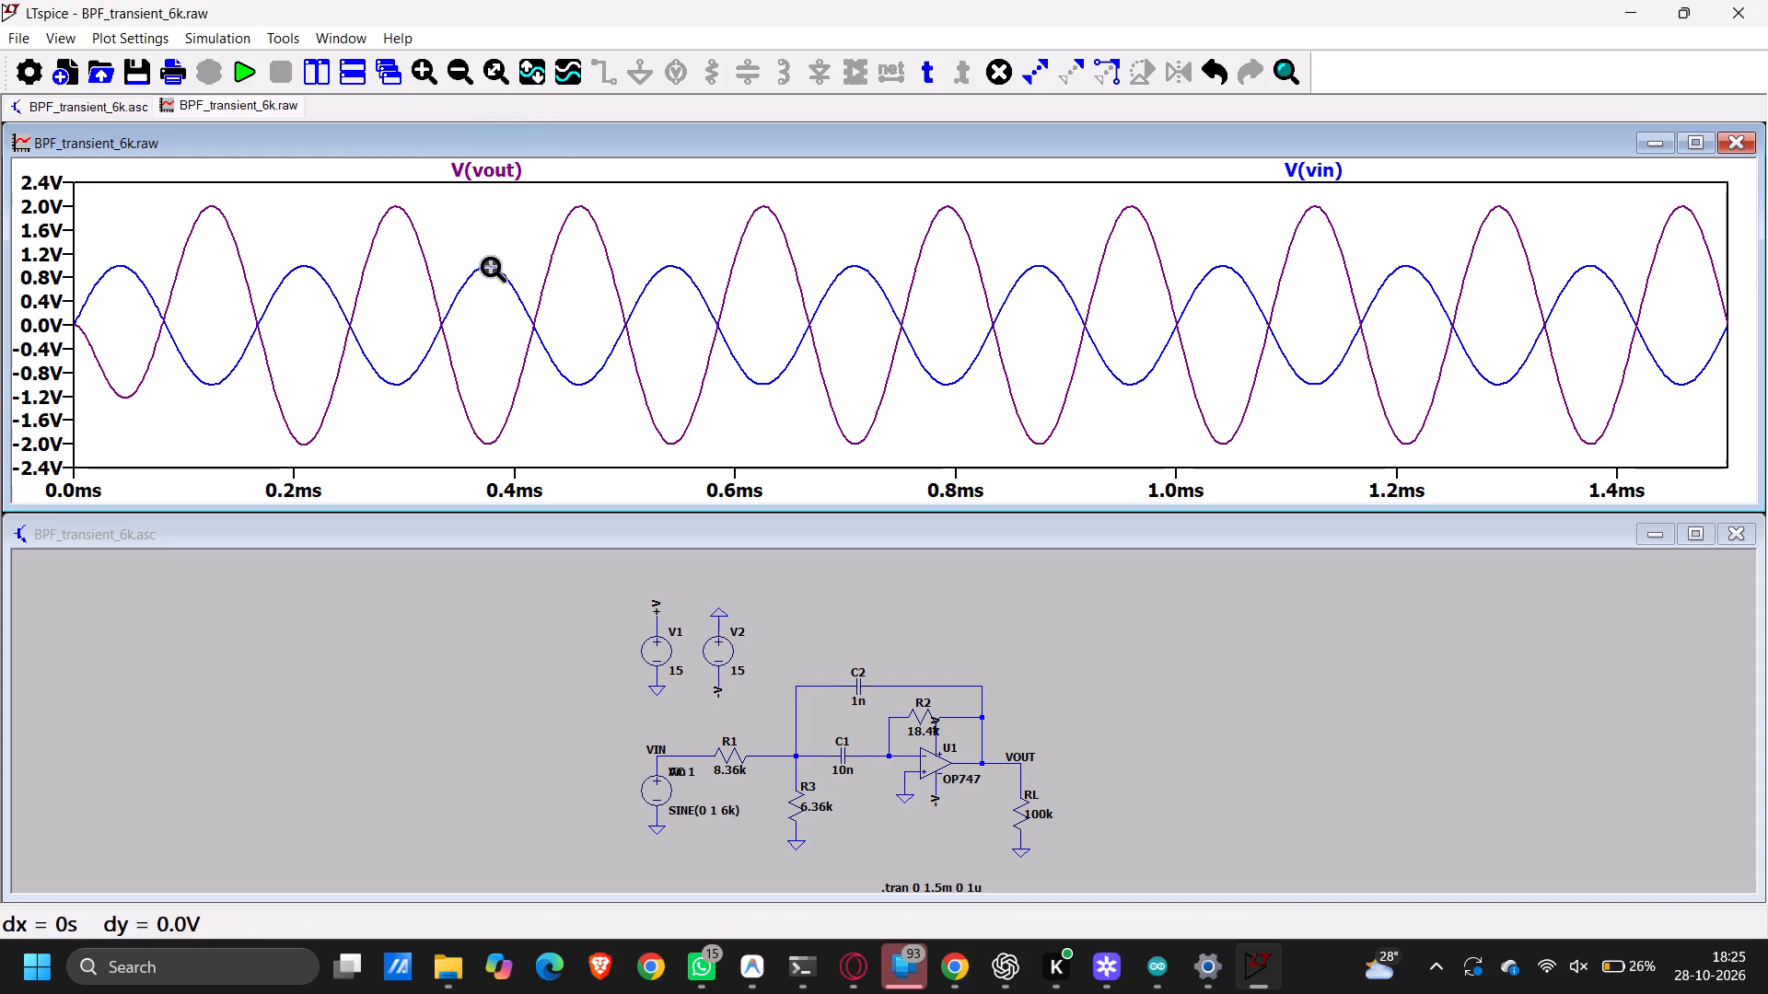
right_click(490, 266)
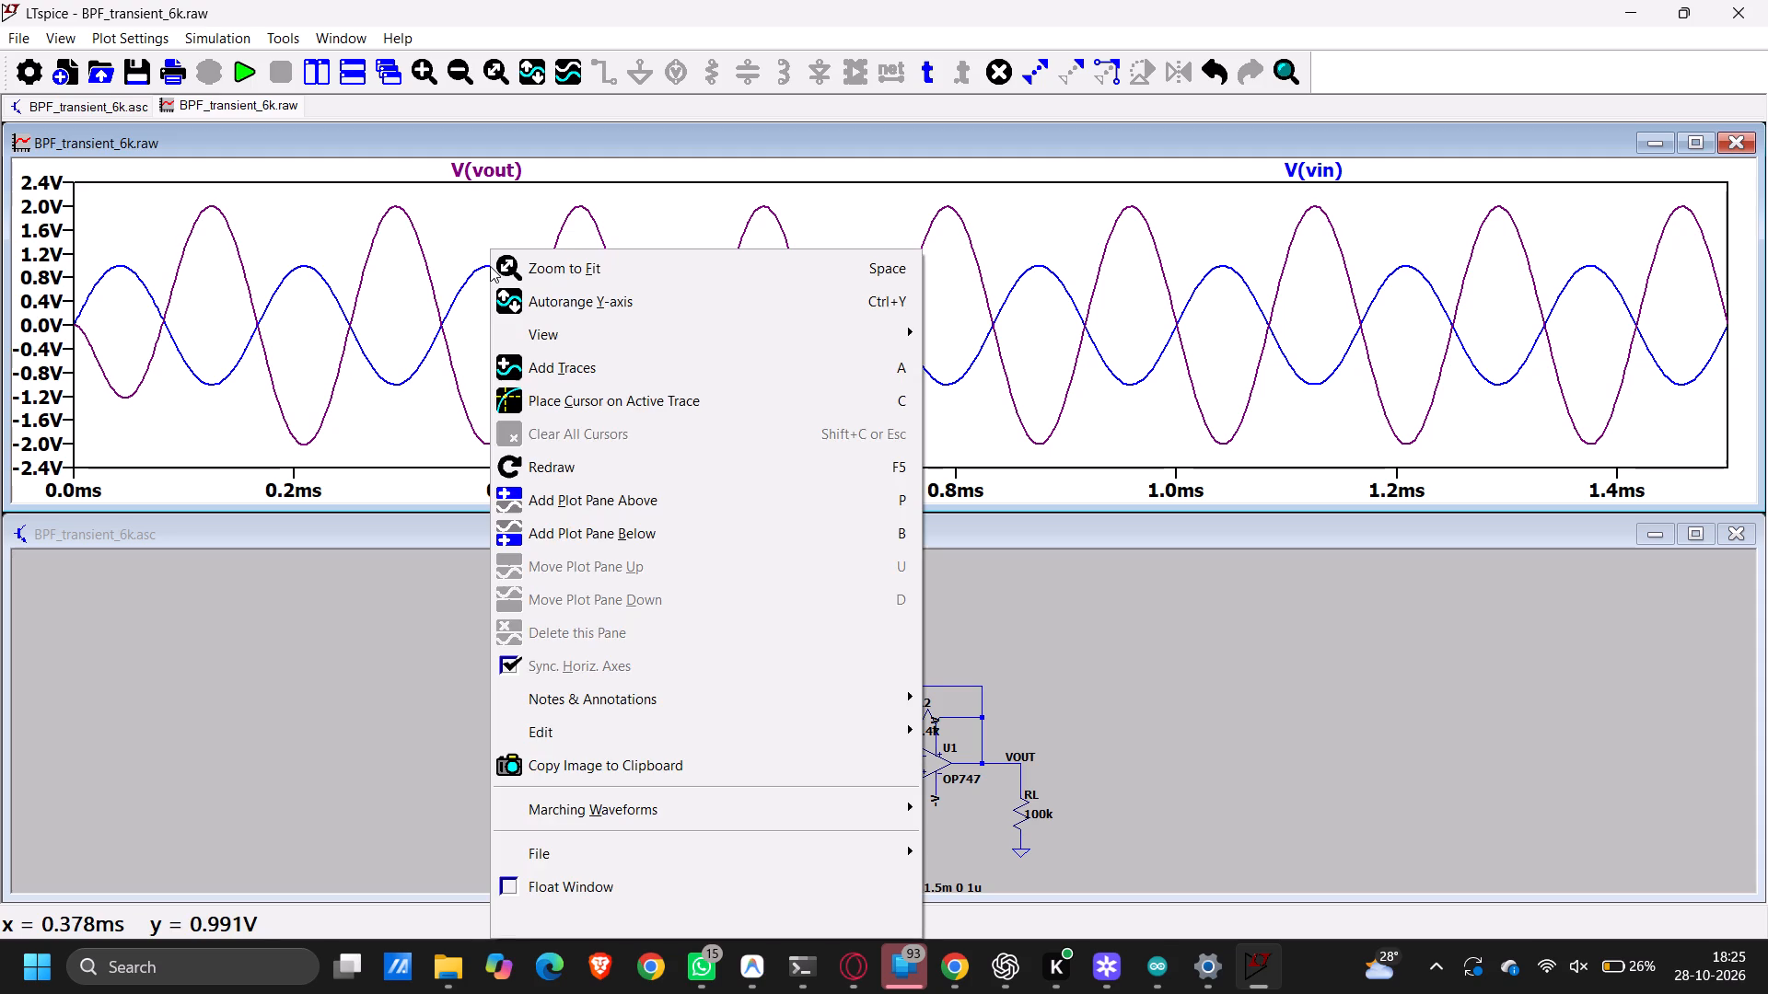
left_click(592, 404)
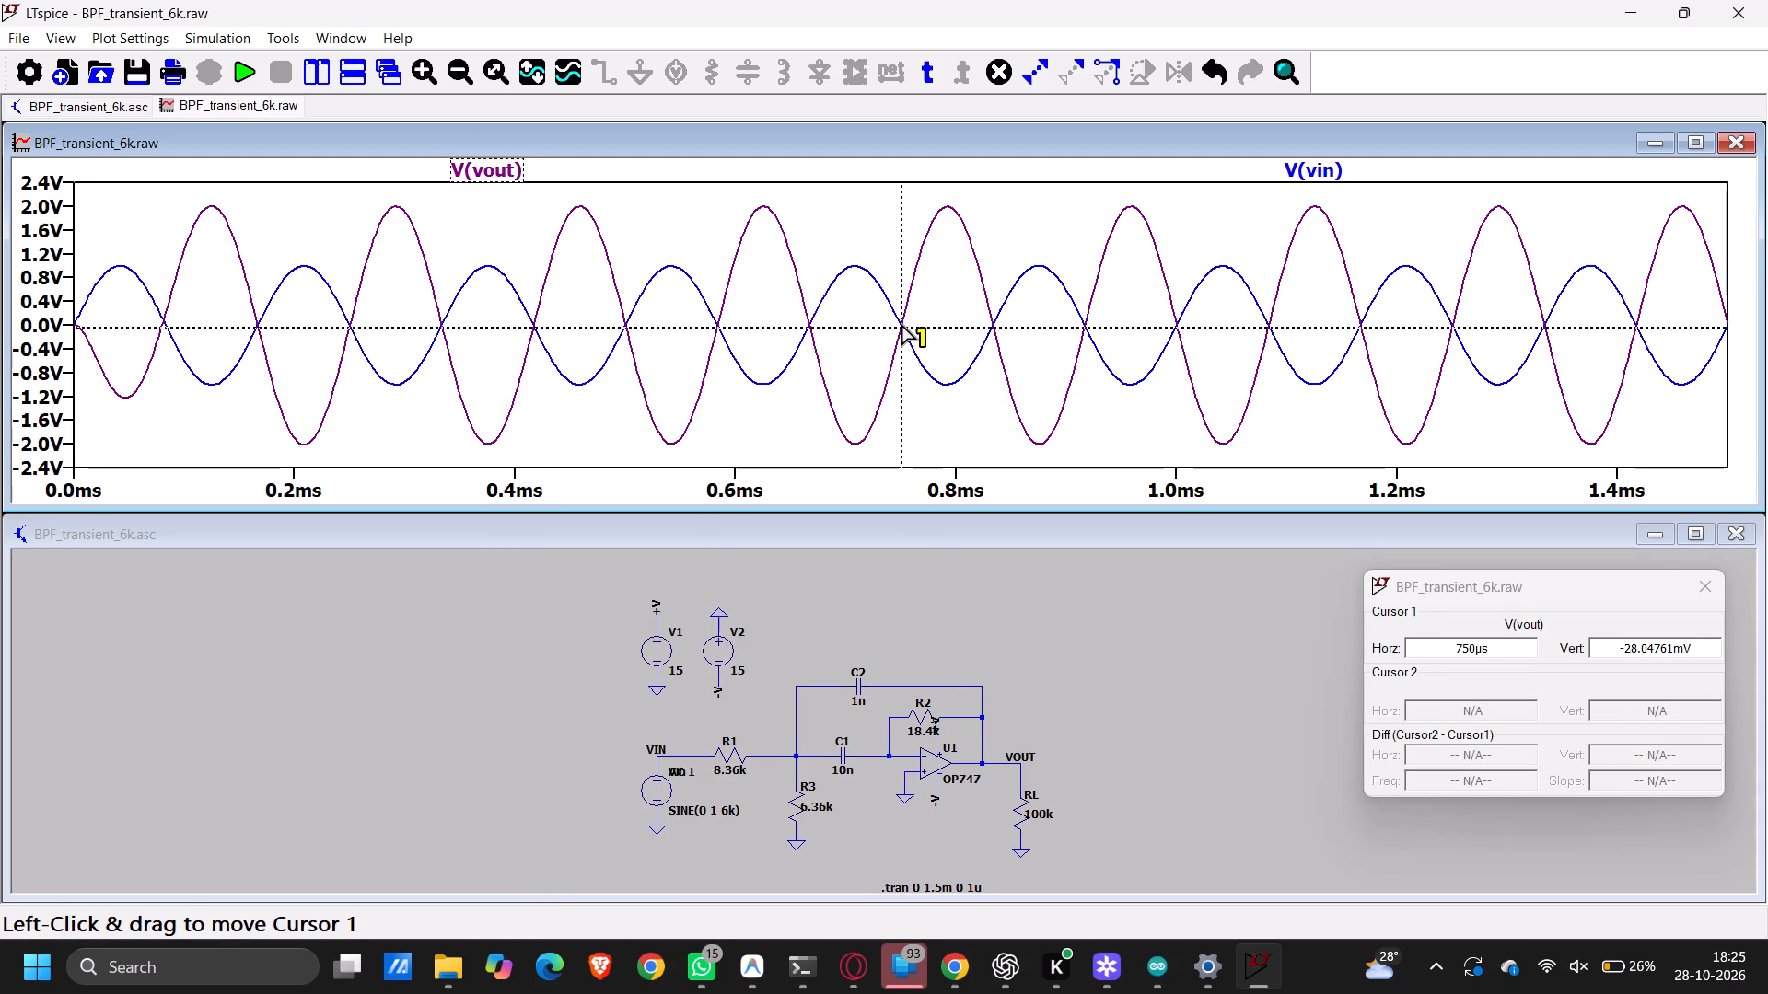
left_click_drag(901, 322, 961, 490)
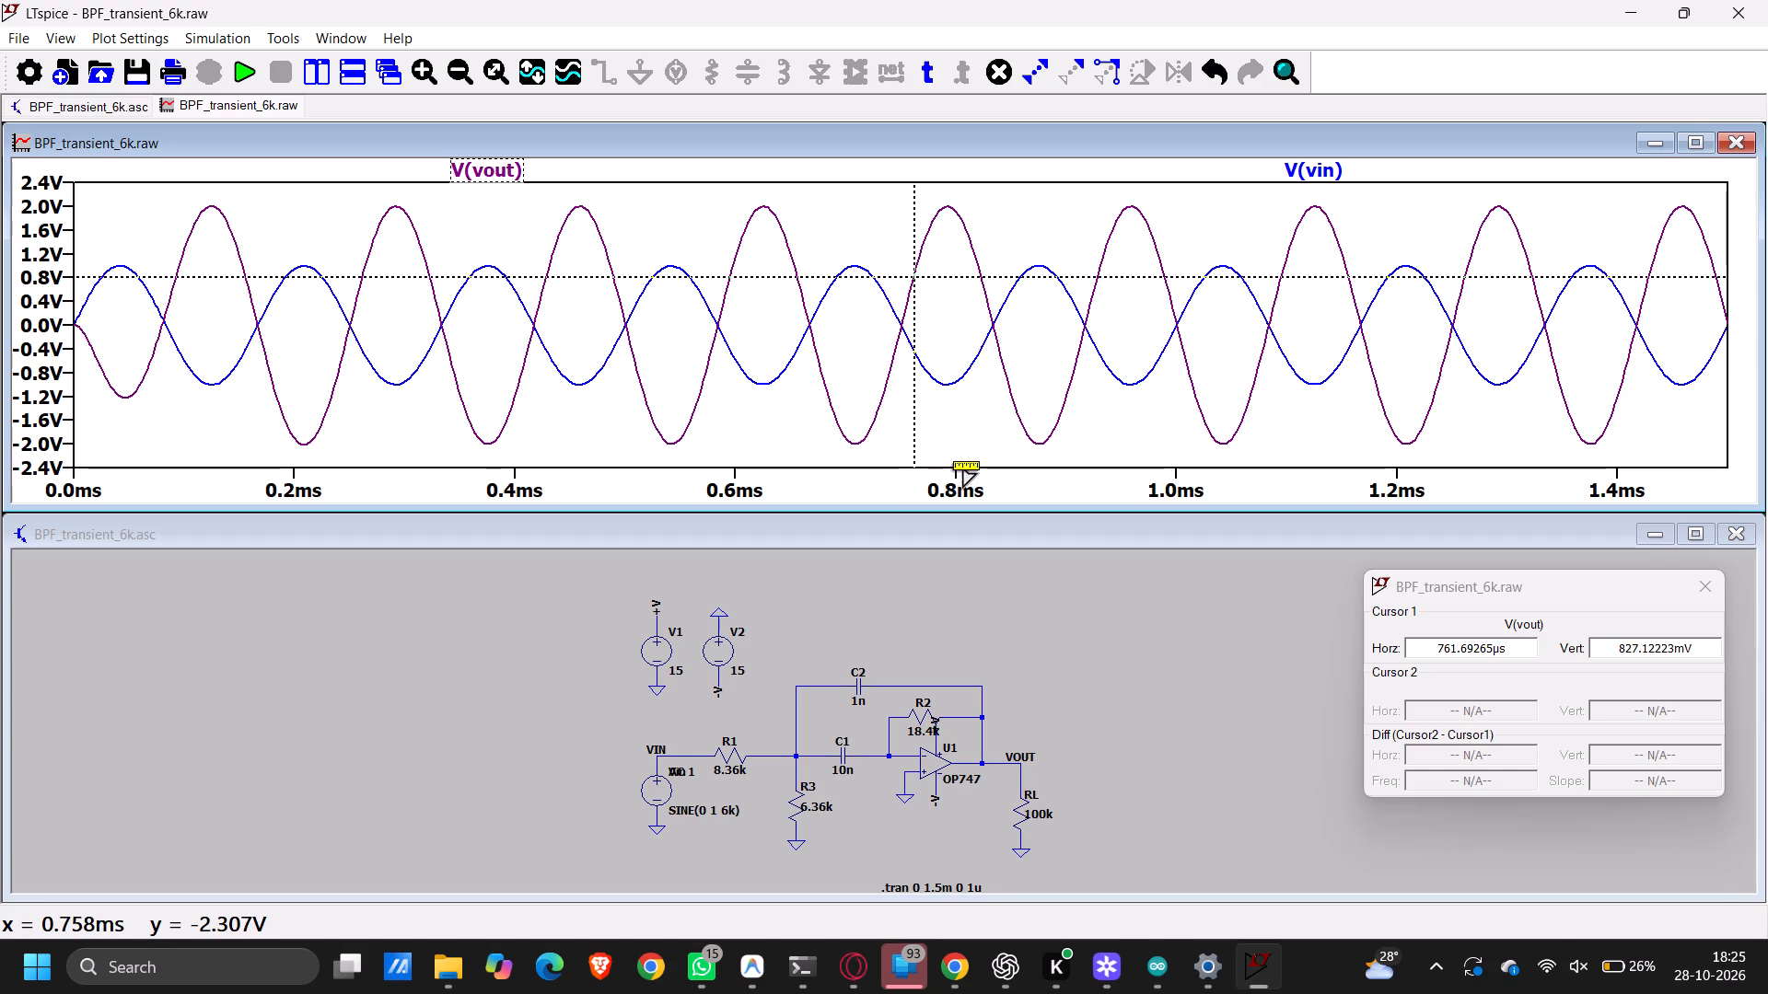
left_click_drag(961, 490, 1099, 329)
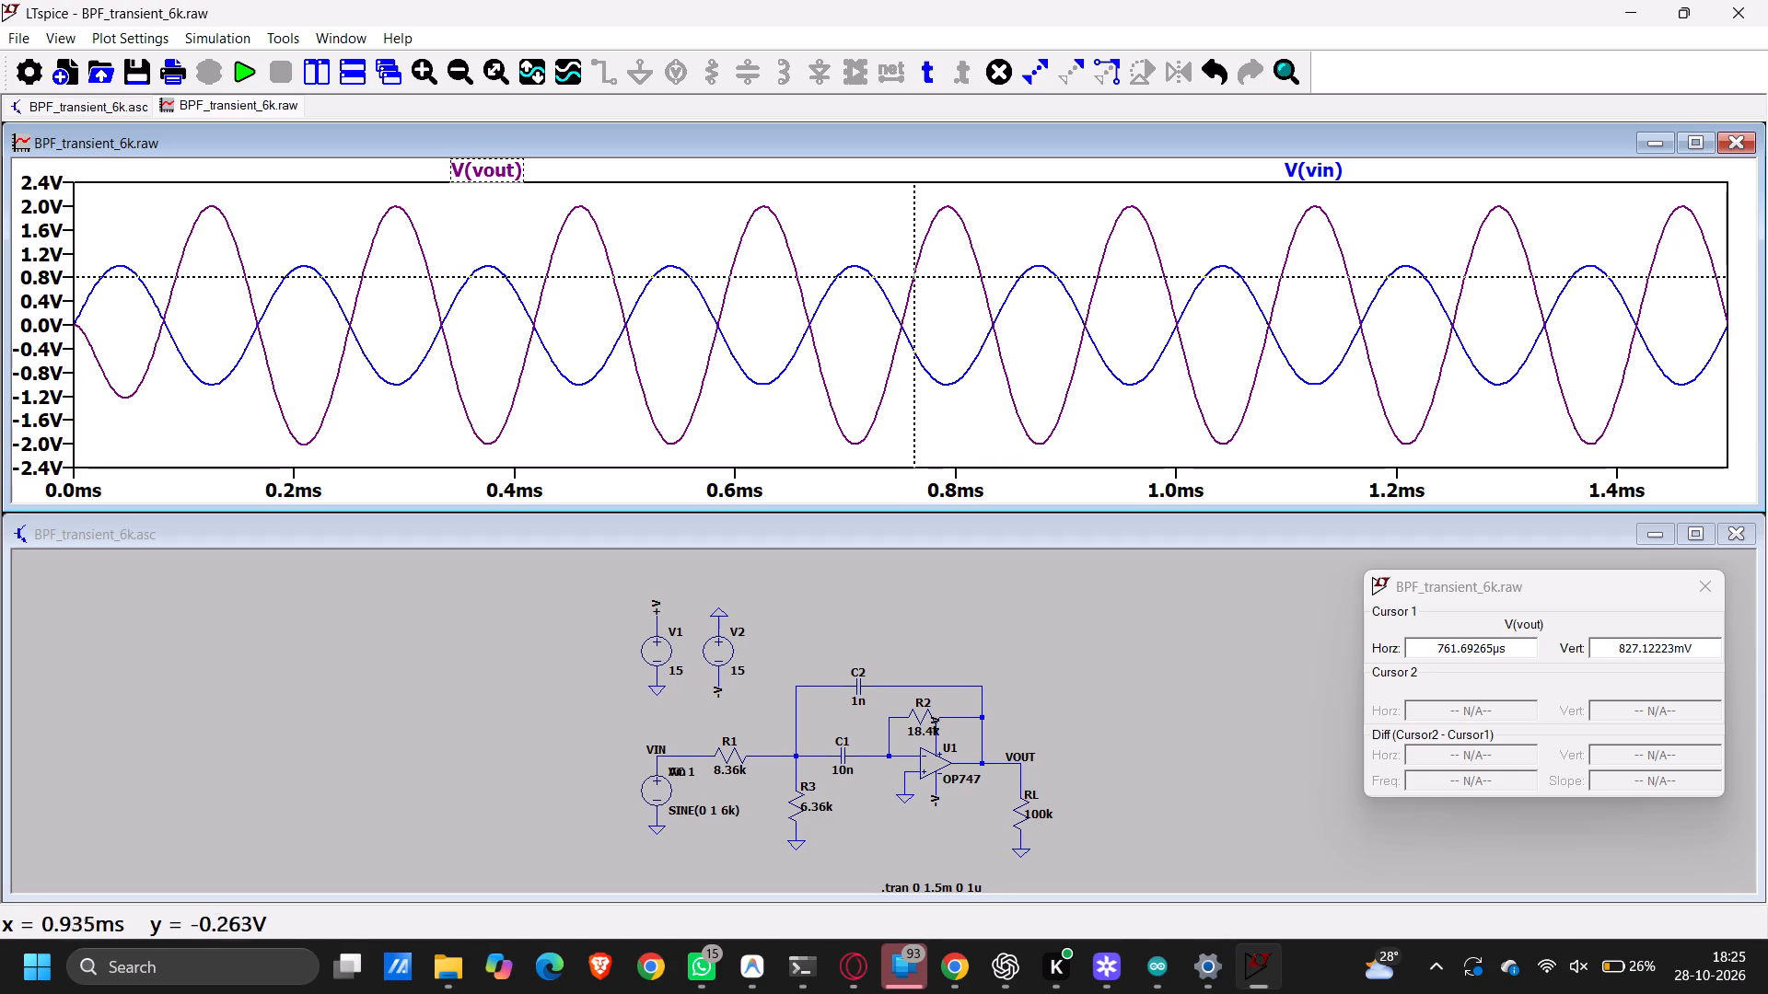
left_click_drag(1099, 329, 951, 226)
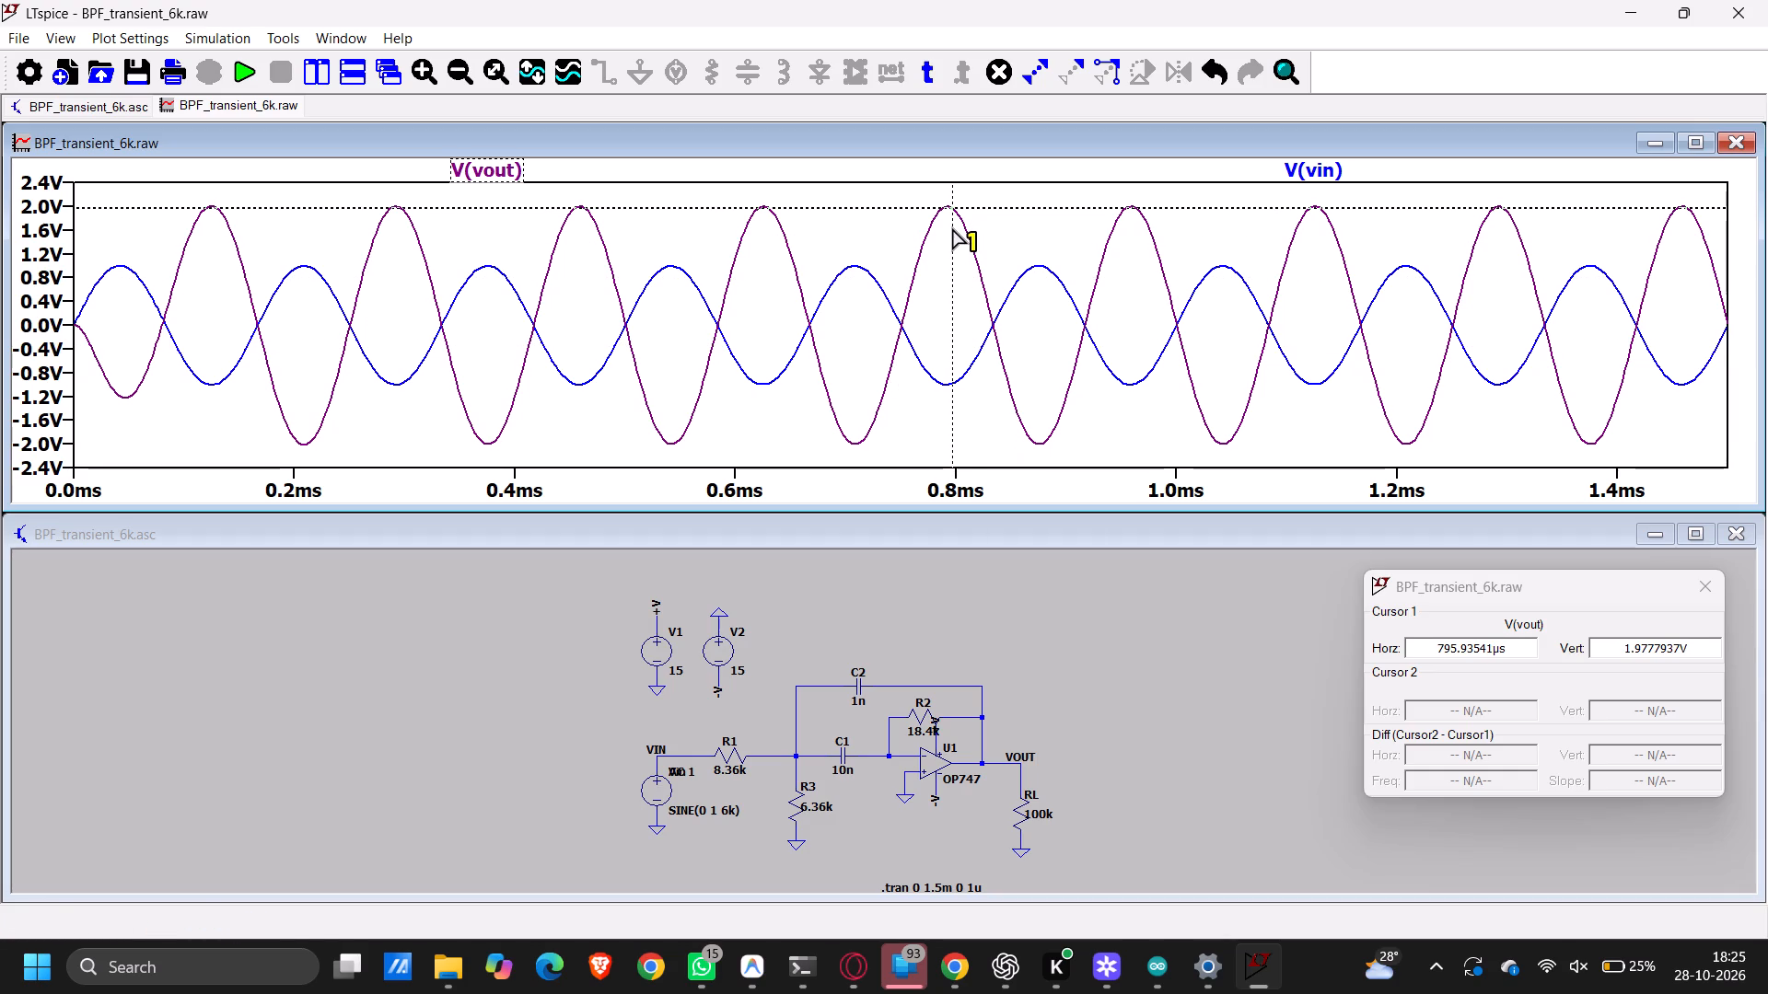
left_click_drag(951, 226, 943, 225)
left_click_drag(943, 225, 946, 225)
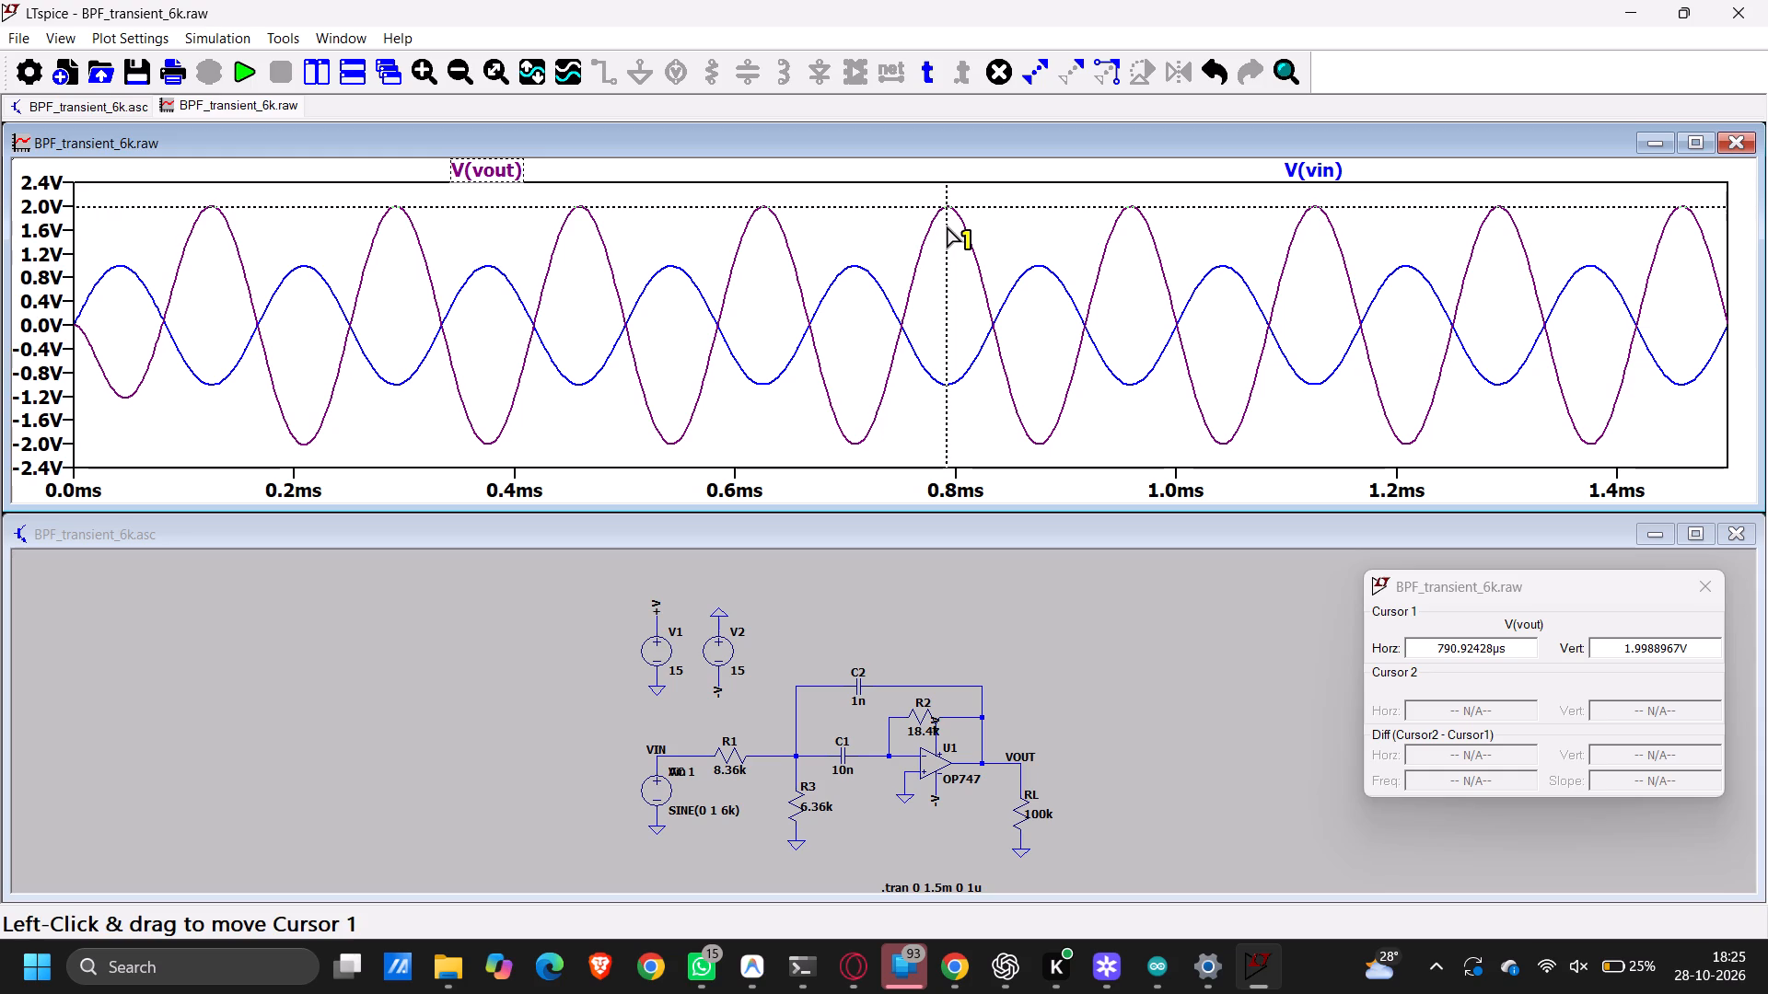
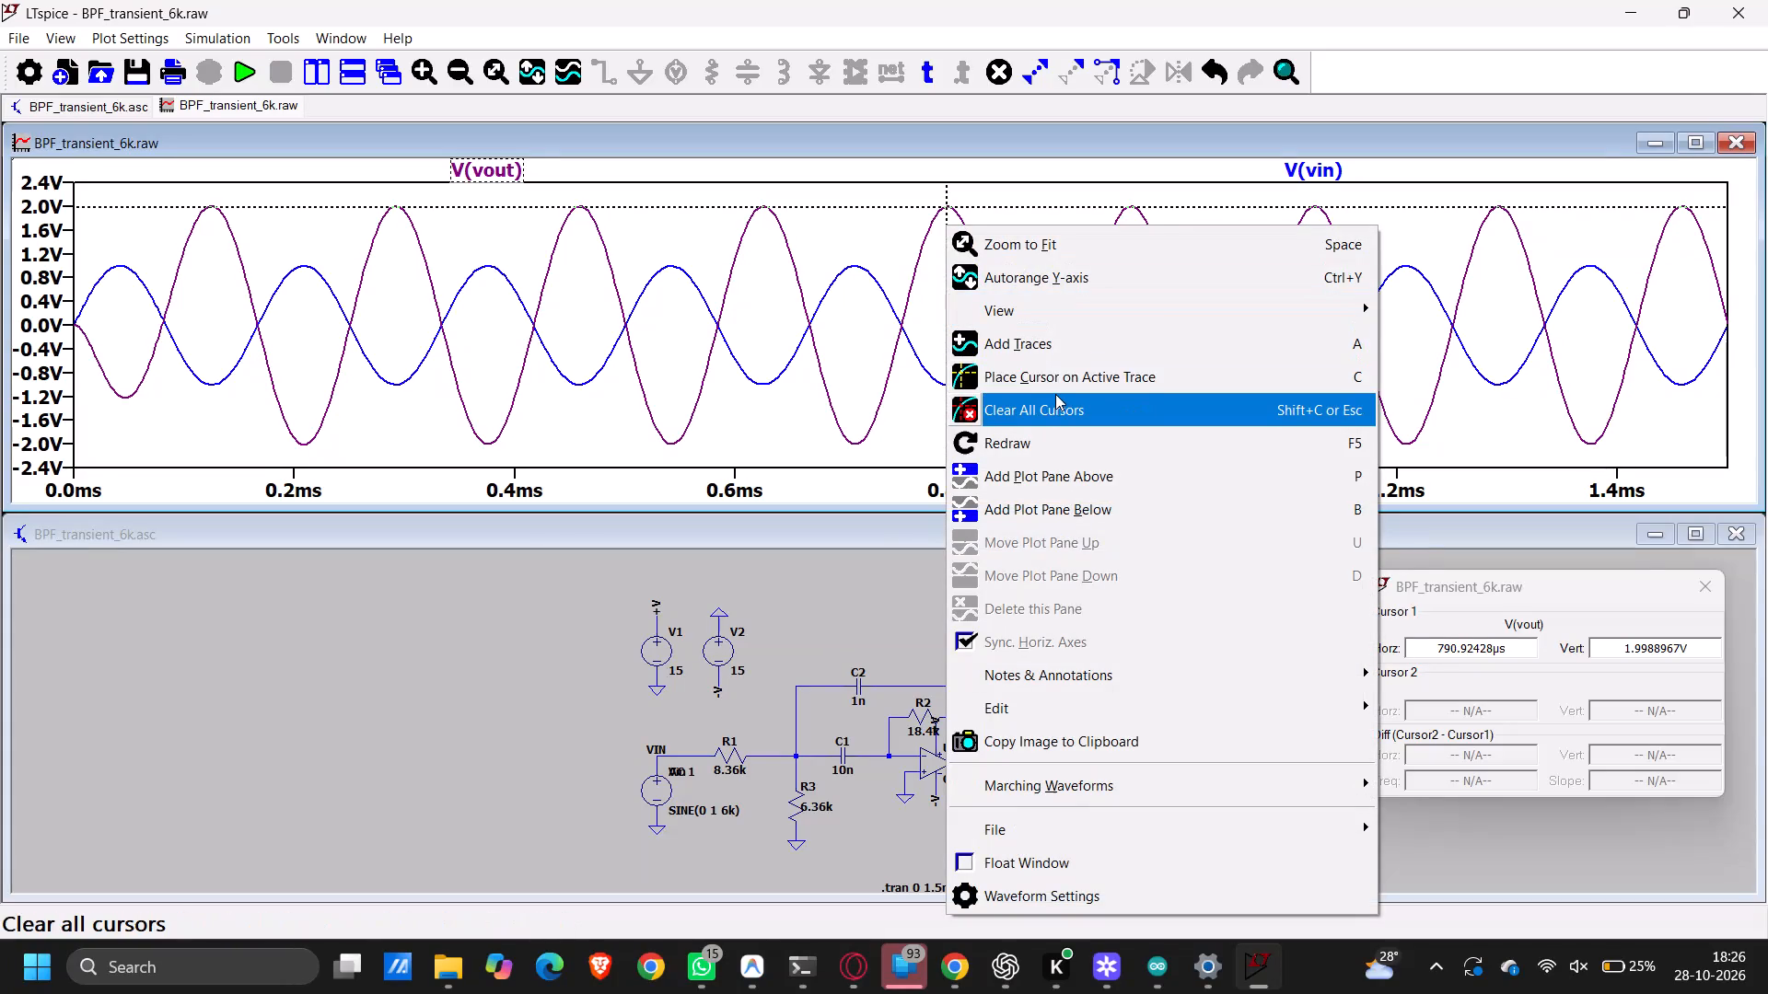
Place a second cursor on the active V(vout) trace to compare it with cursor 1, and close the cursor readout.
left_click(1076, 381)
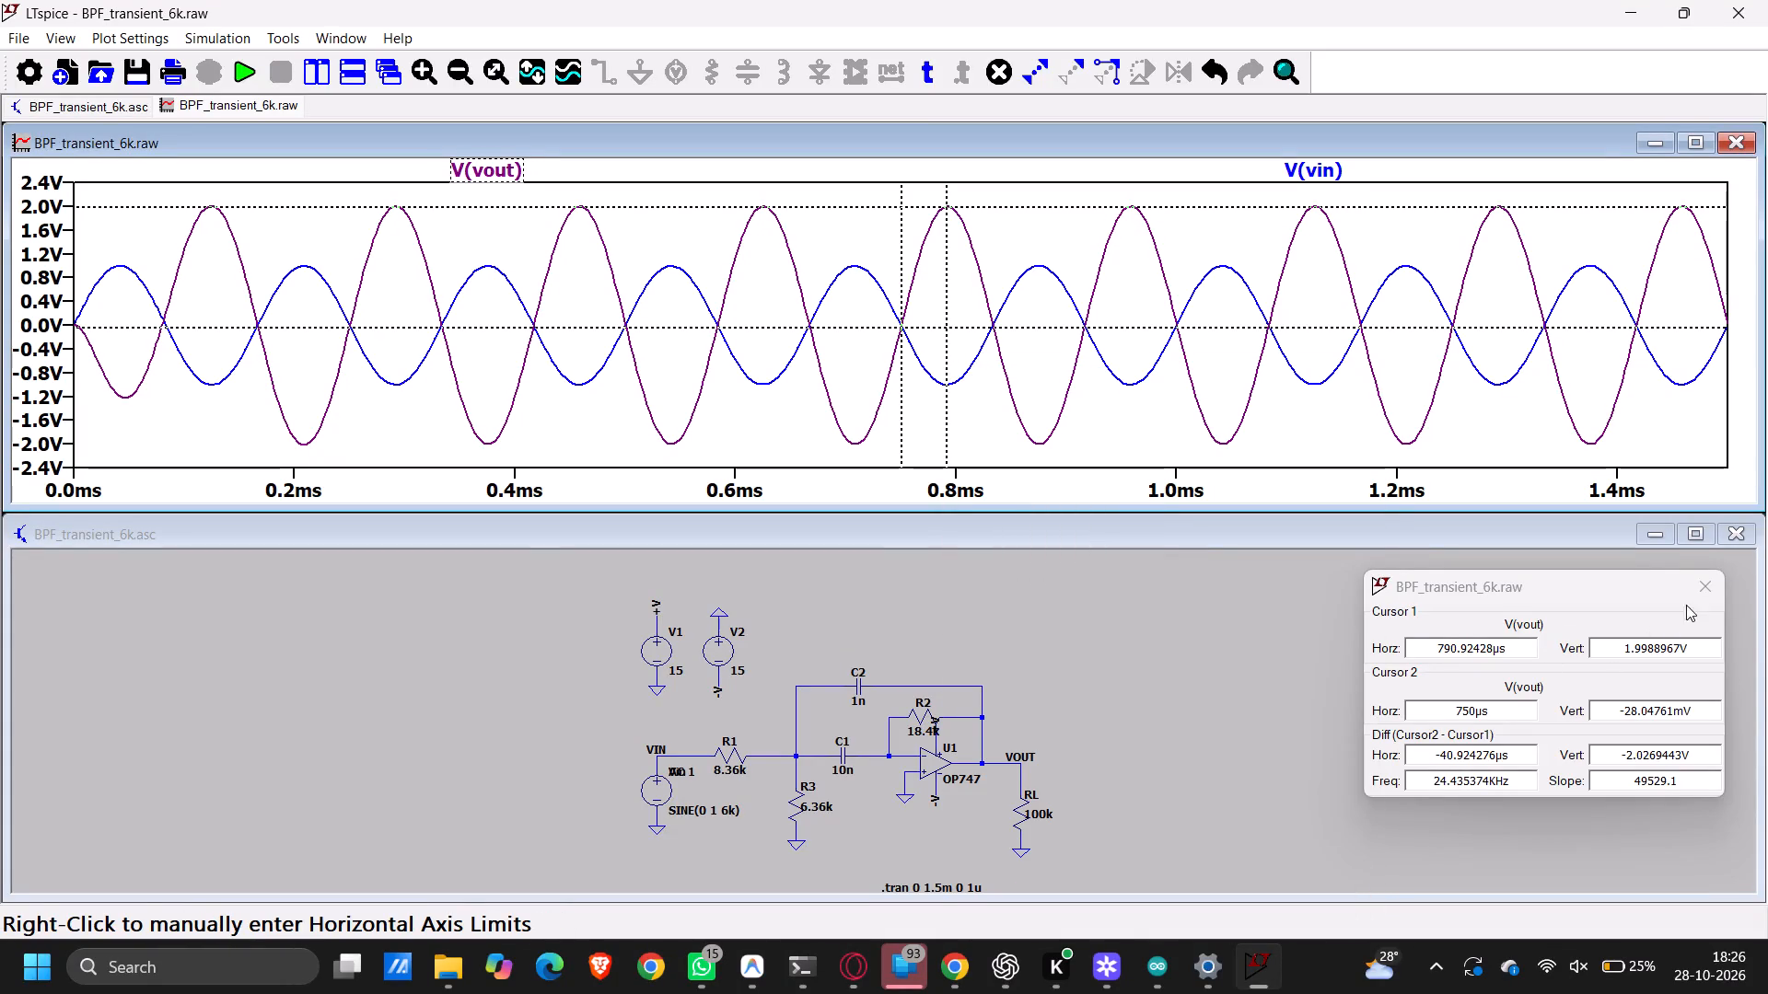
left_click(1698, 587)
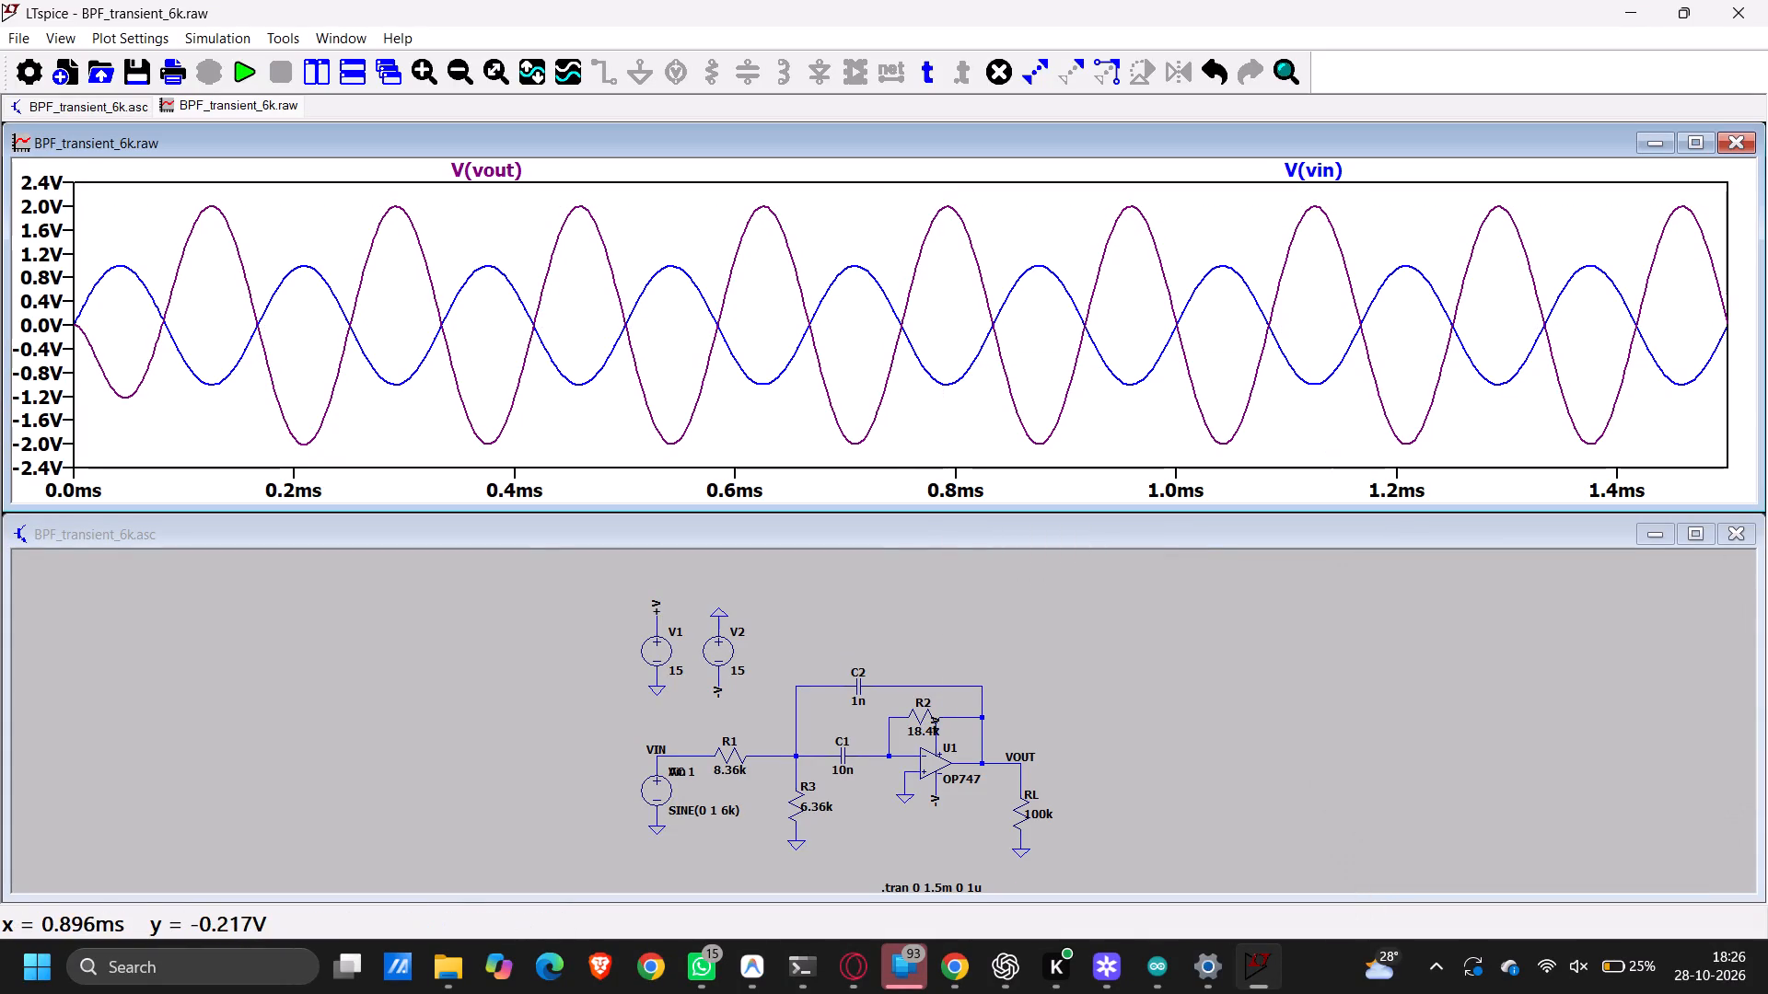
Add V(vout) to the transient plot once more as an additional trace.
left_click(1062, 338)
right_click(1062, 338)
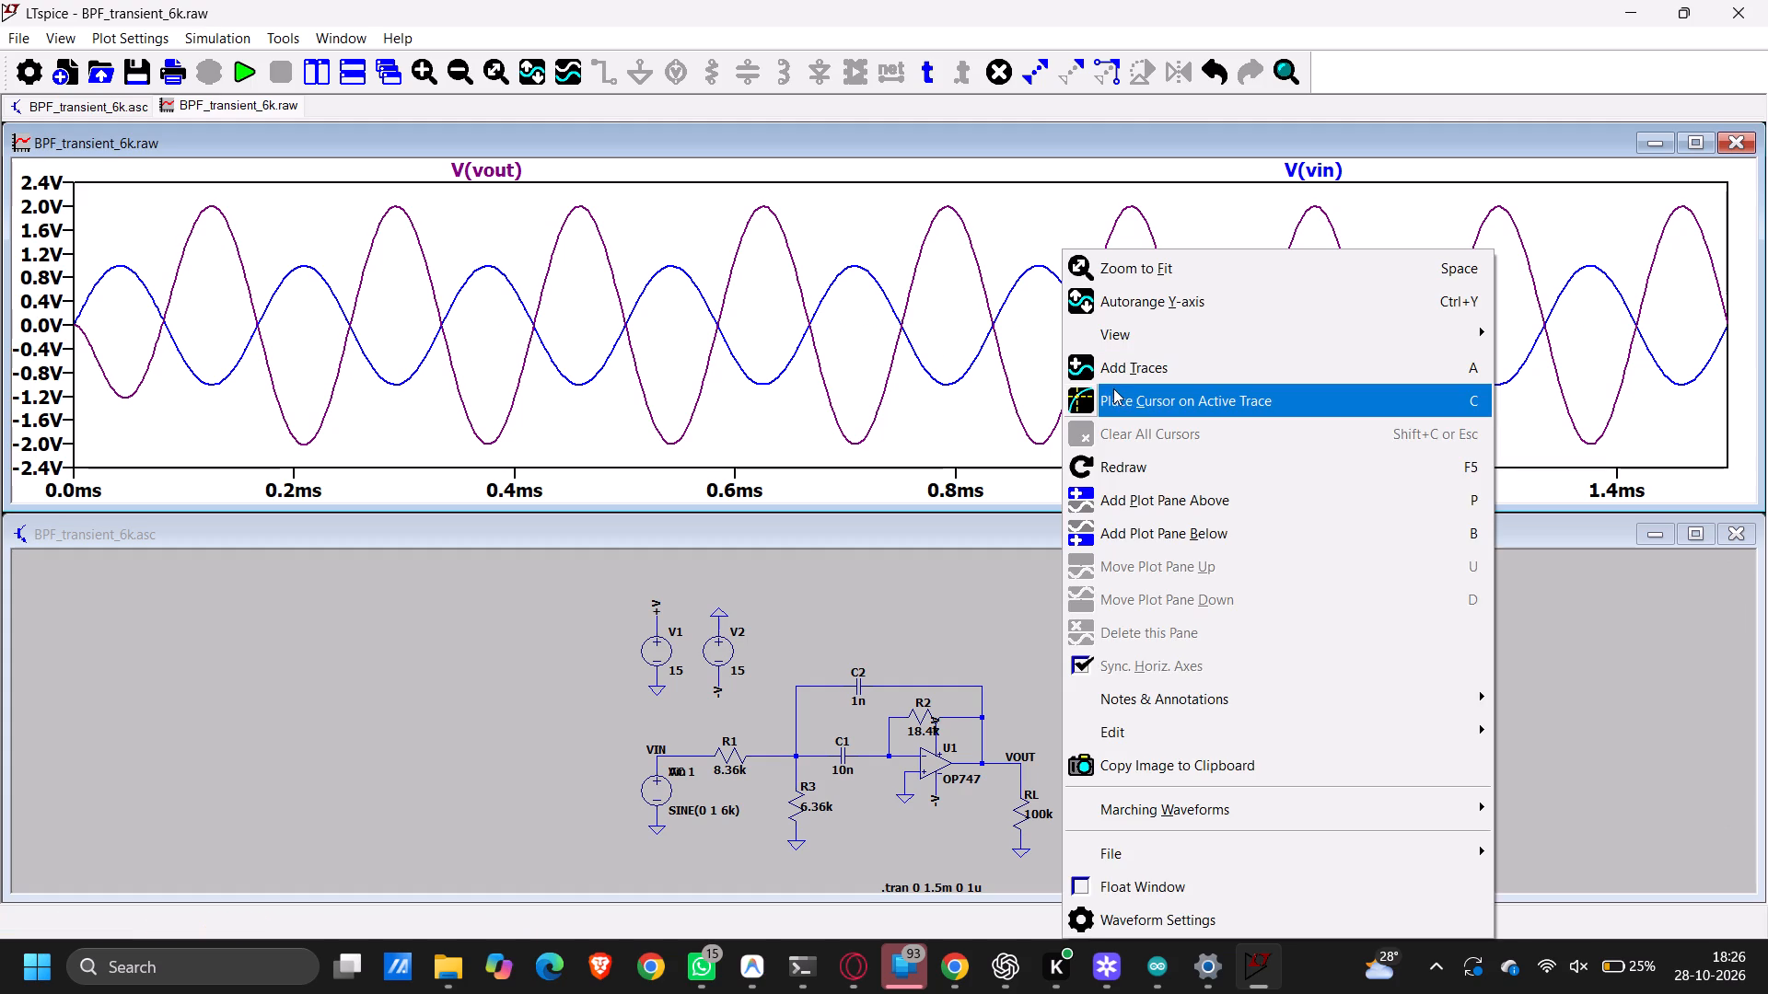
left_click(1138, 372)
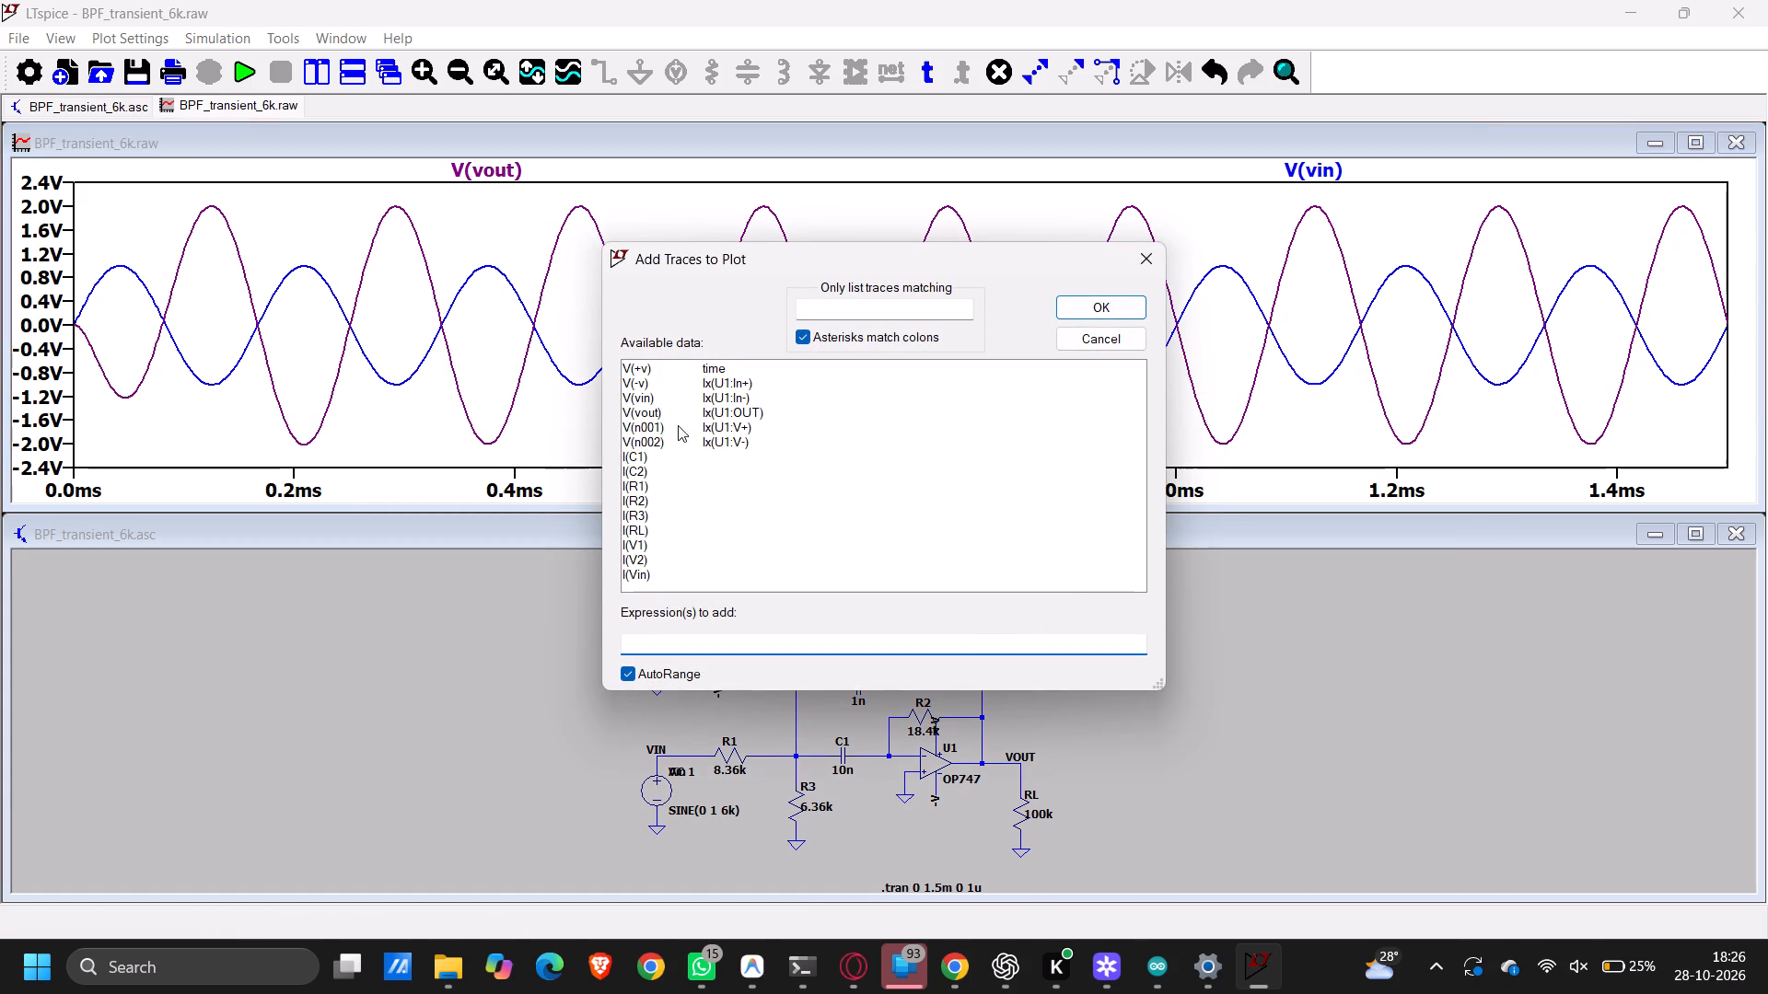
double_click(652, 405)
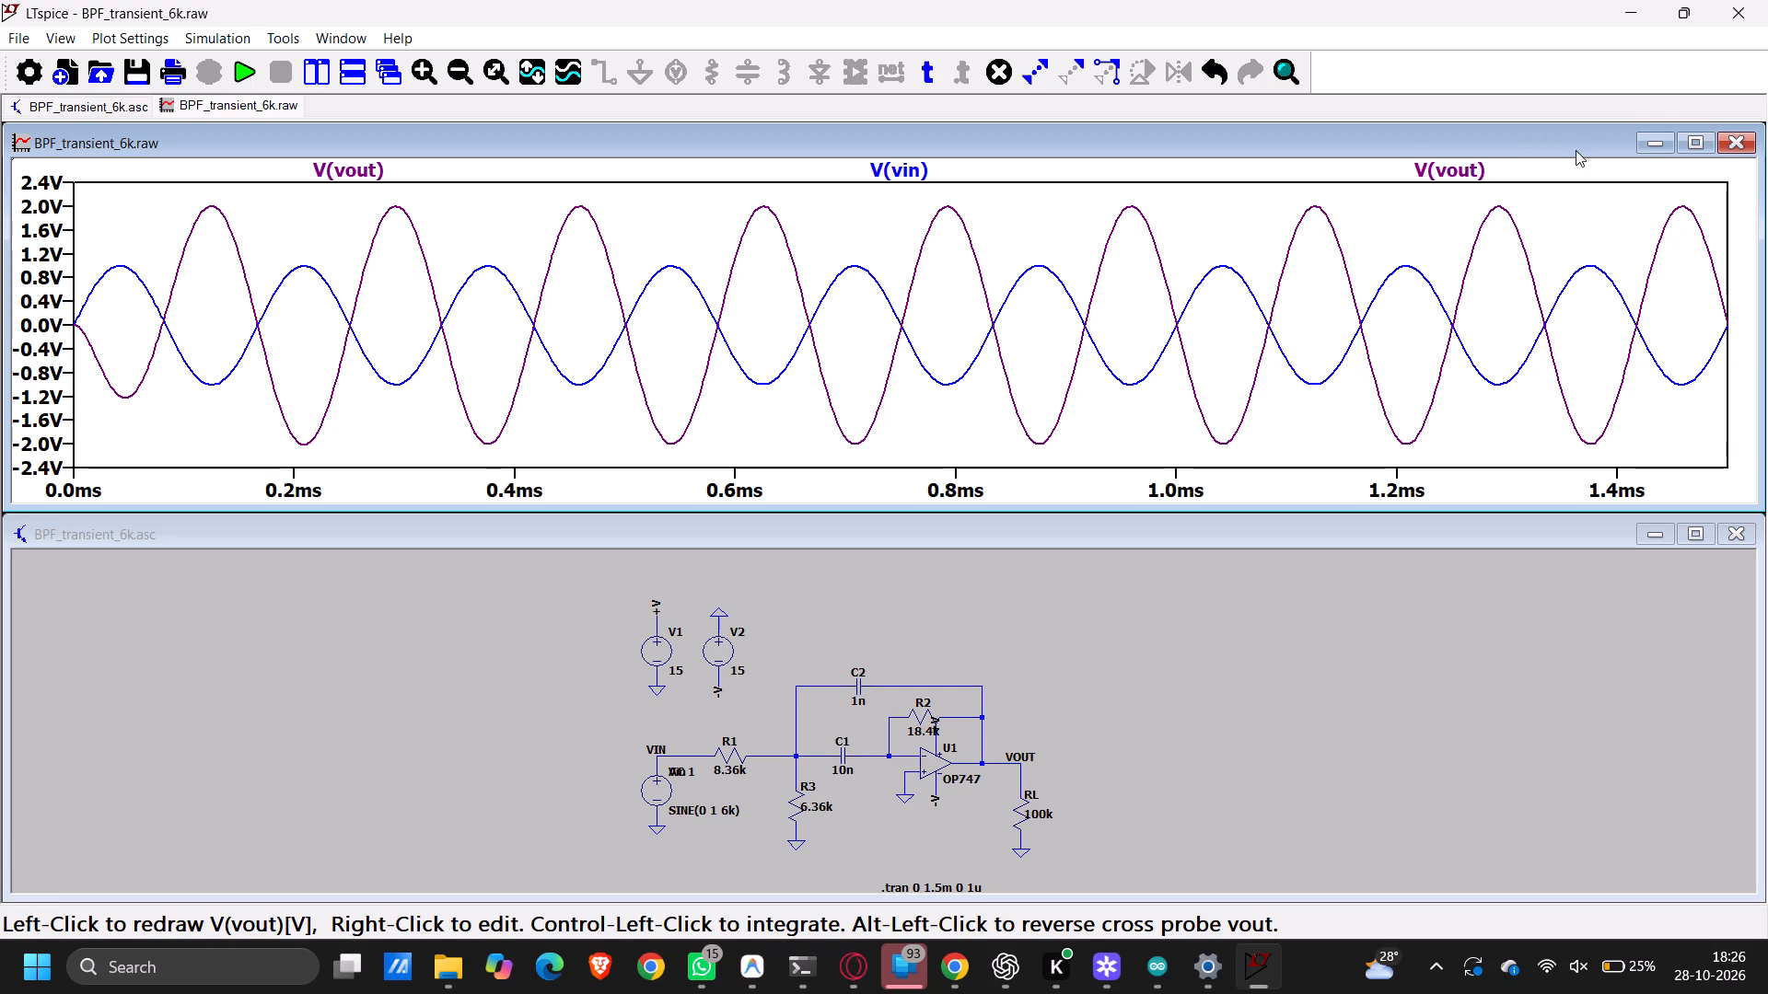
Close the waveform plot, rerun the 6k transient simulation, and plot only the voltage at the VOUT node.
left_click(1736, 152)
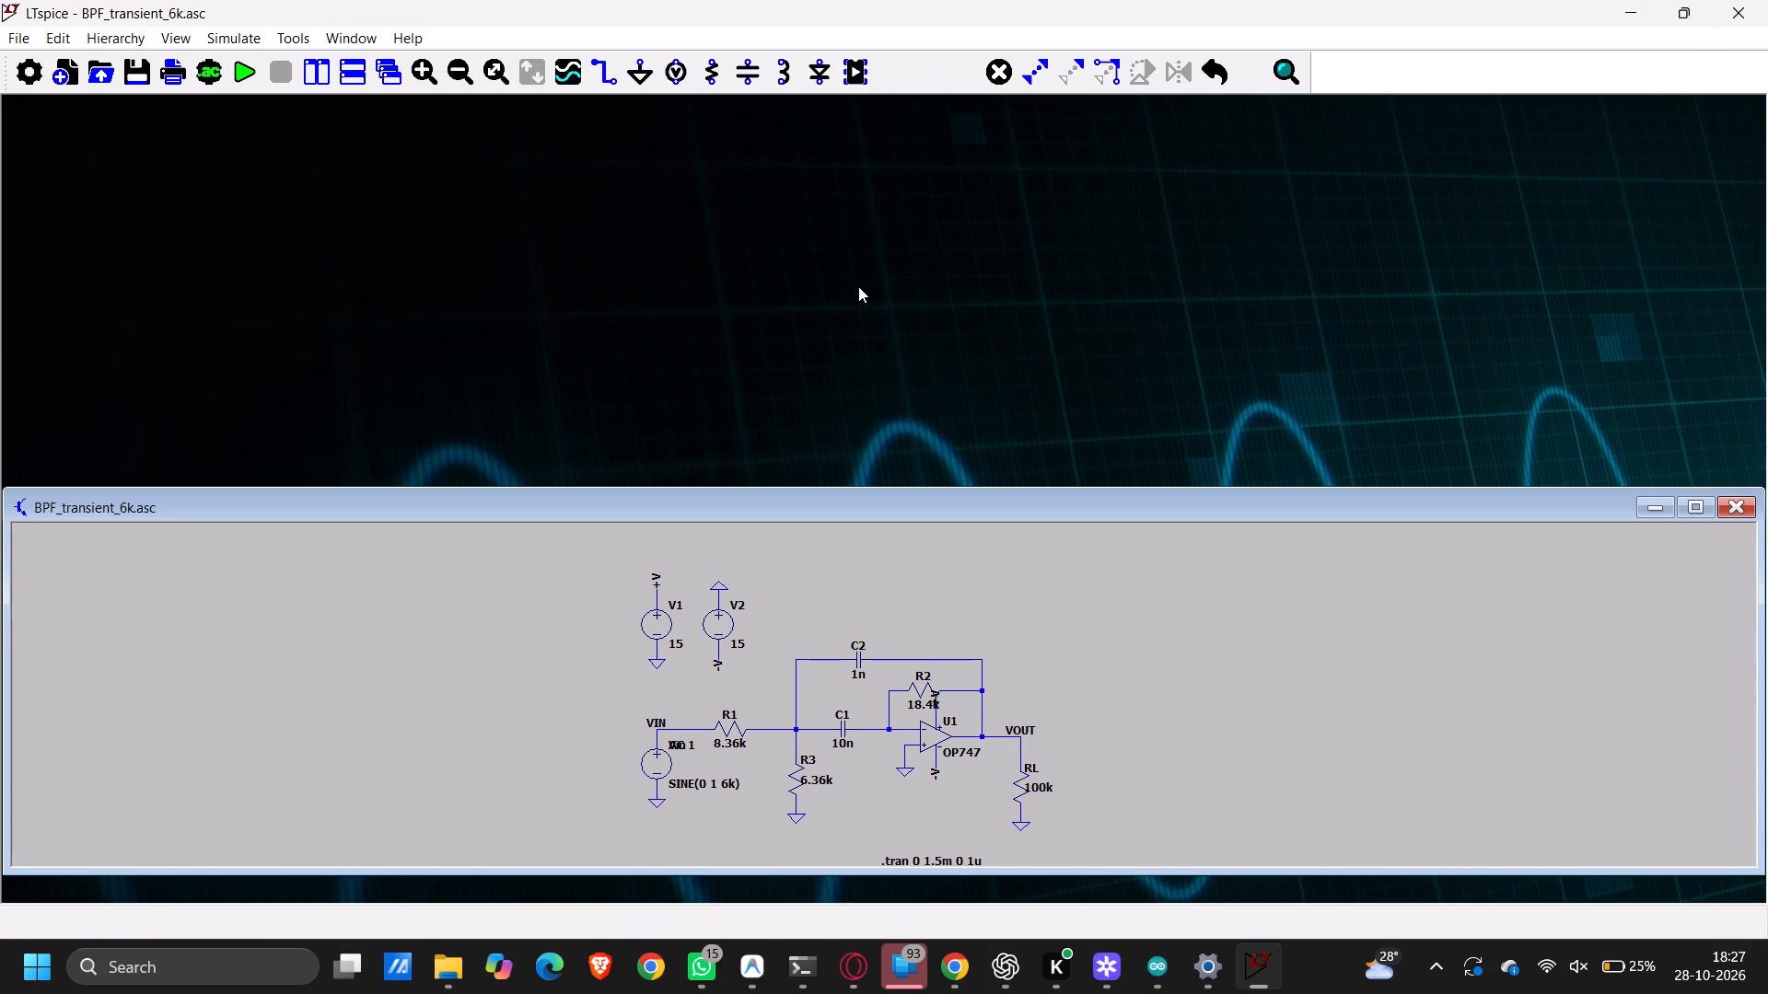
left_click(239, 72)
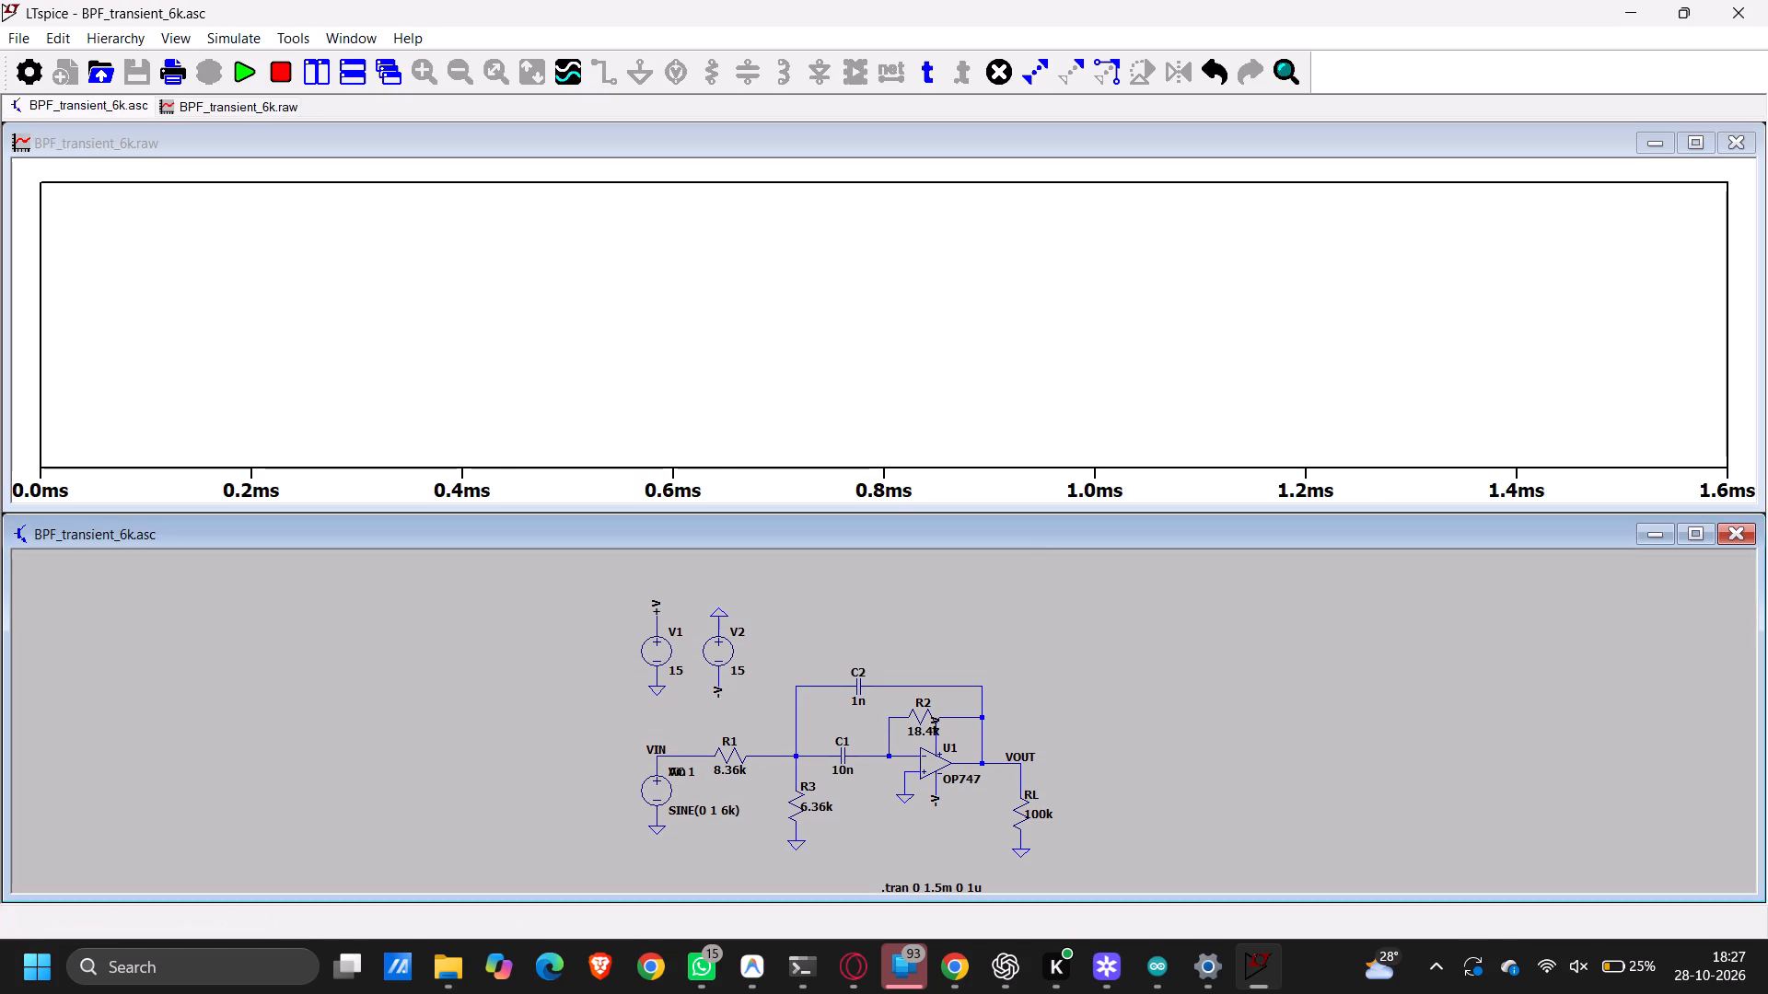
left_click(1021, 759)
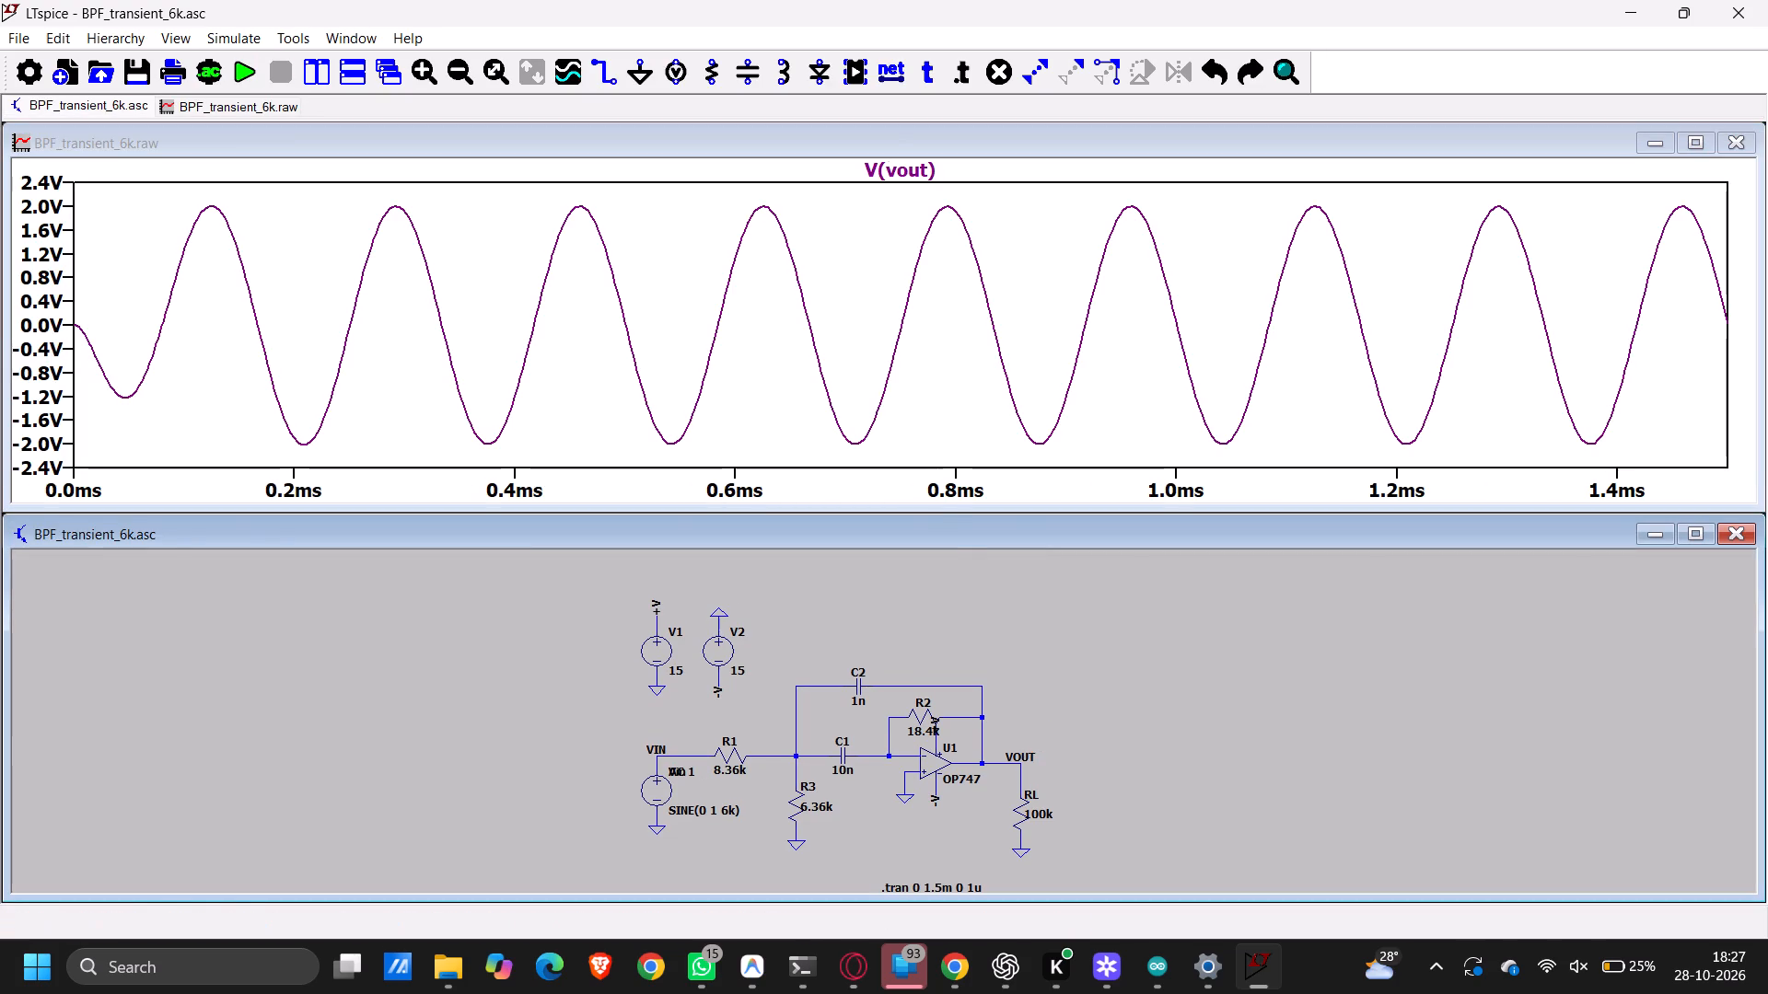
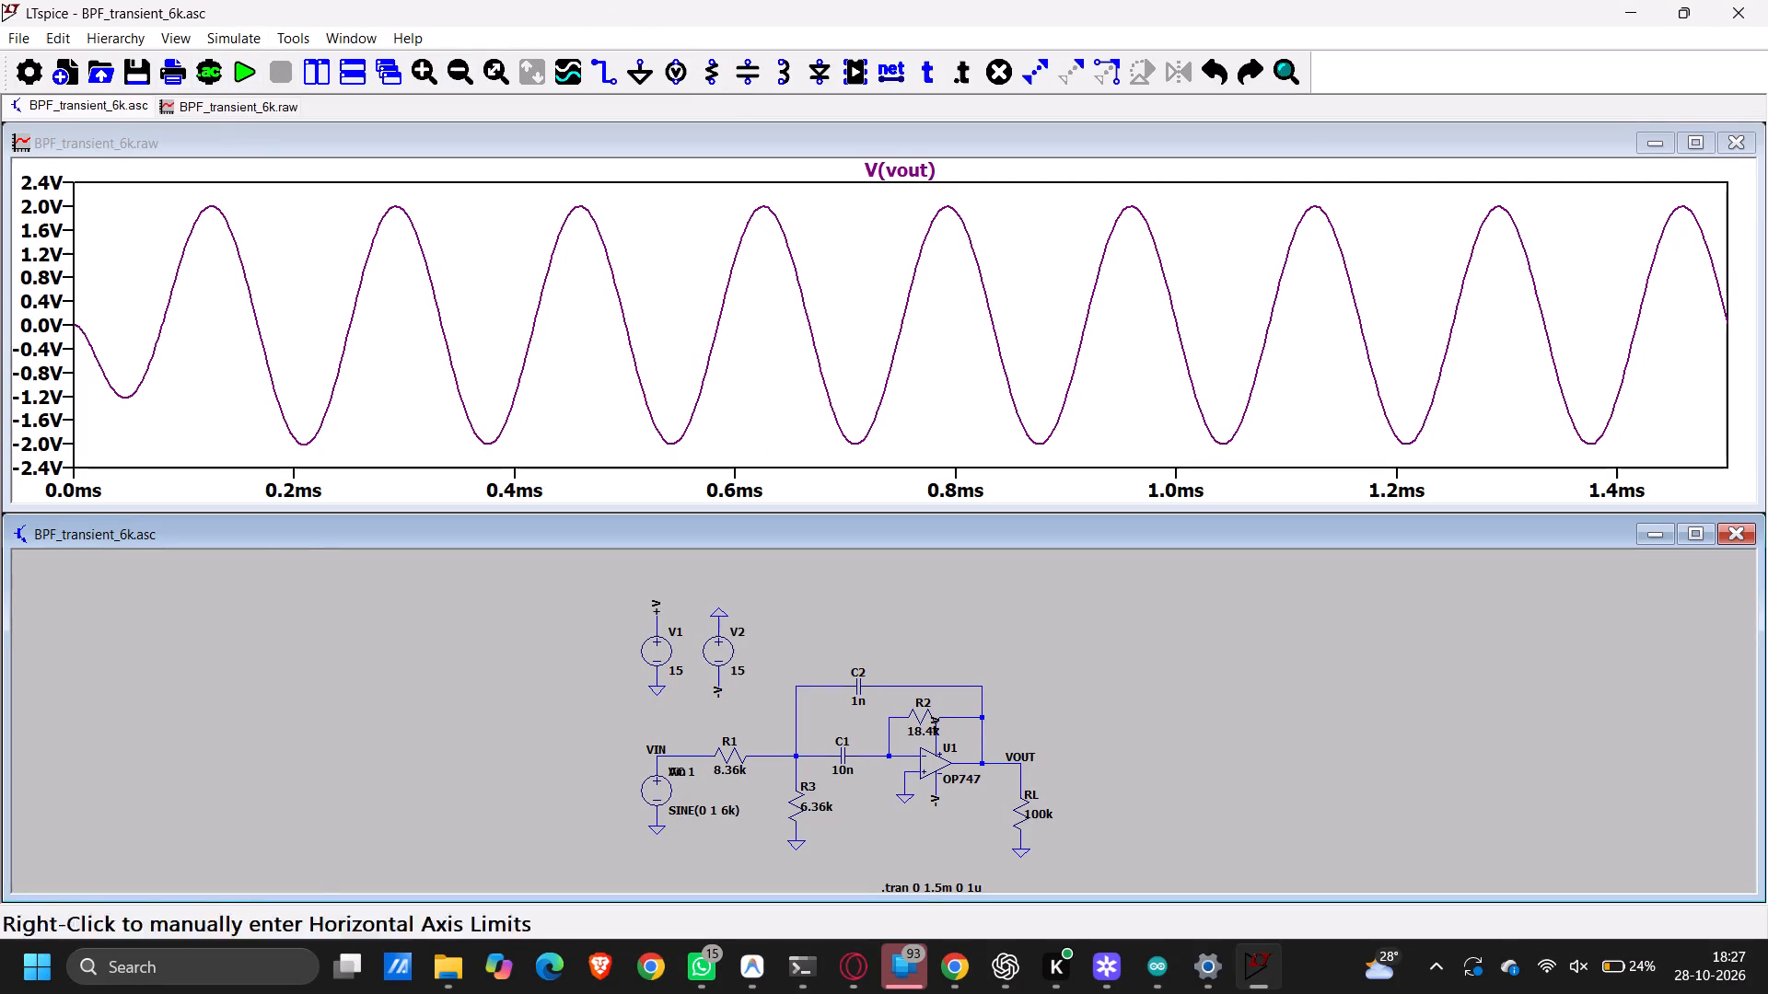
Add the voltage at the VIN node to the transient plot.
left_click(657, 748)
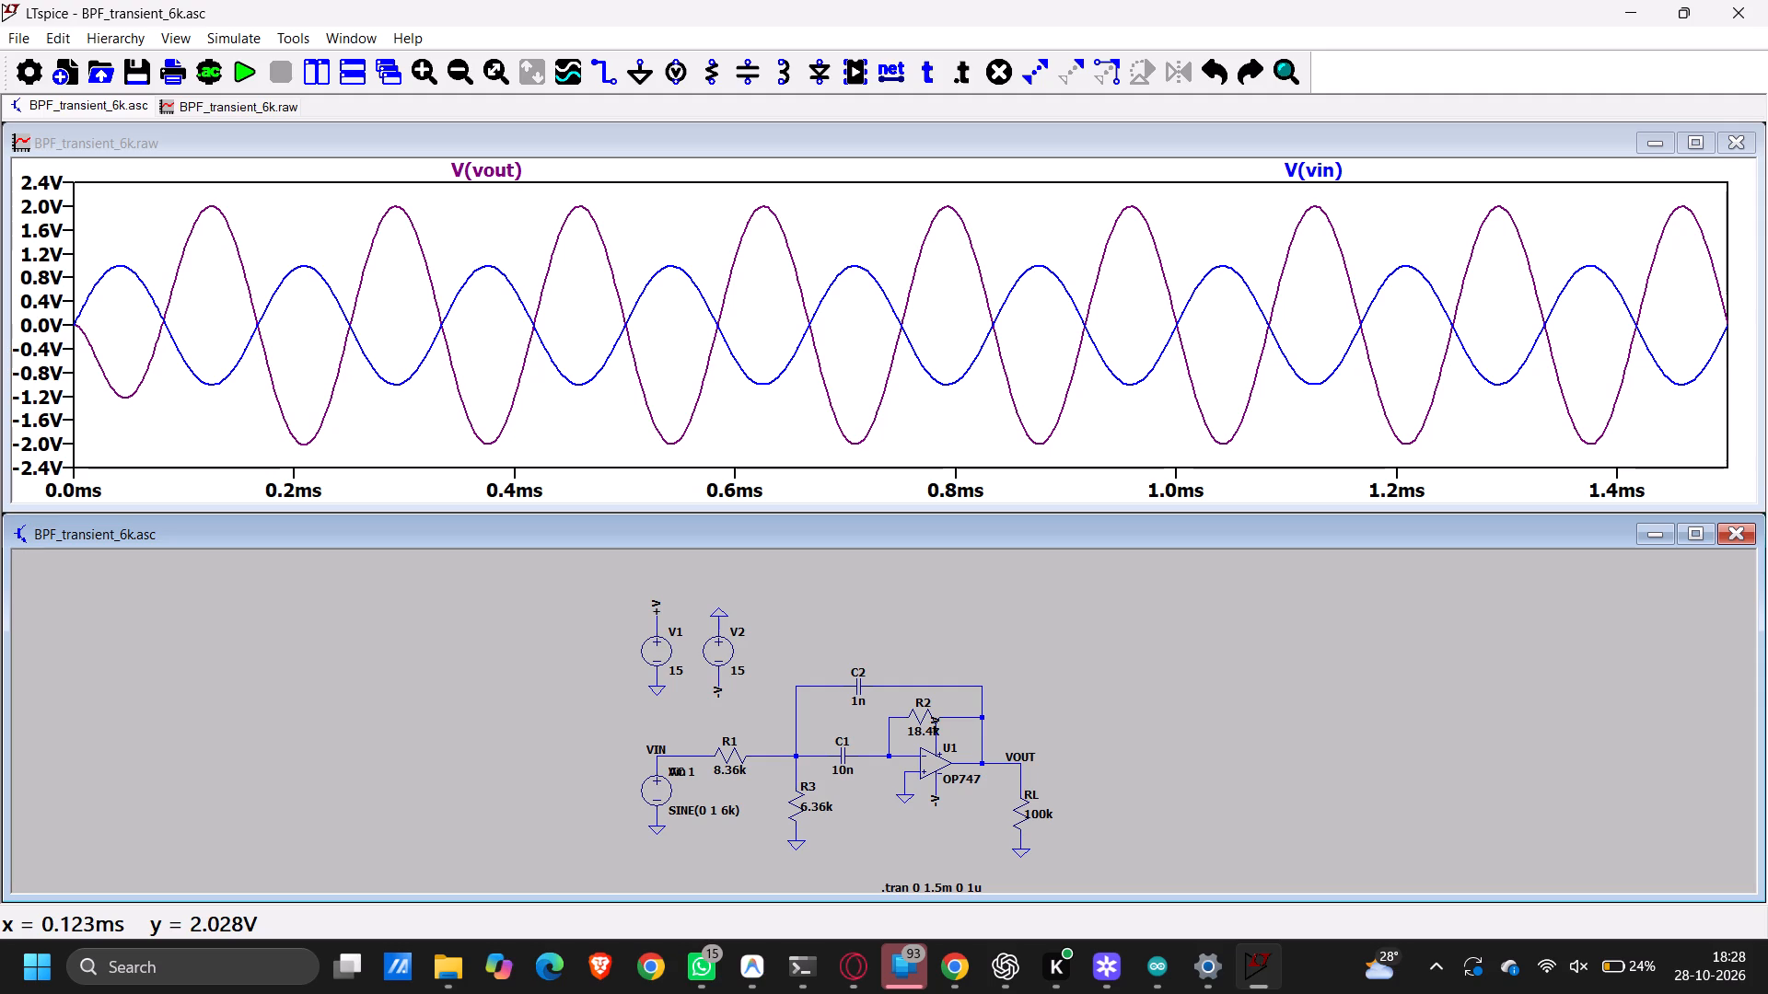
Capture a screenshot of the V(vout) and V(vin) waveforms together with the filter schematic below them.
key("shift+super+s")
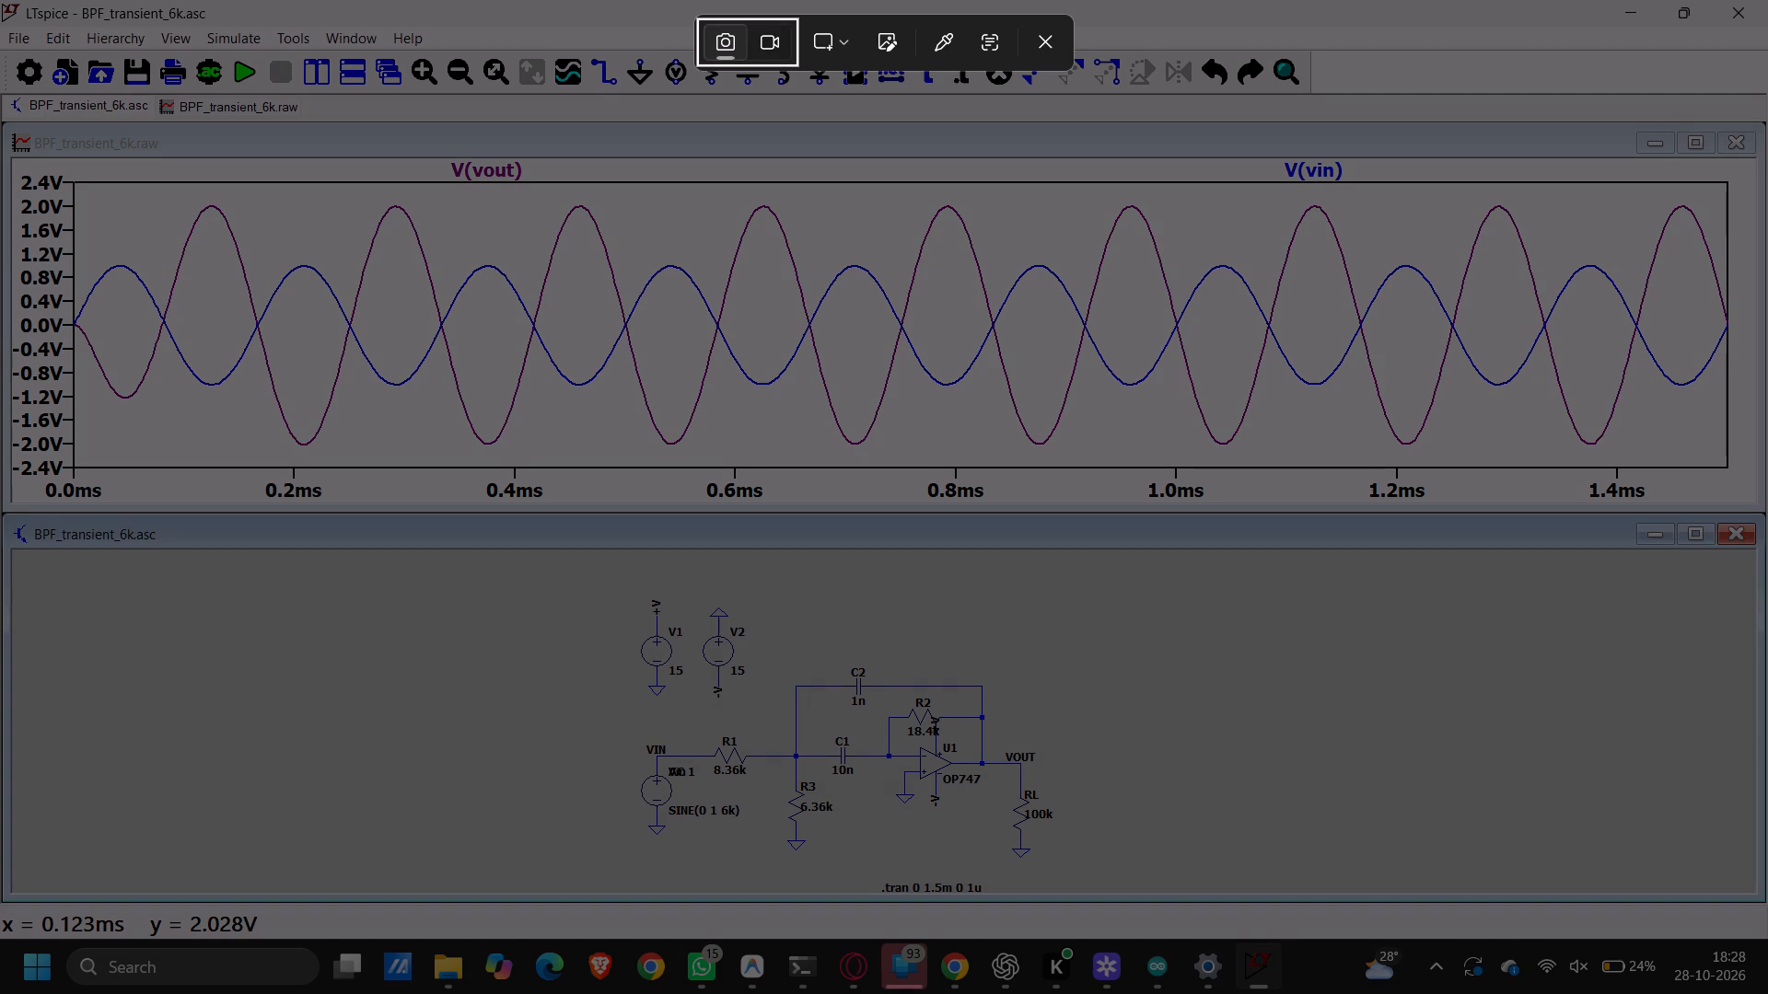
left_click_drag(0, 118, 1767, 949)
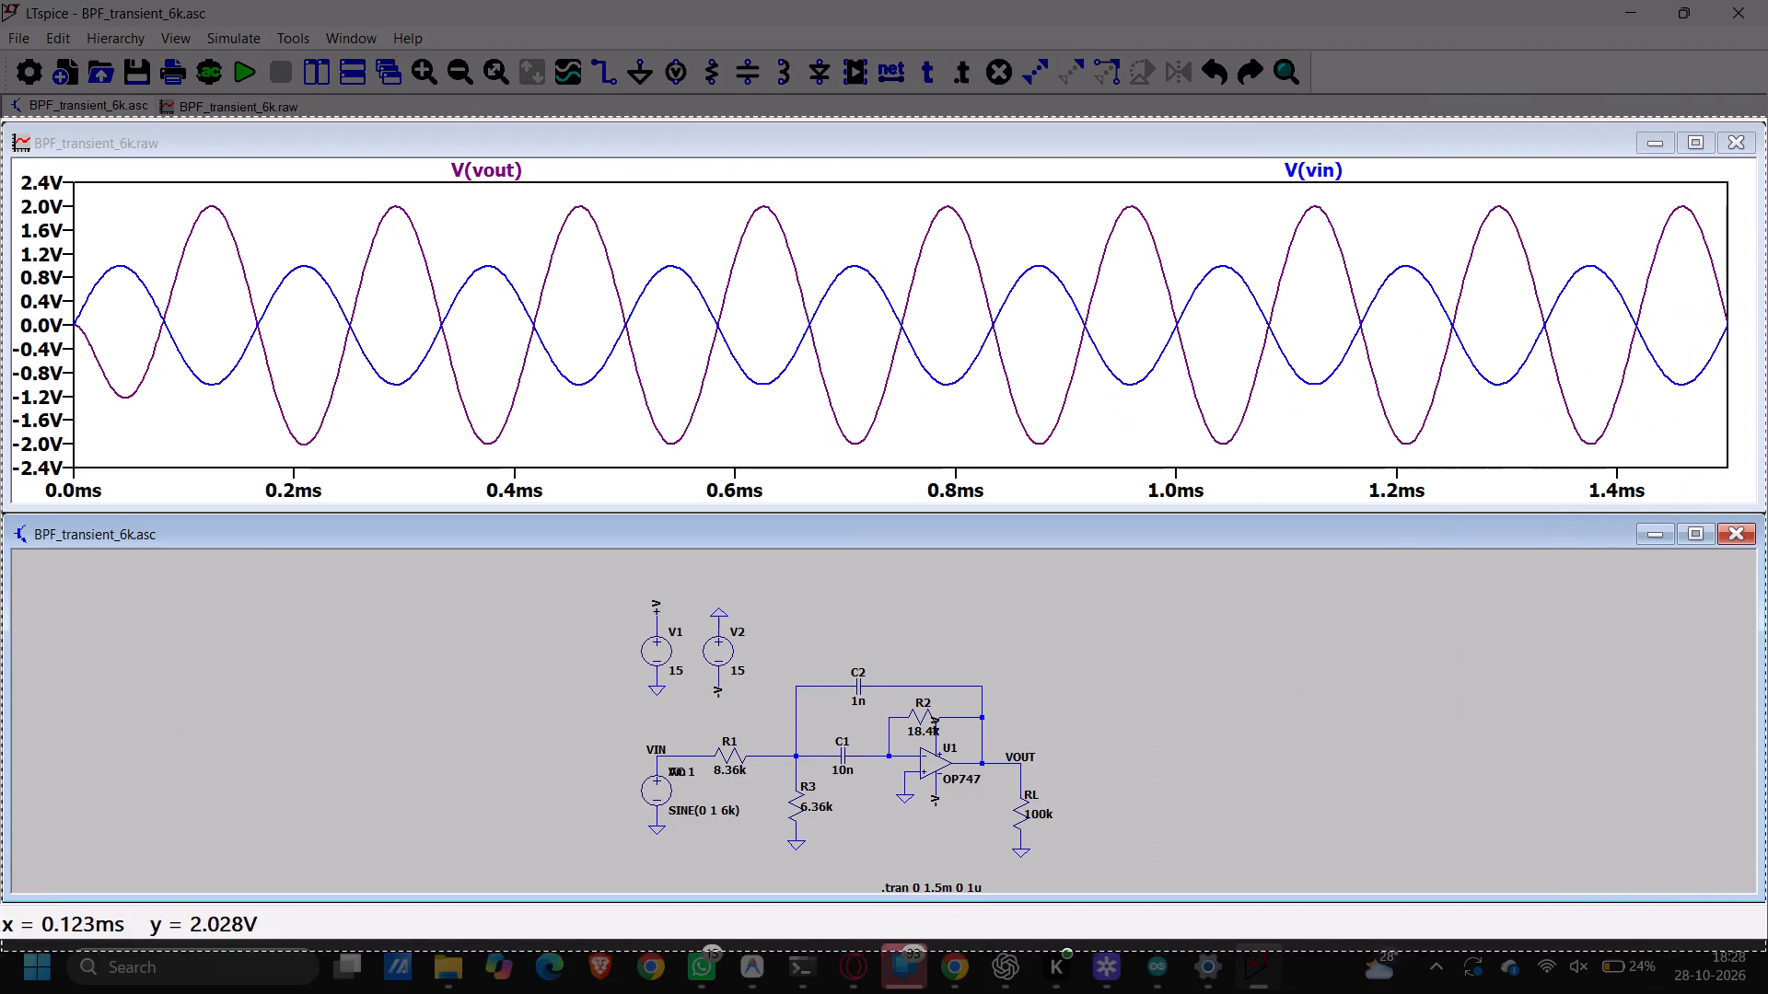
left_click_drag(1767, 949, 1767, 908)
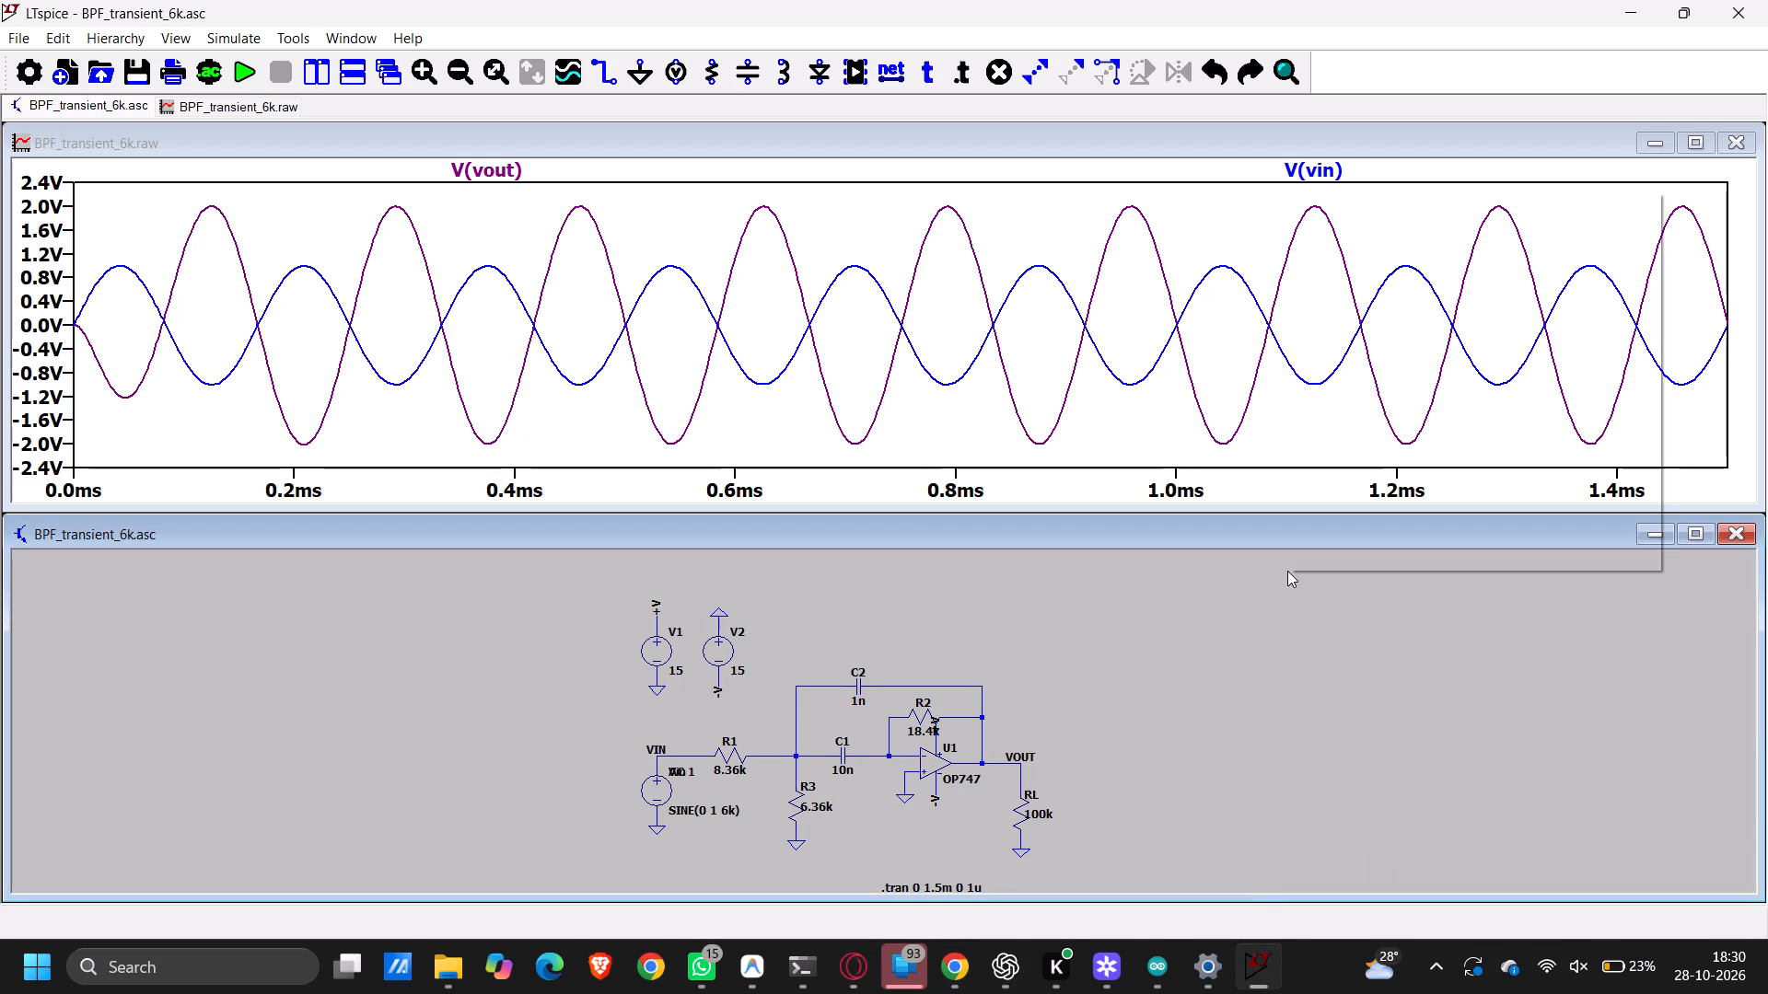
left_click(1287, 571)
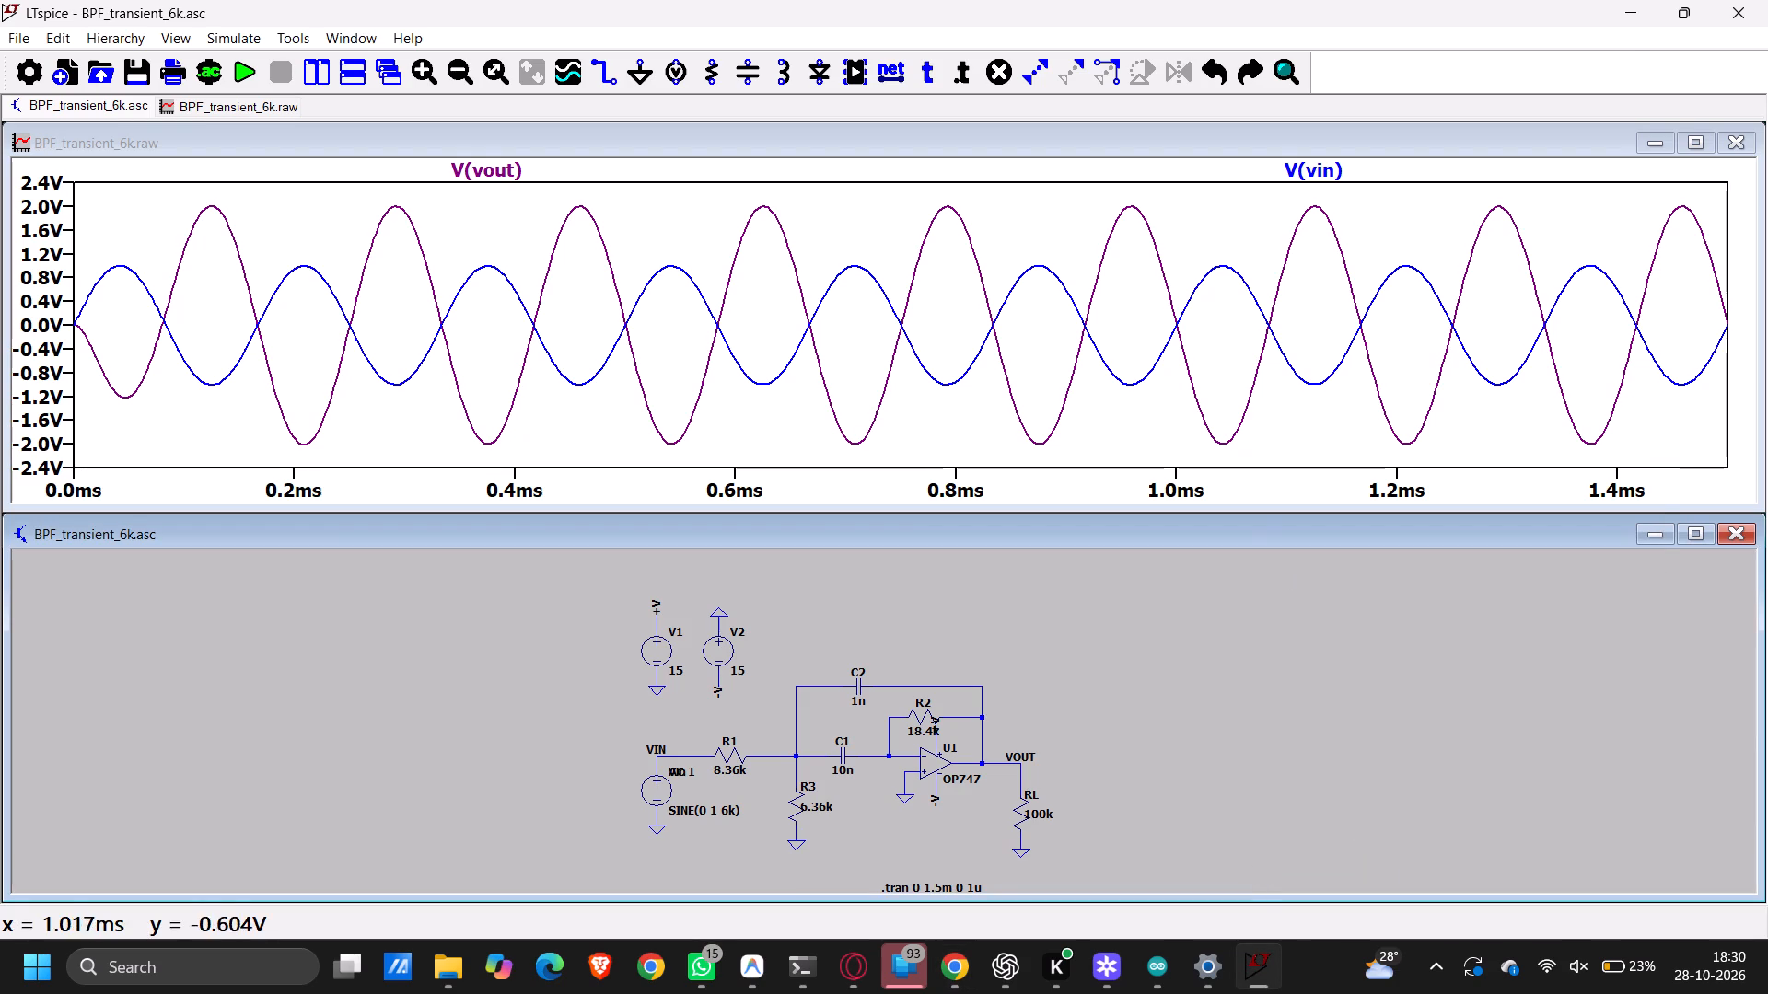
left_click(1195, 361)
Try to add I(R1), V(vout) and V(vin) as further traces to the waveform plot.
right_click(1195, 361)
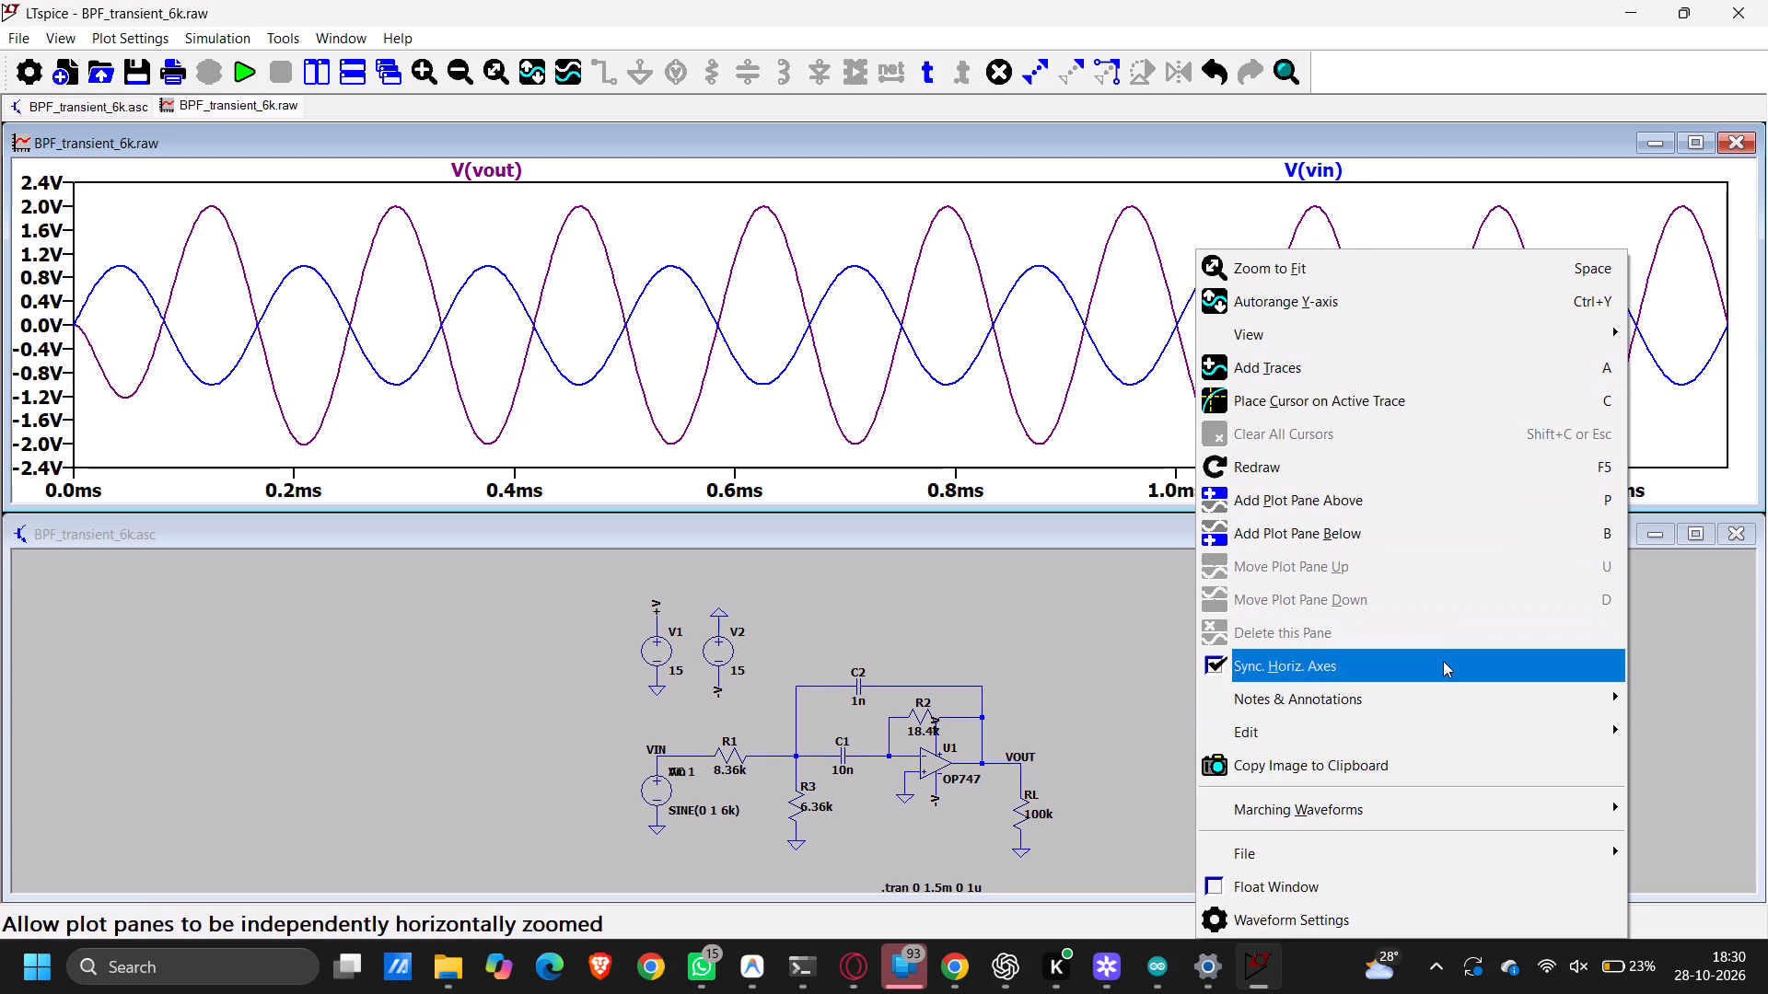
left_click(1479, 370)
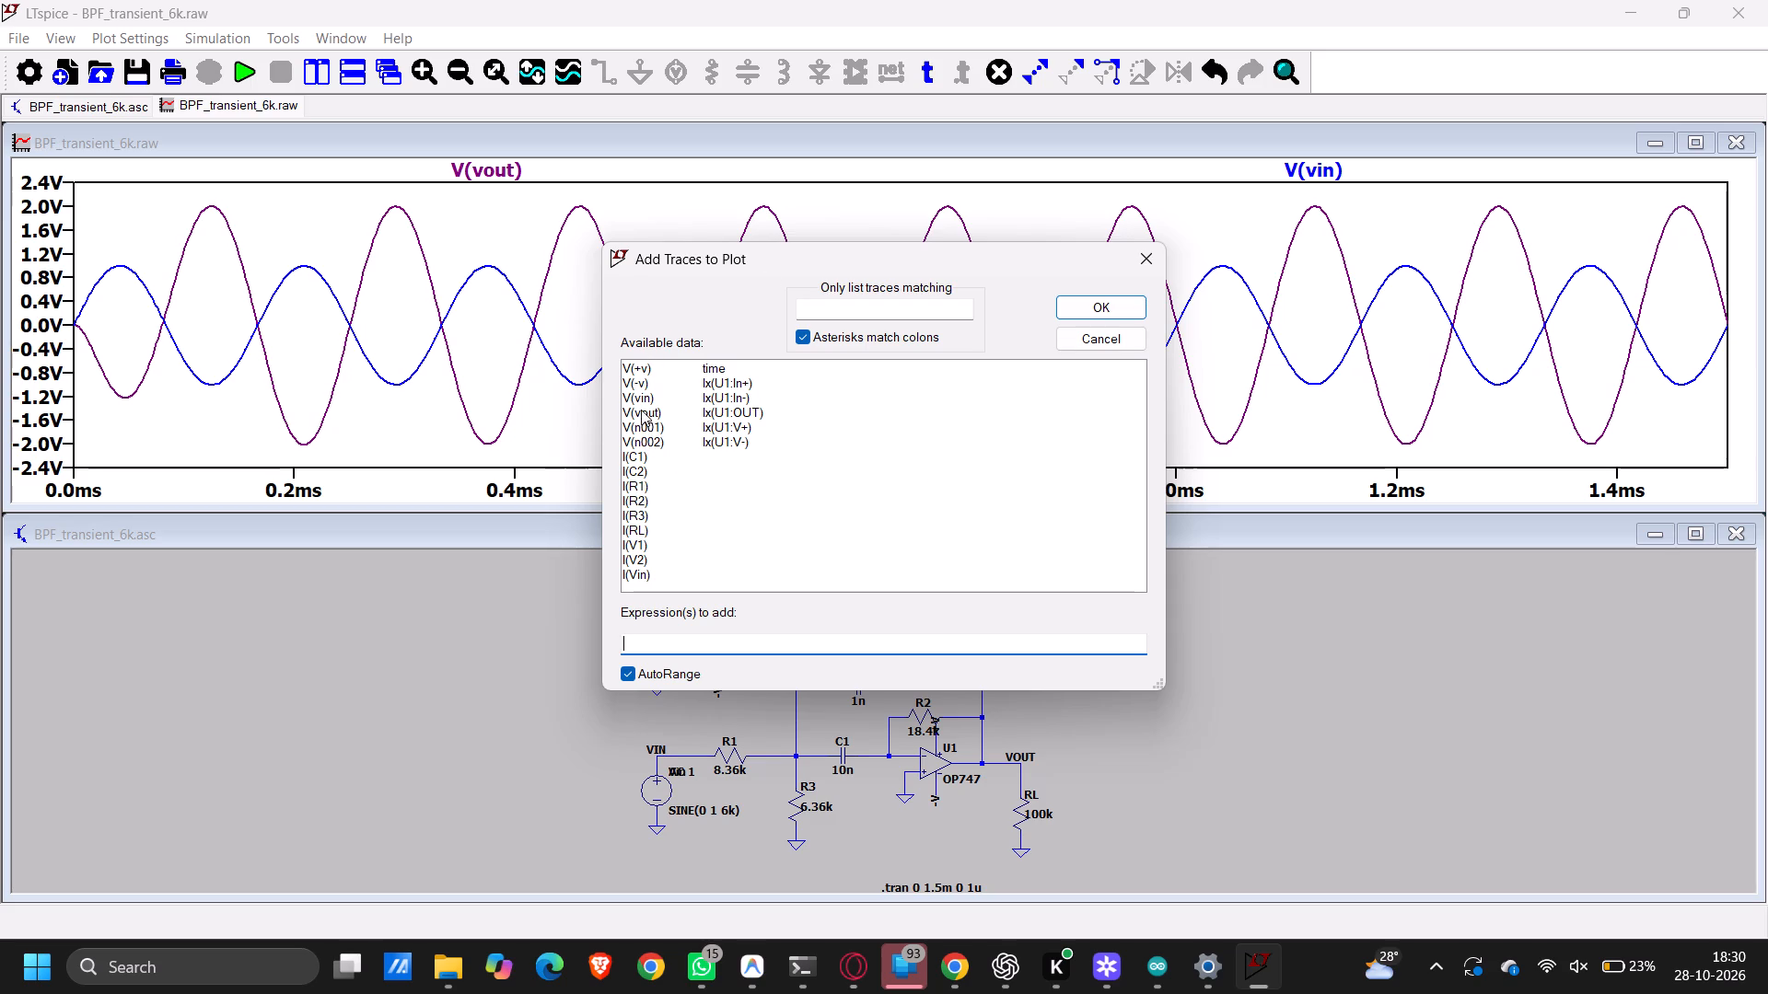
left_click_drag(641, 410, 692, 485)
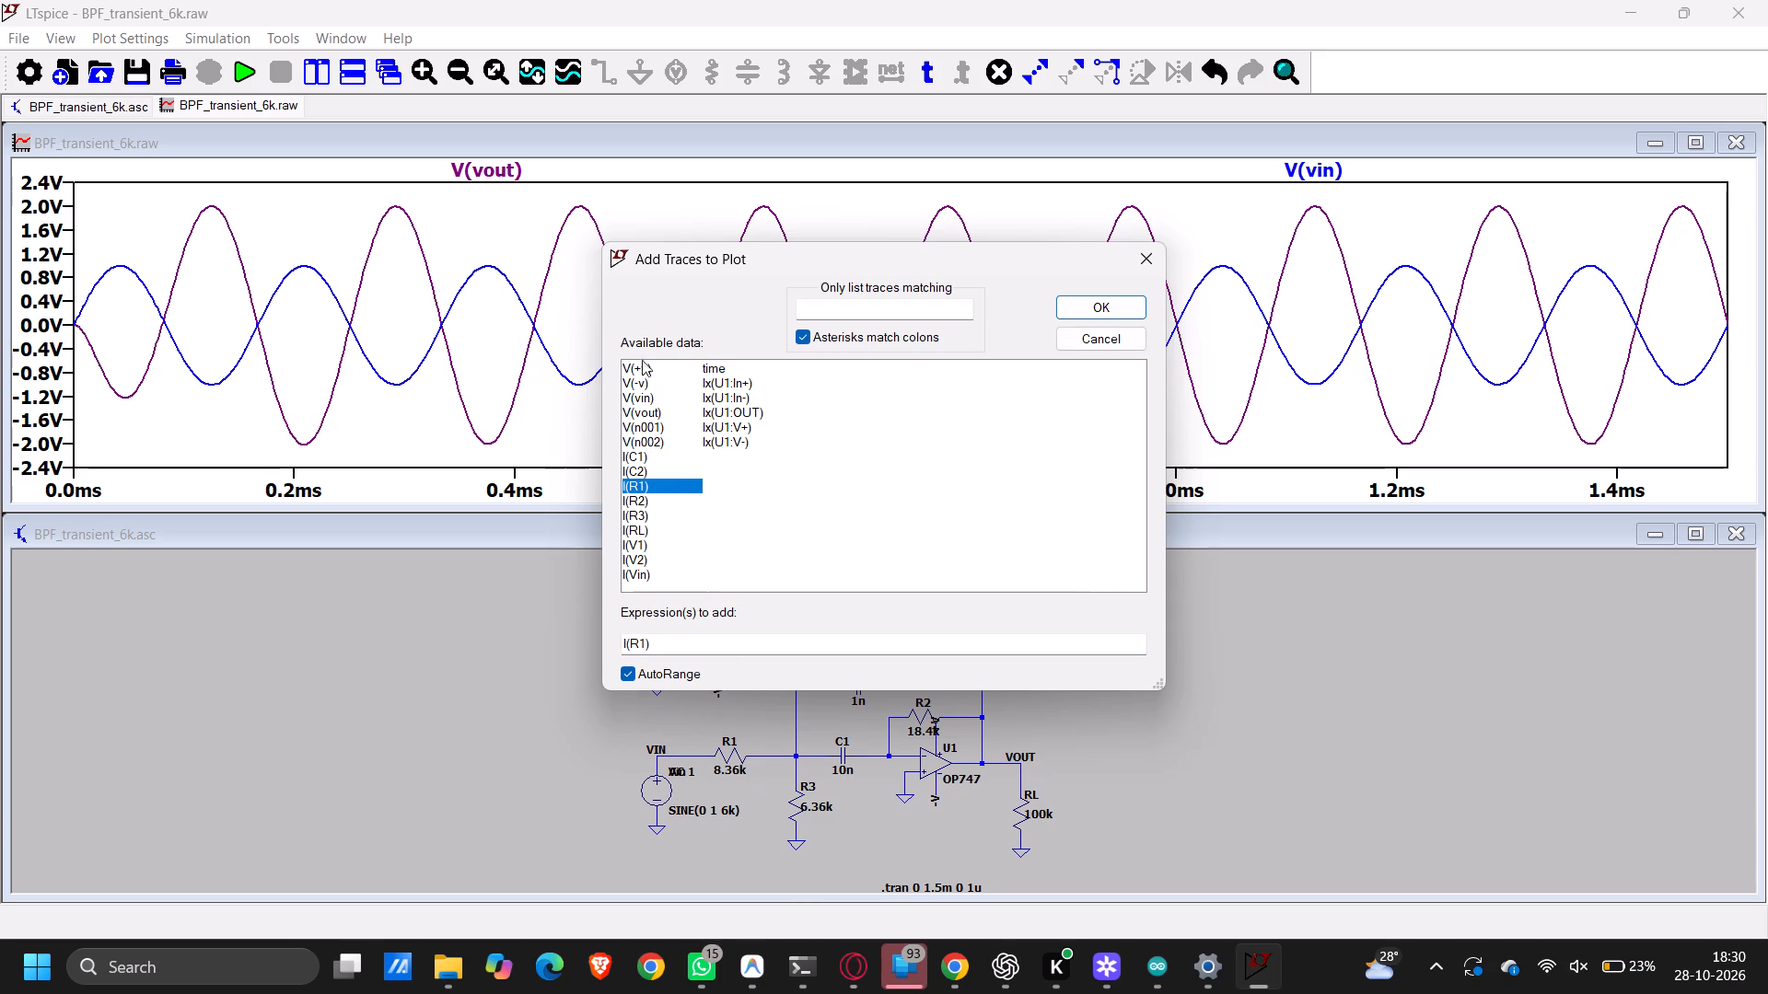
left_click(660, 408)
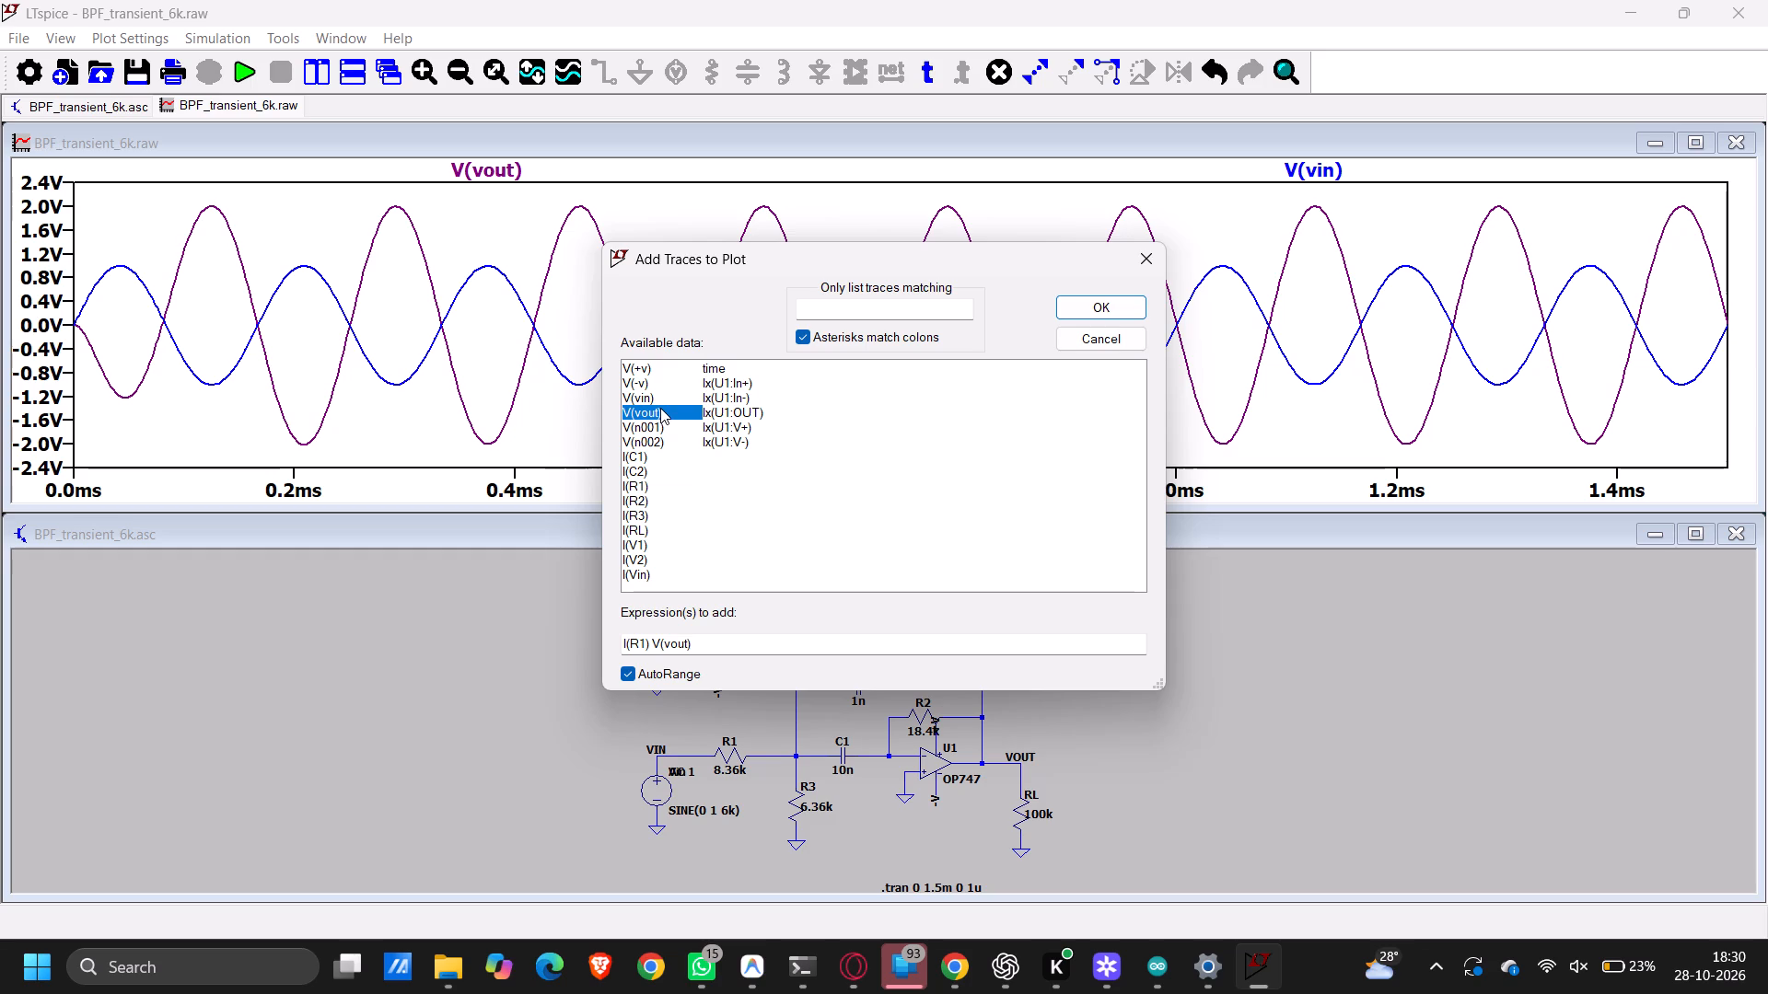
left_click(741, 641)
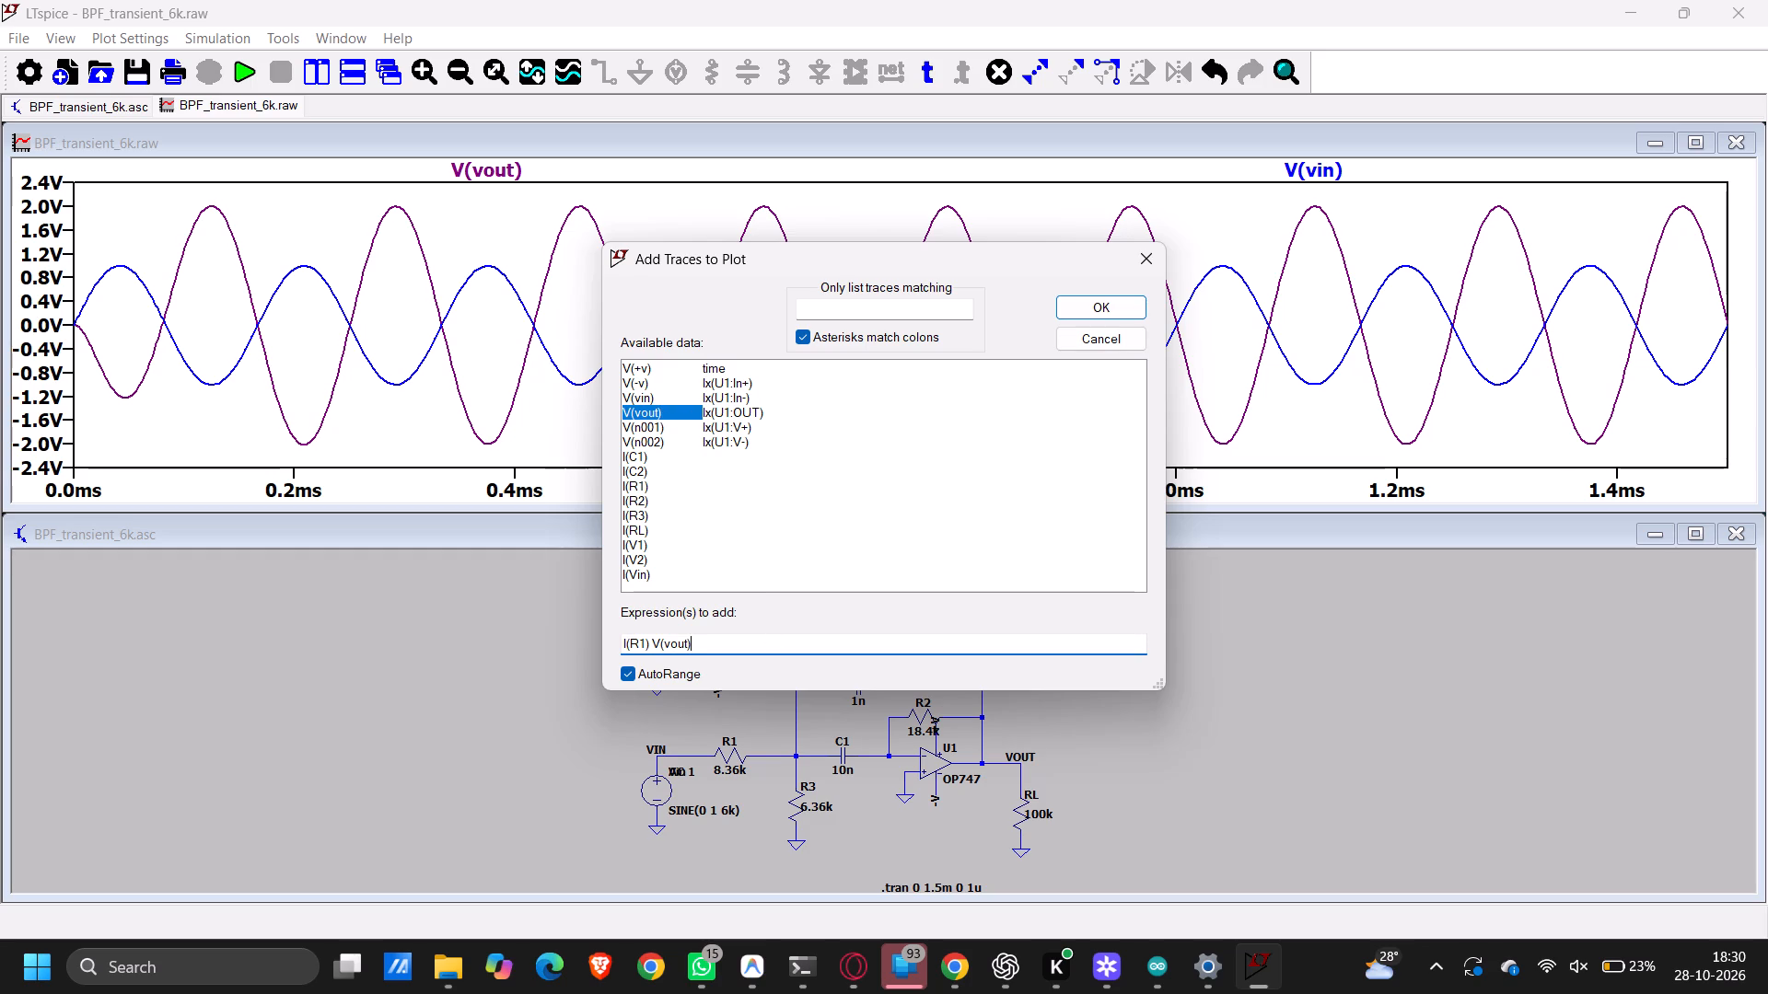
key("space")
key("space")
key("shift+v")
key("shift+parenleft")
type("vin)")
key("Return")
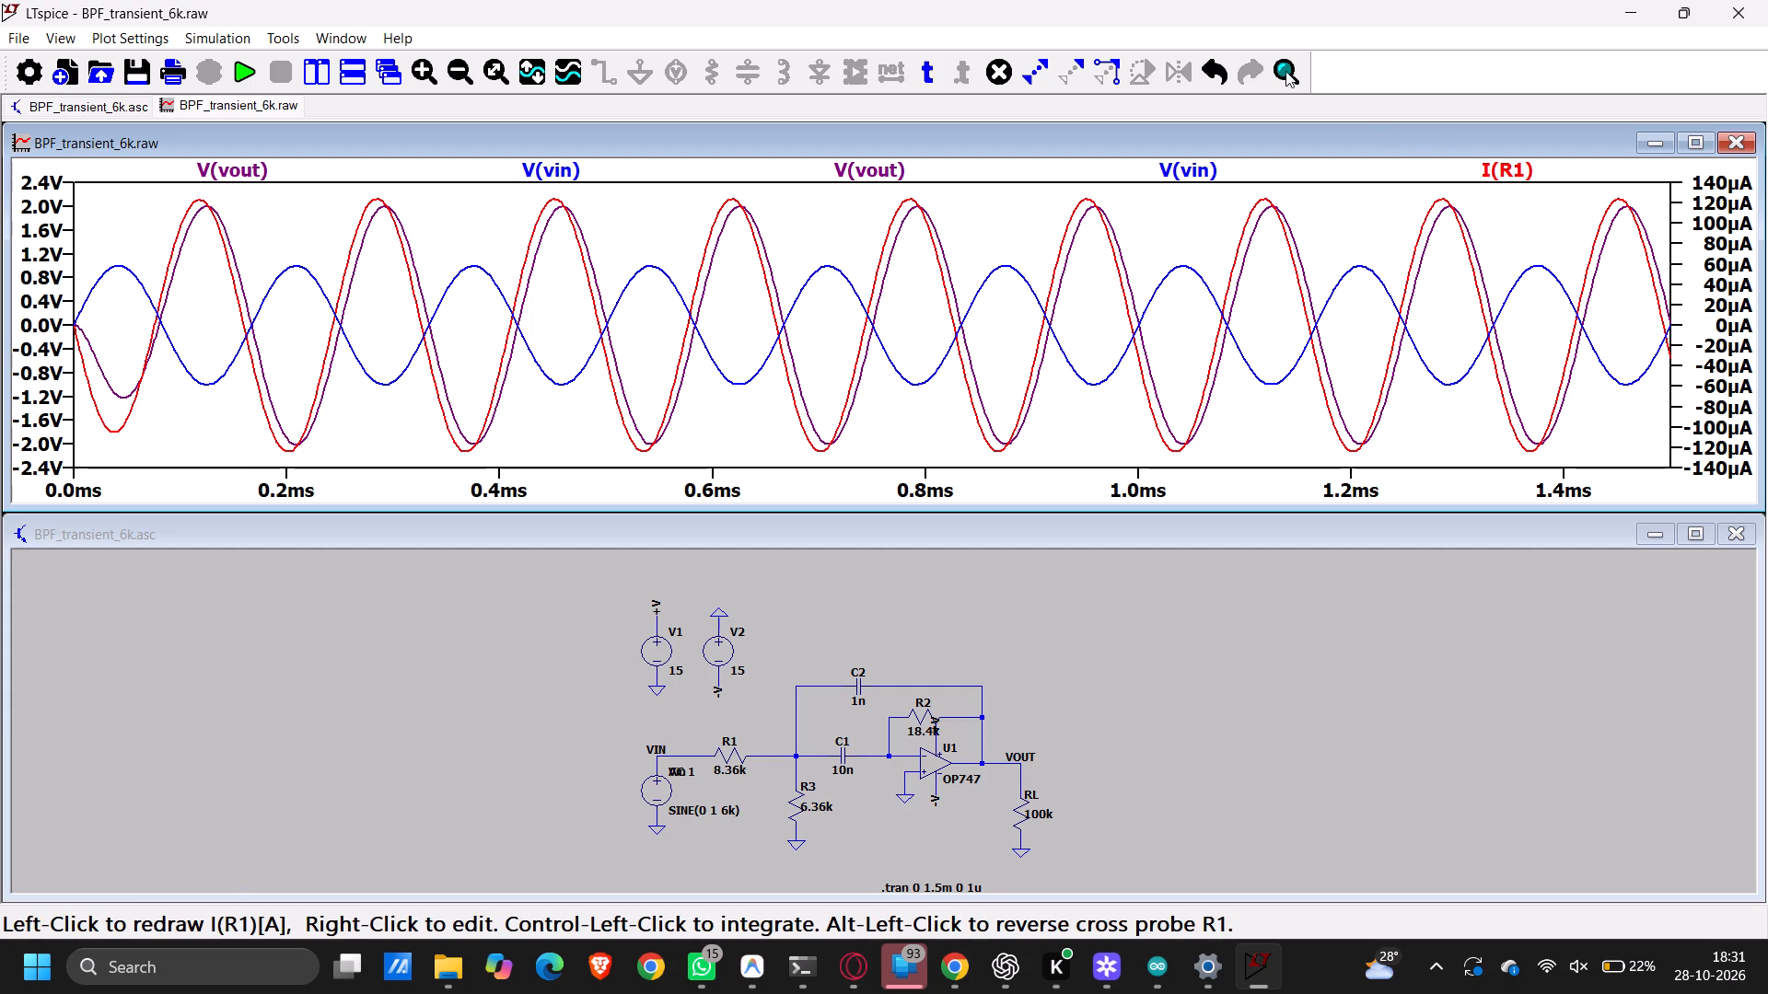
Close the waveform plot and rerun the transient simulation, plotting V(vout) from the schematic's VOUT node.
left_click(1742, 149)
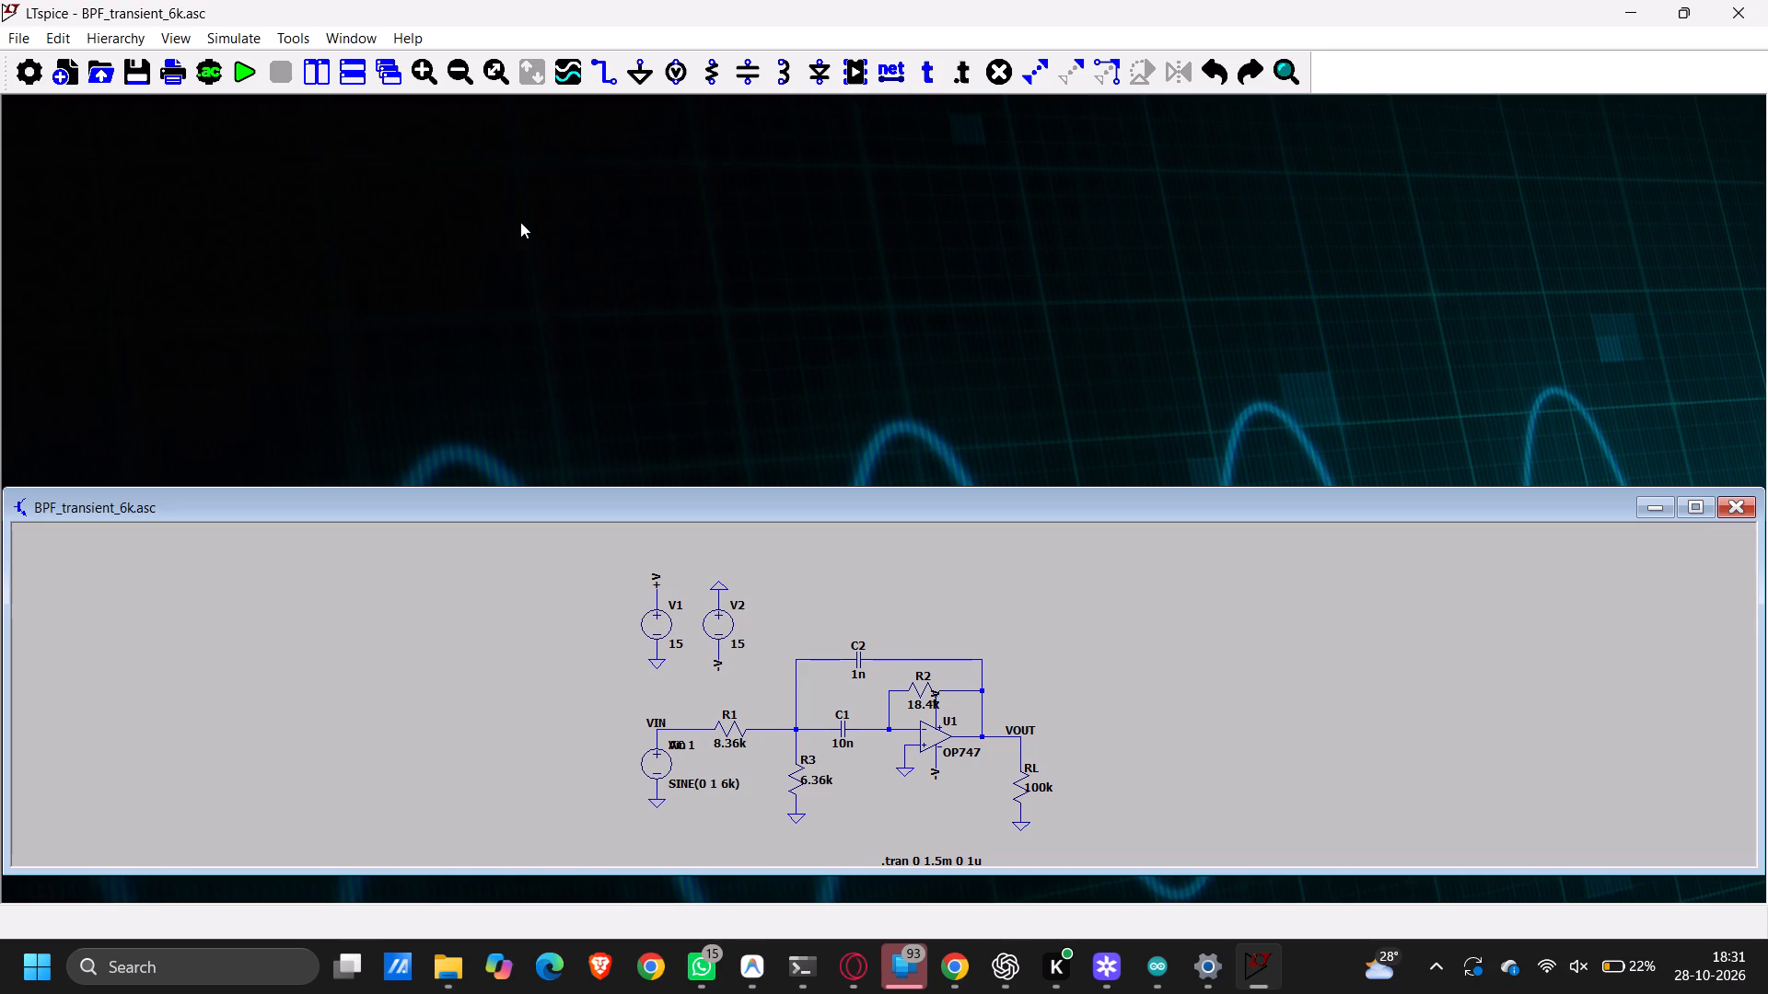
left_click(247, 72)
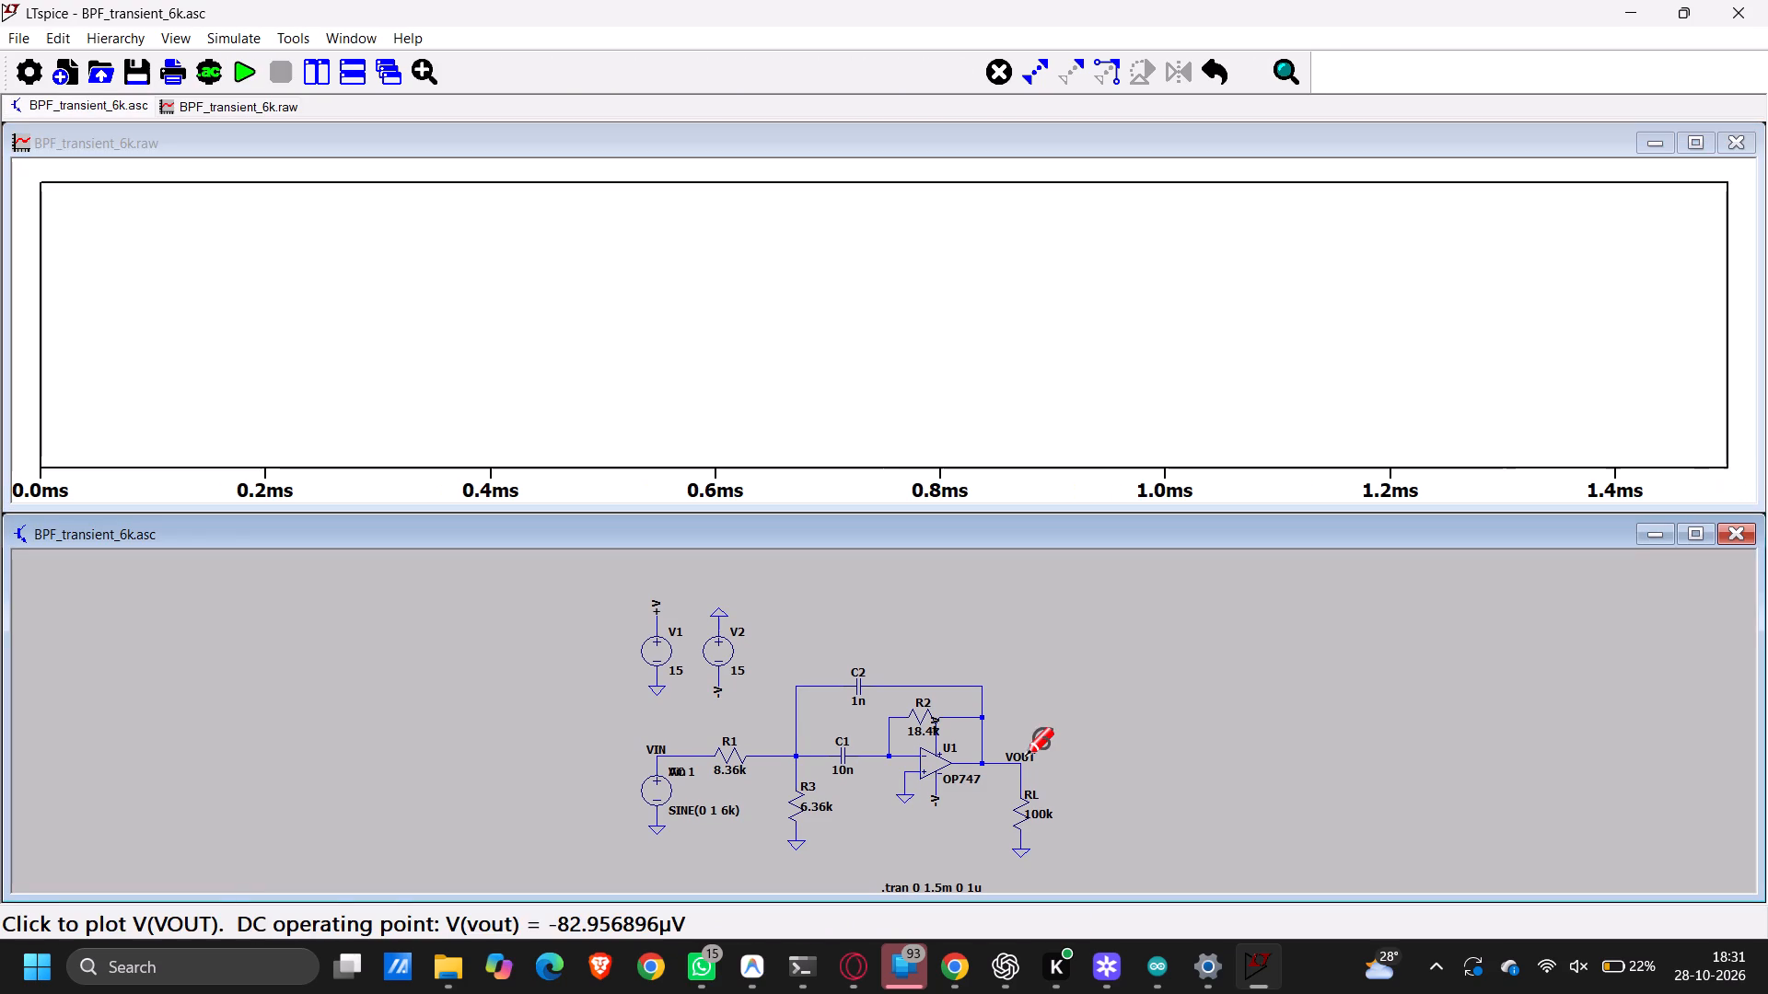
left_click(1025, 756)
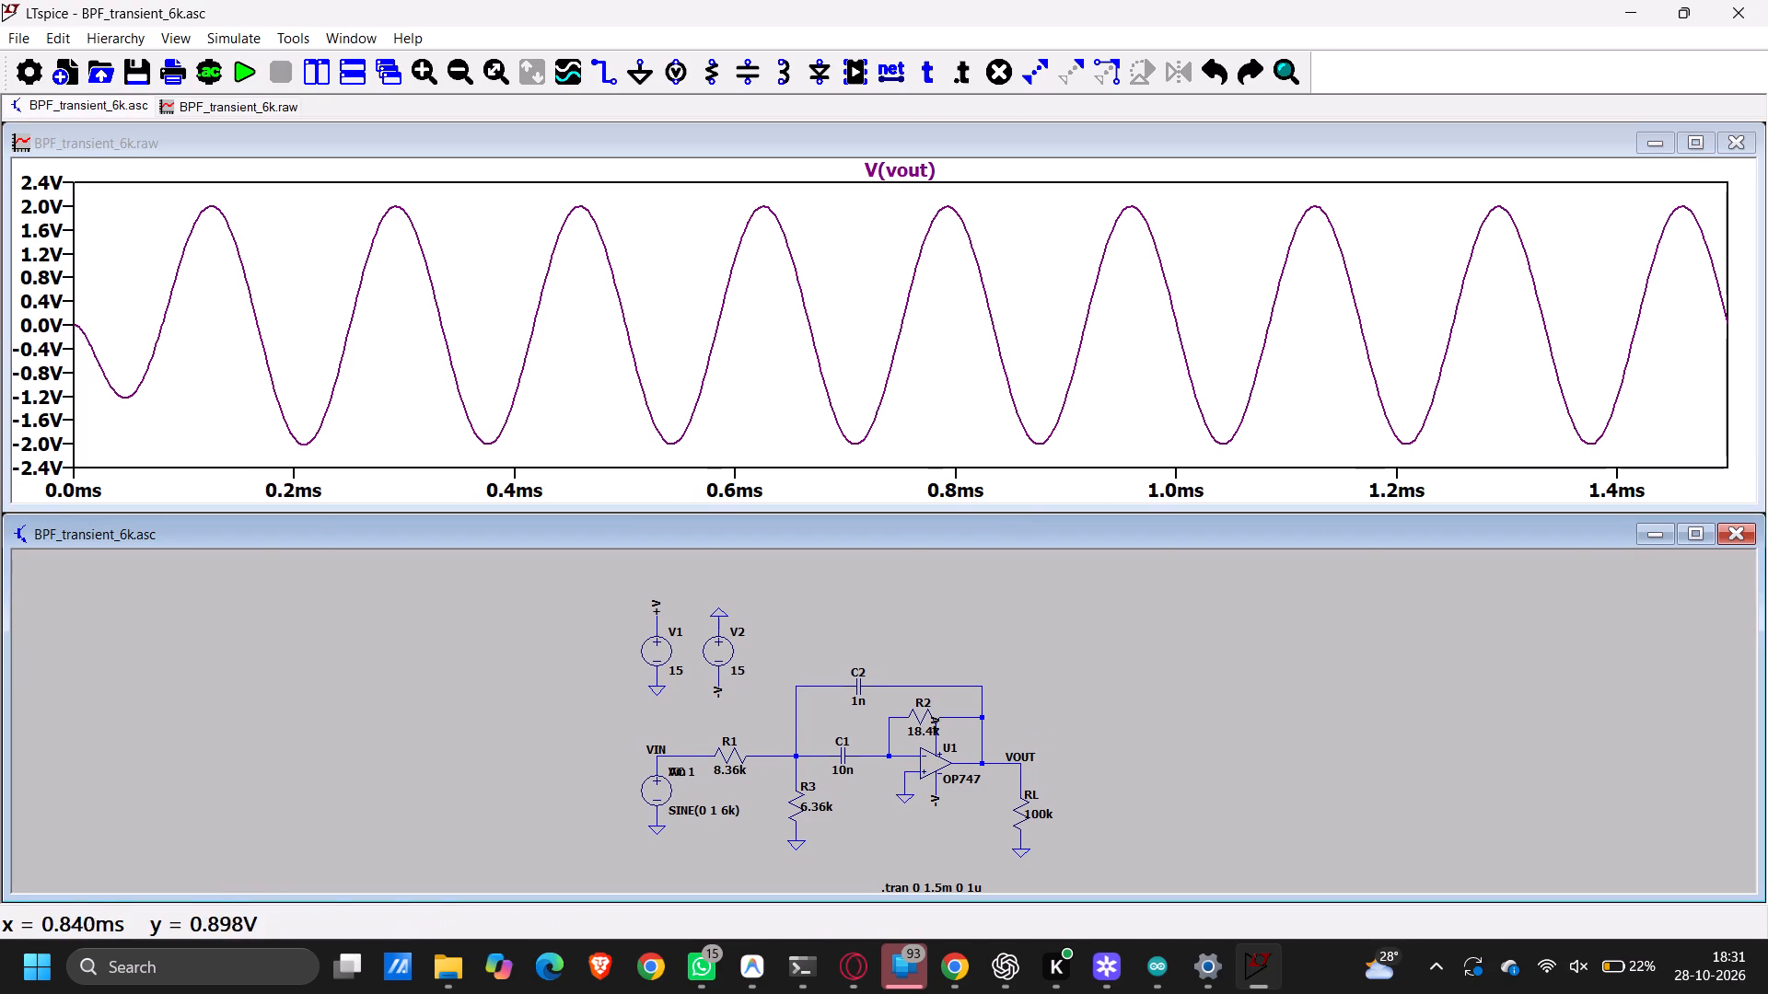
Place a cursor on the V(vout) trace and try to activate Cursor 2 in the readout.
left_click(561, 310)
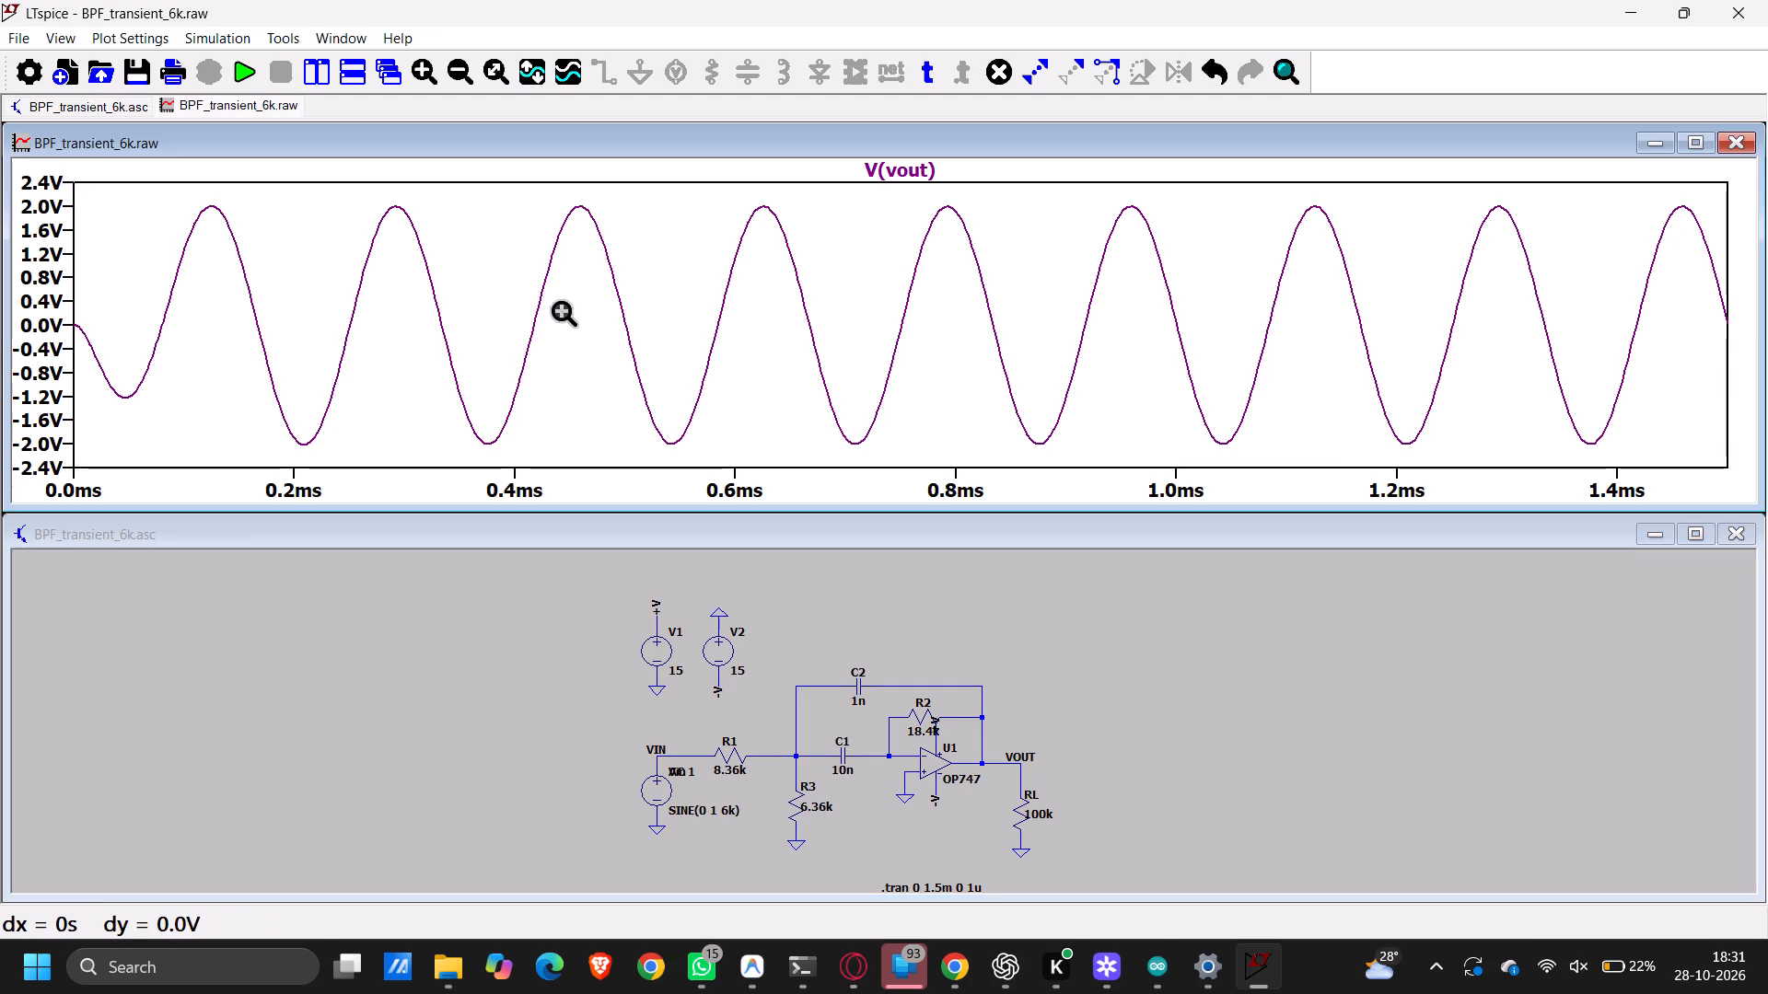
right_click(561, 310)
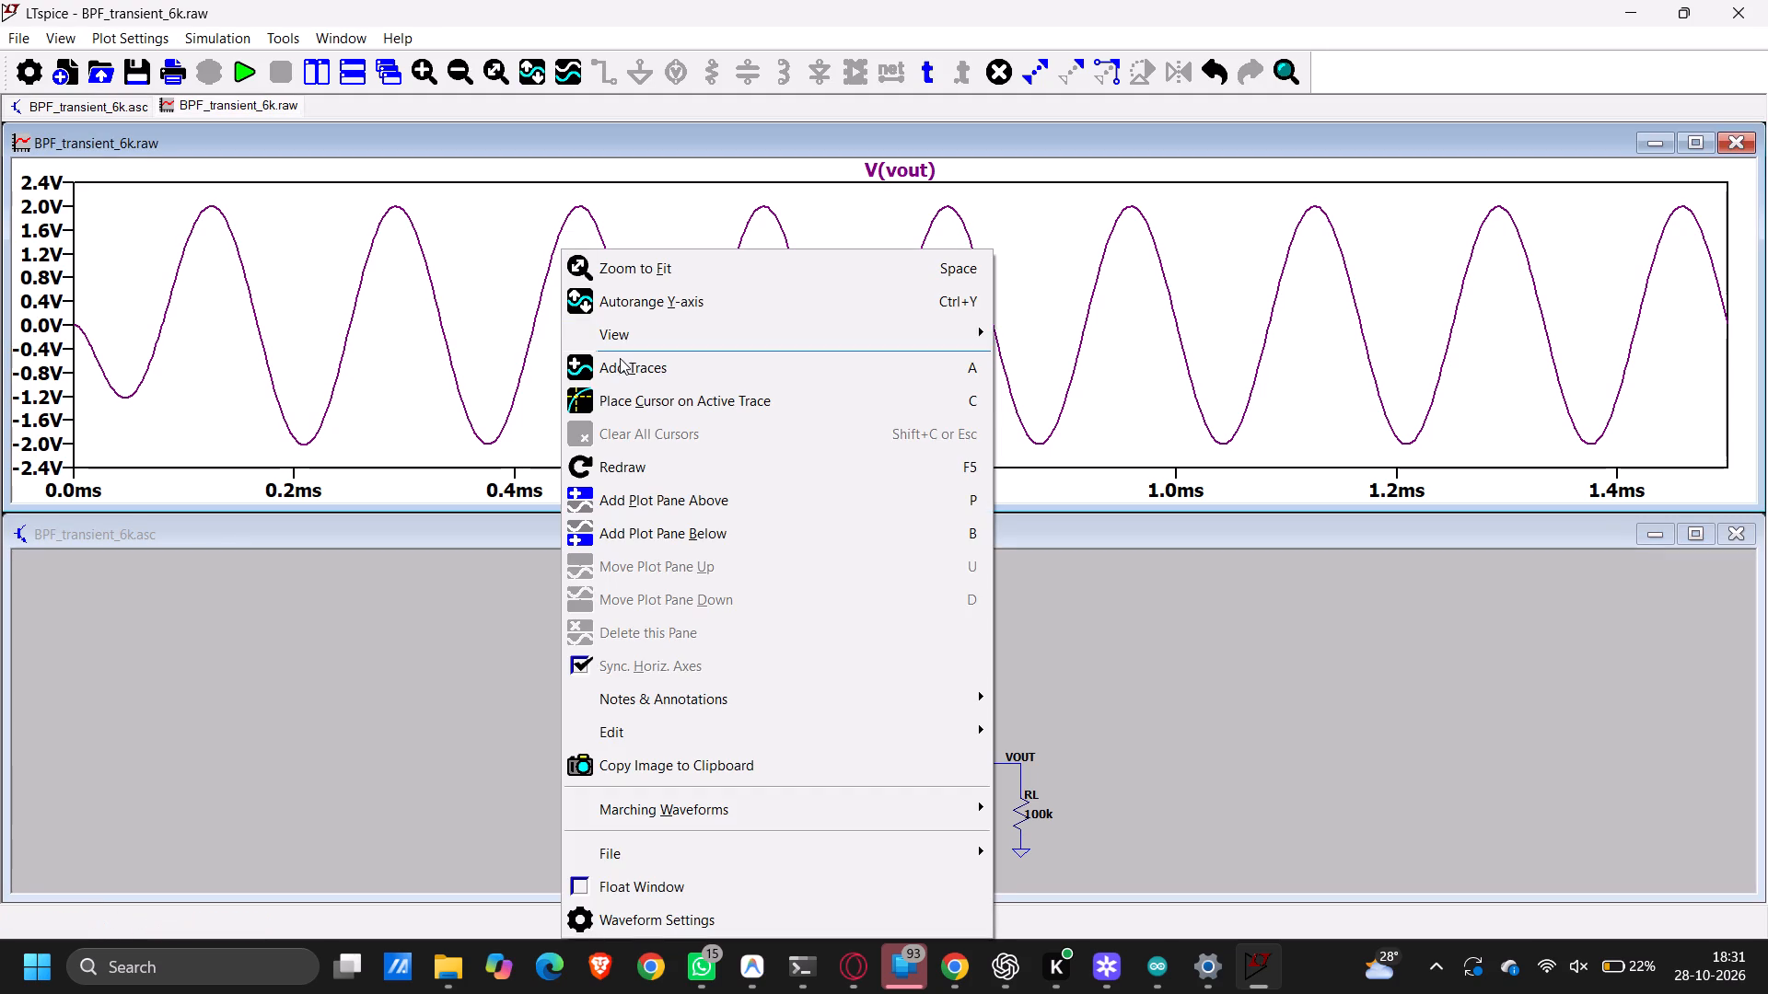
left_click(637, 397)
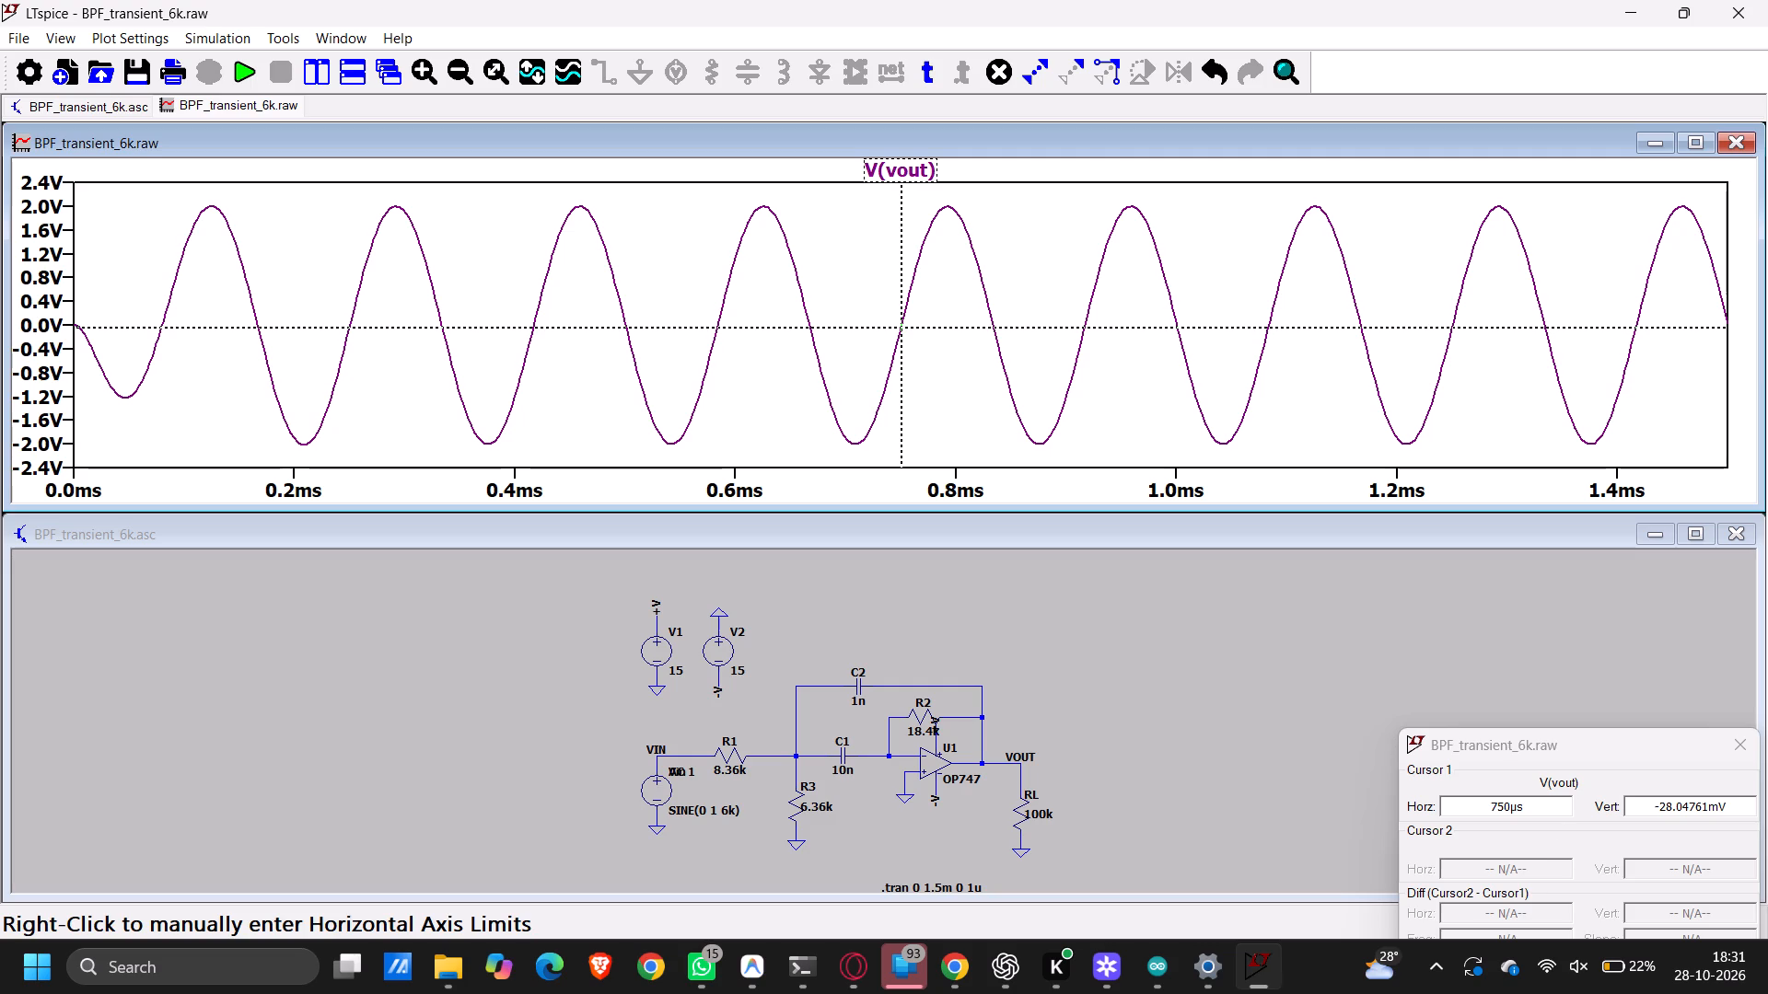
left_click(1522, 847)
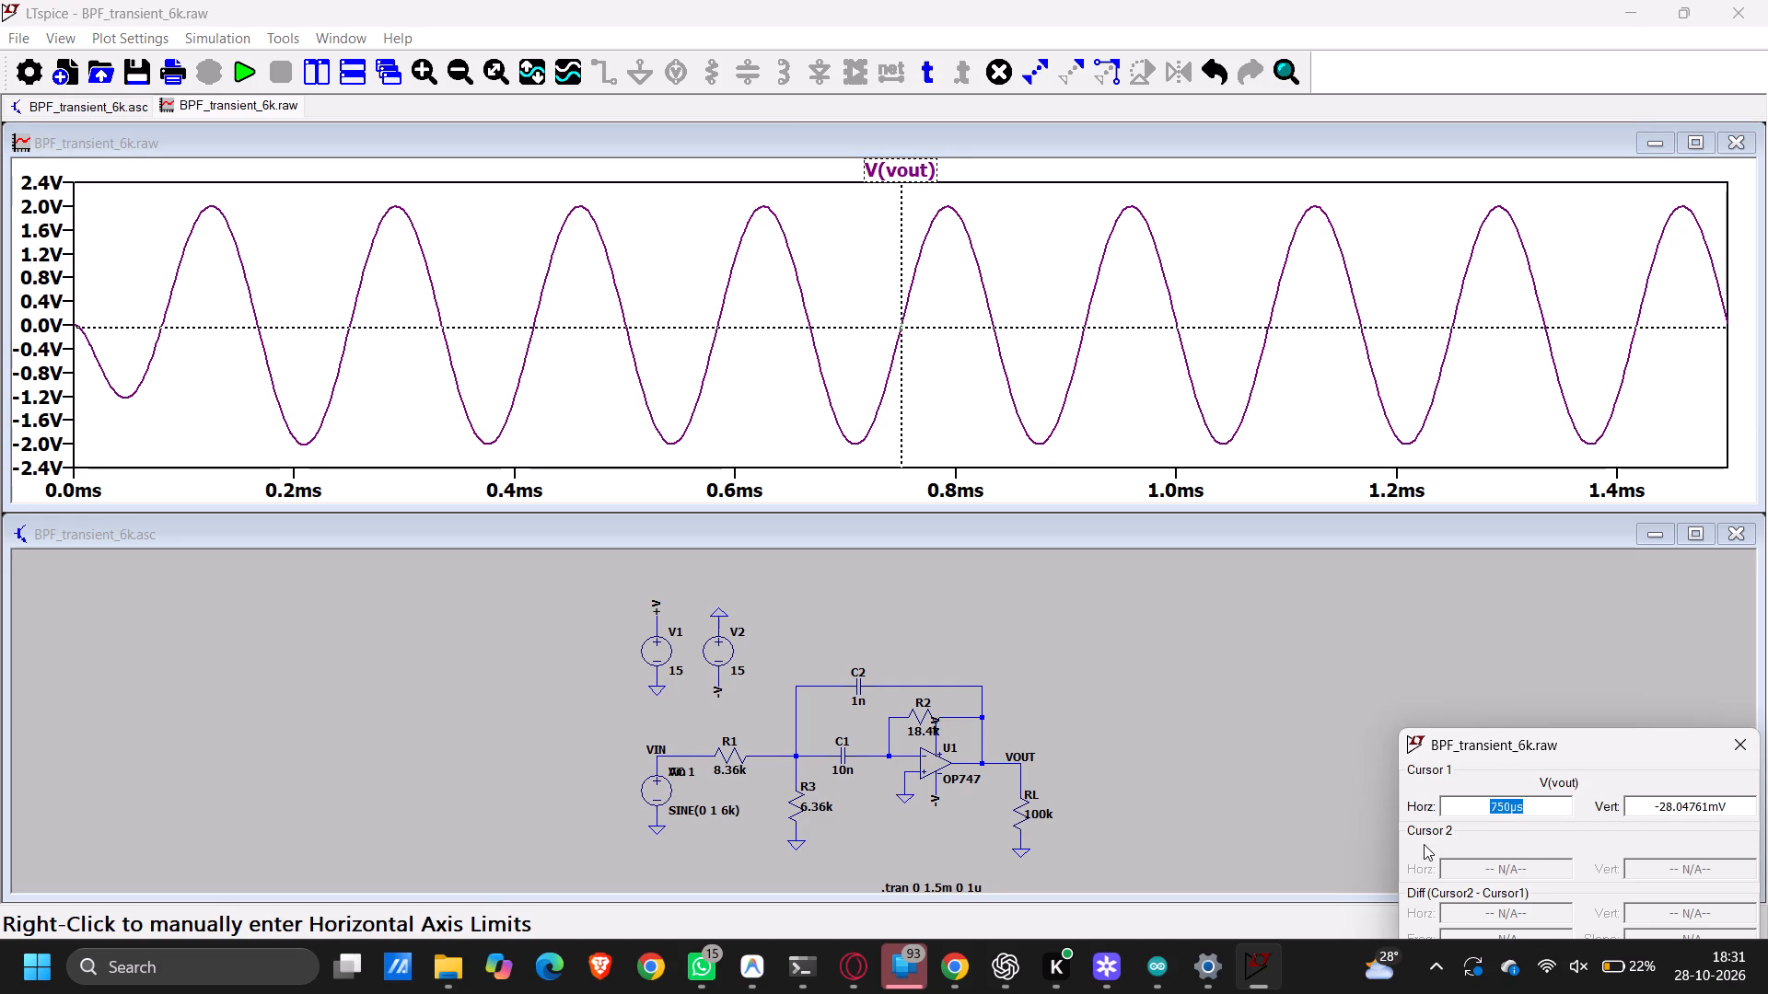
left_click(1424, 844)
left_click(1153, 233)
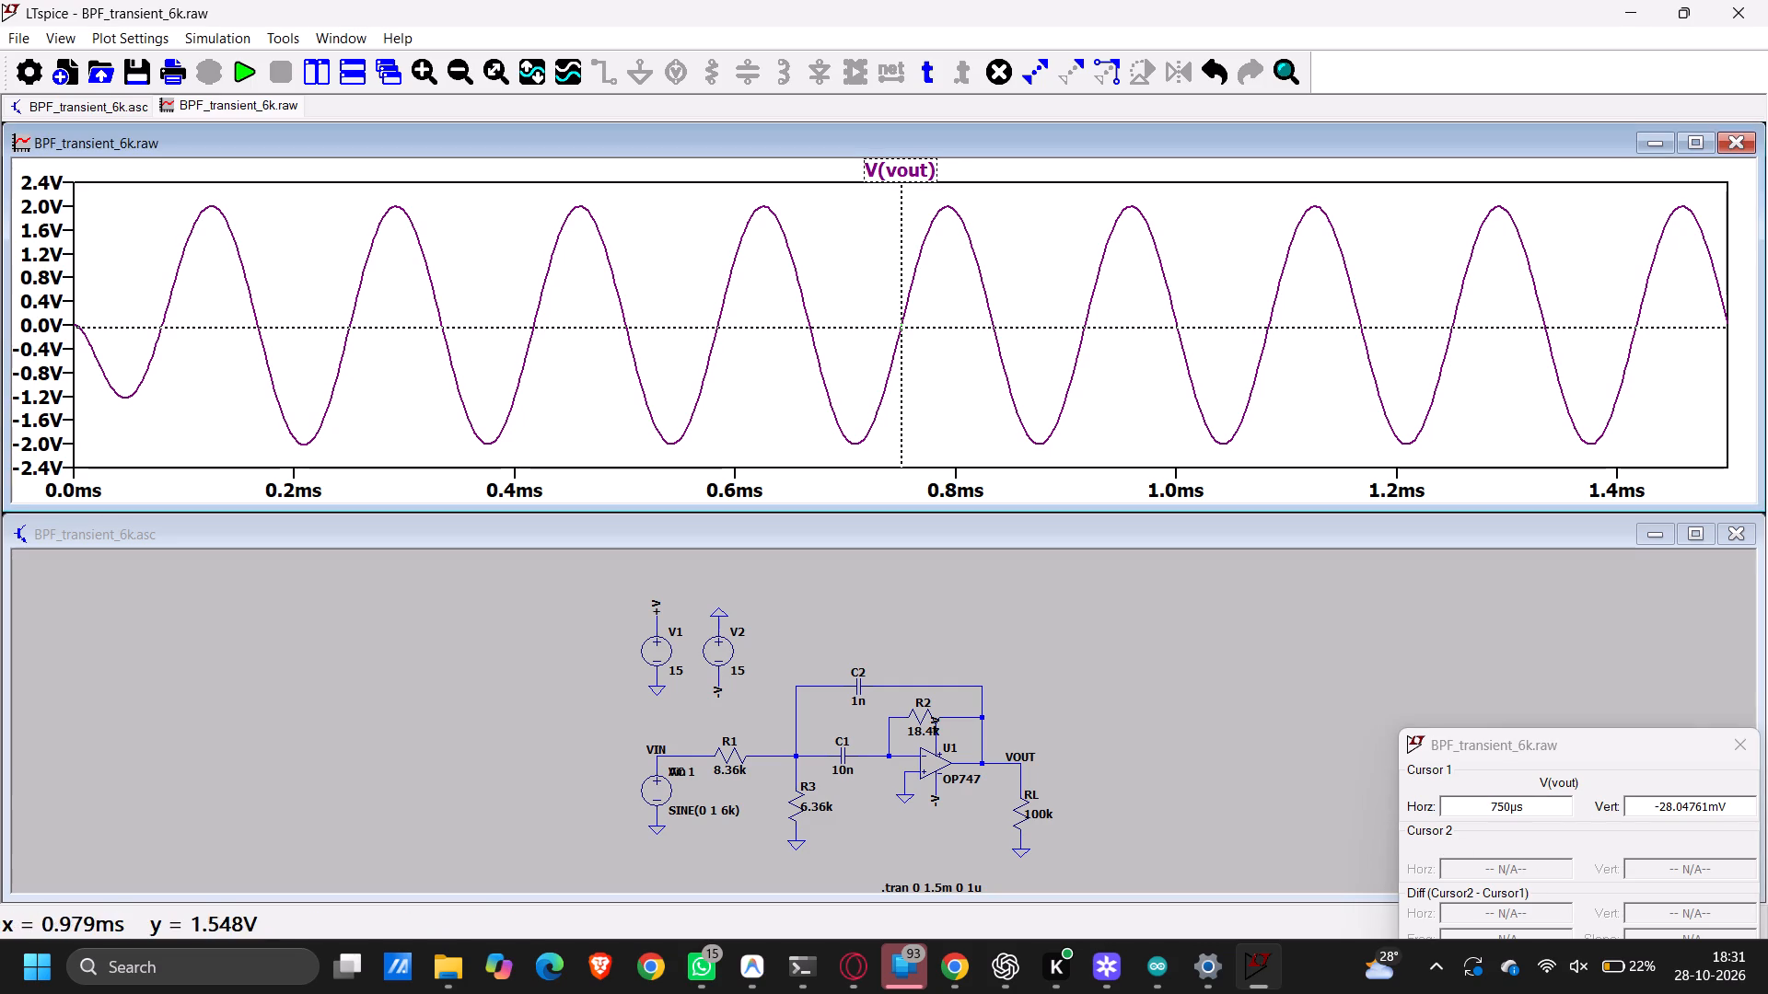
Add V(vin) to the plot by probing the schematic's VIN node.
left_click(684, 713)
left_click(657, 746)
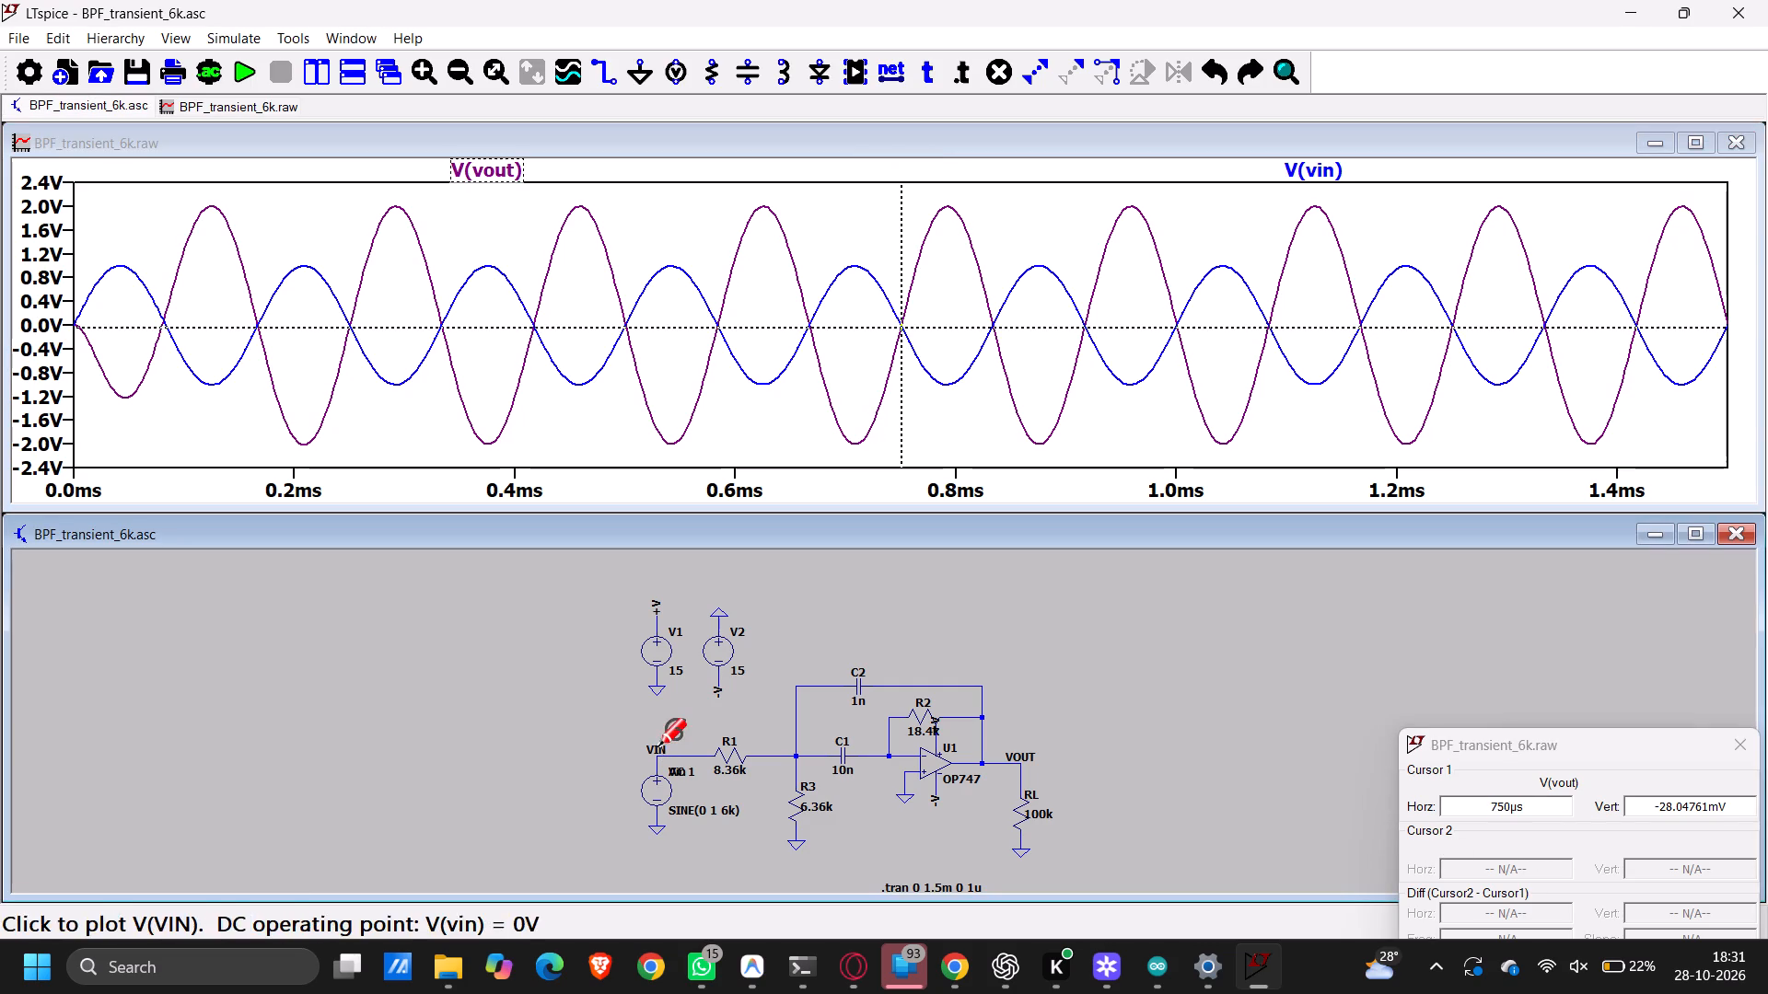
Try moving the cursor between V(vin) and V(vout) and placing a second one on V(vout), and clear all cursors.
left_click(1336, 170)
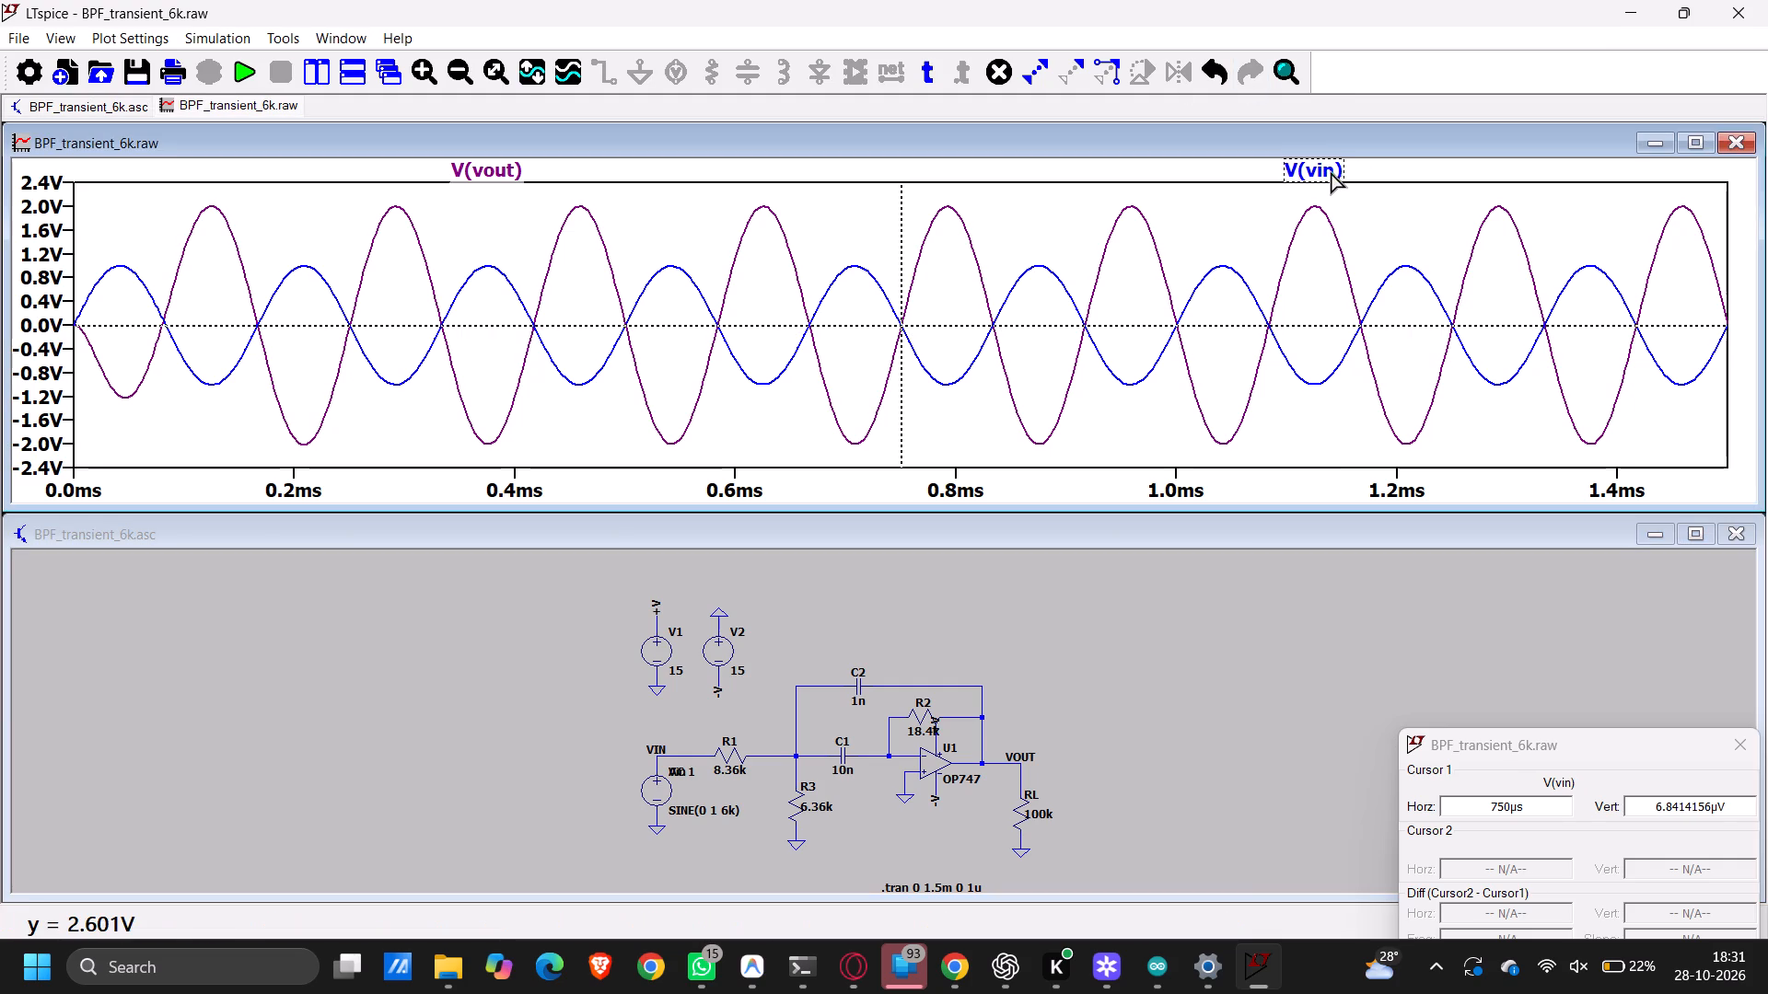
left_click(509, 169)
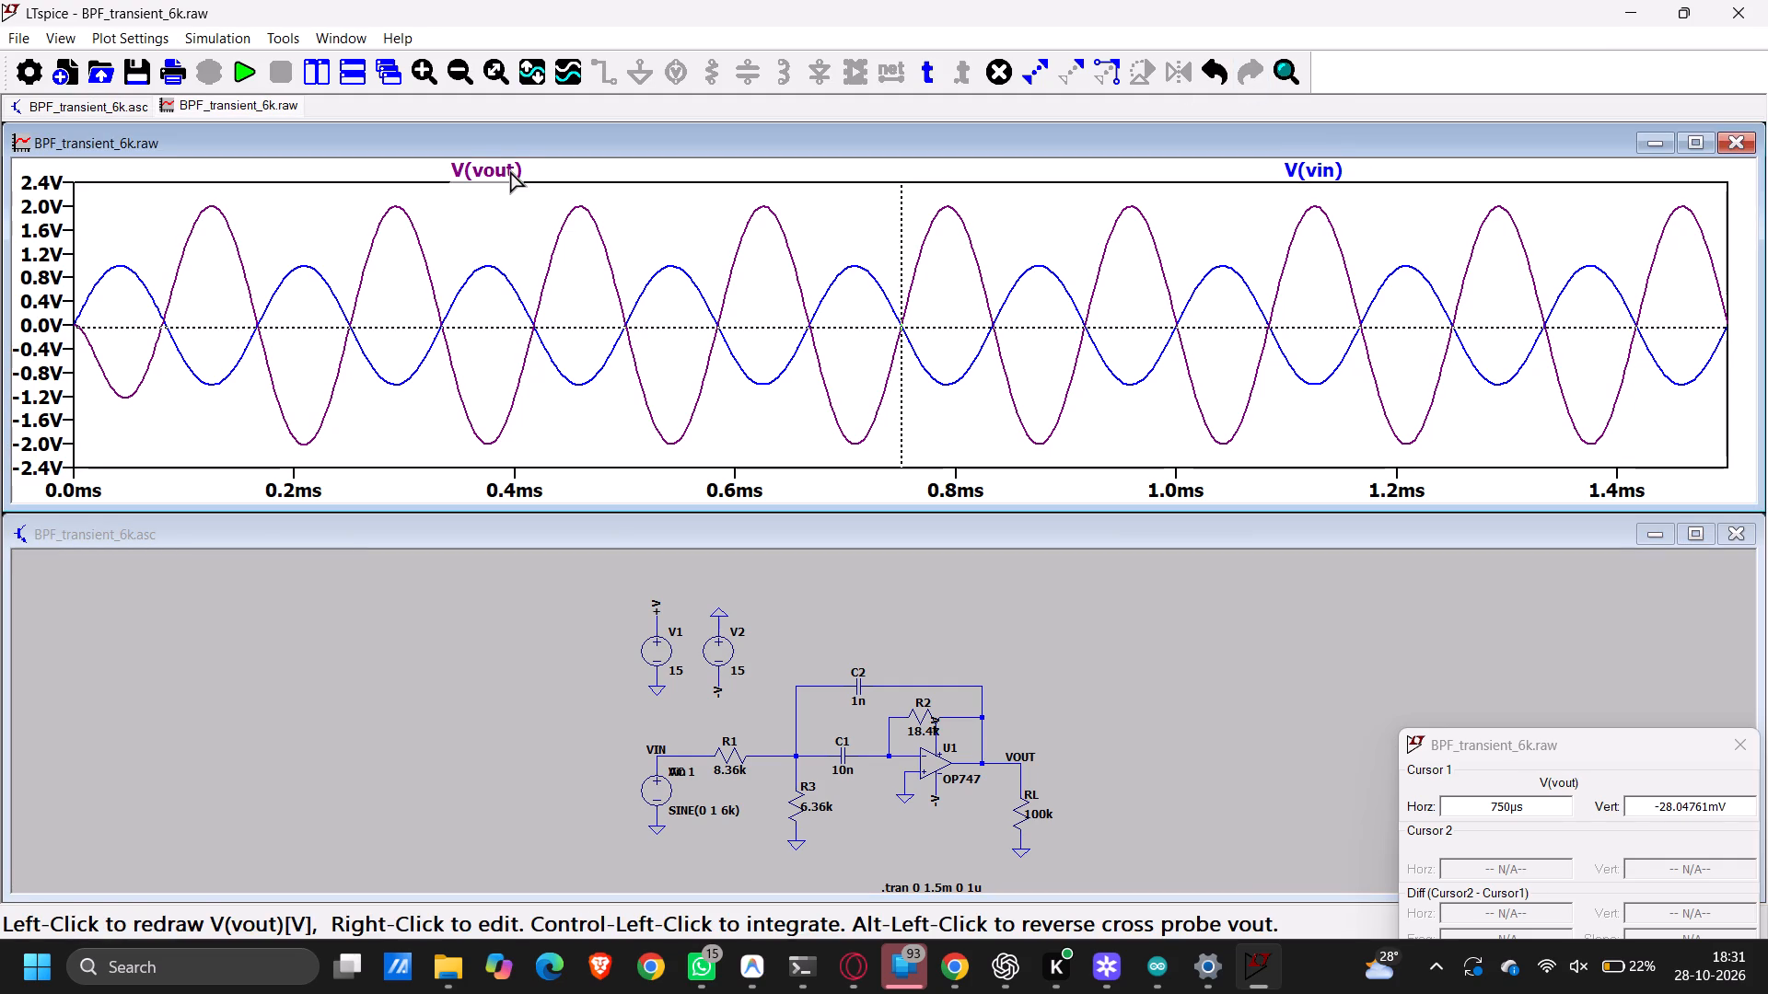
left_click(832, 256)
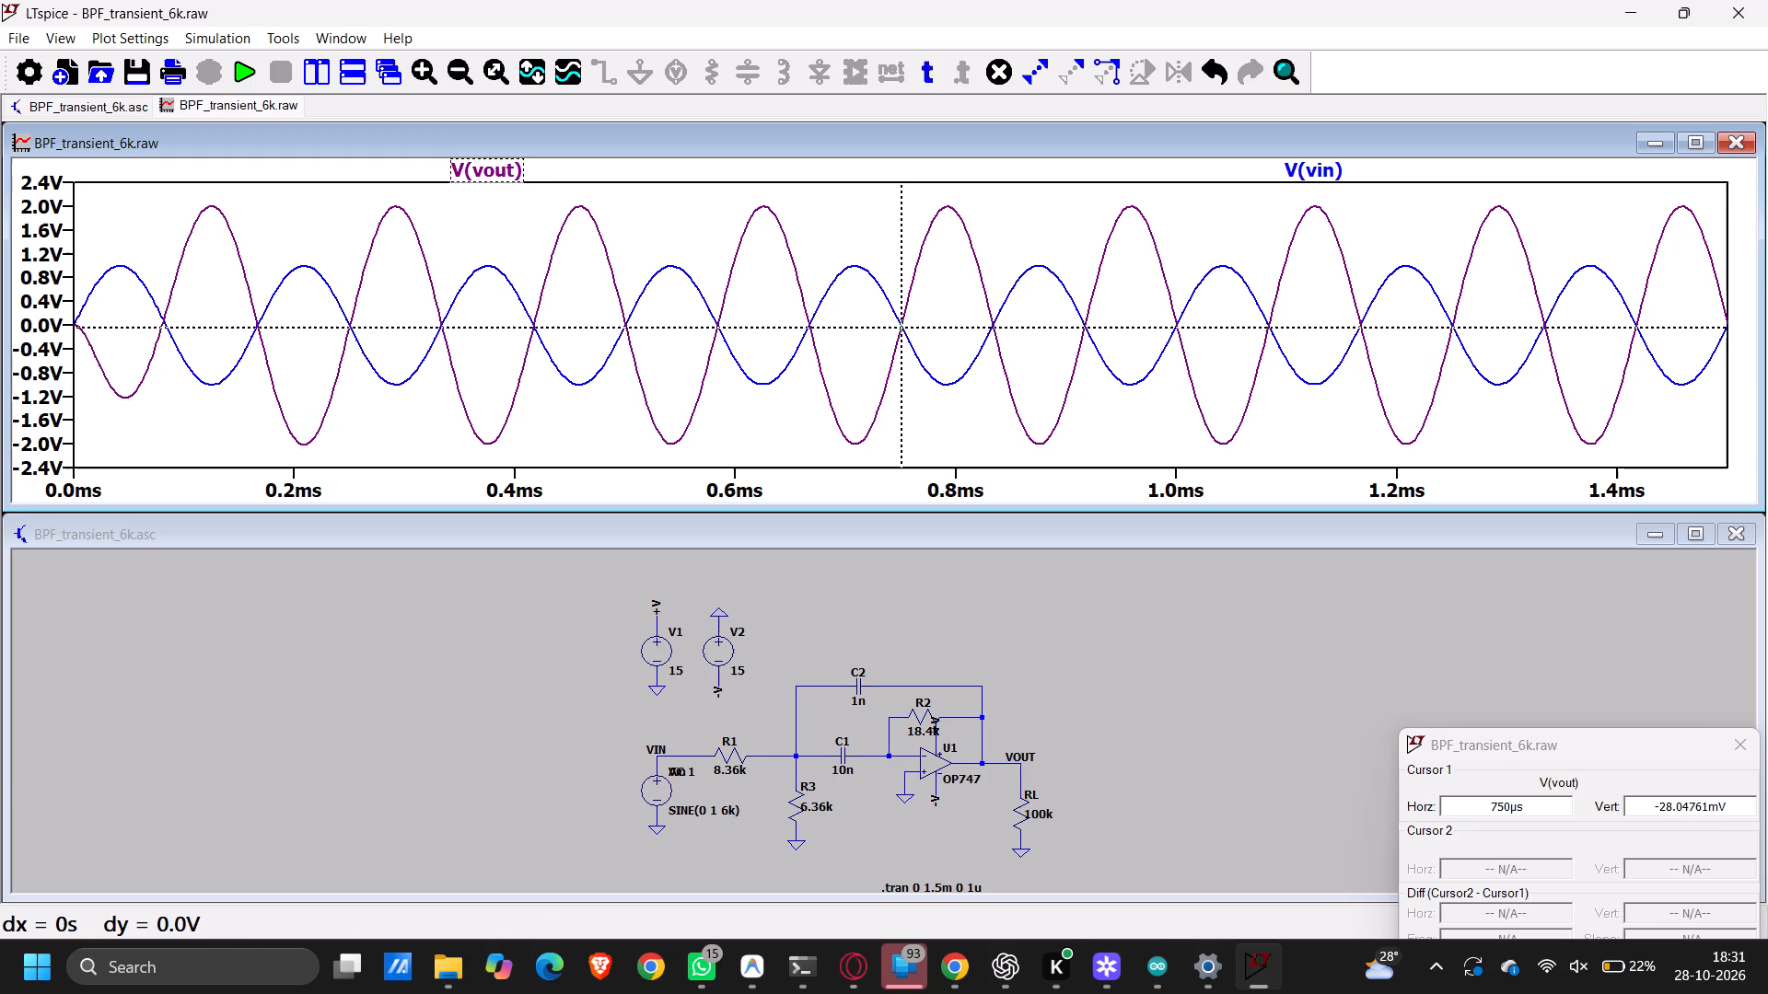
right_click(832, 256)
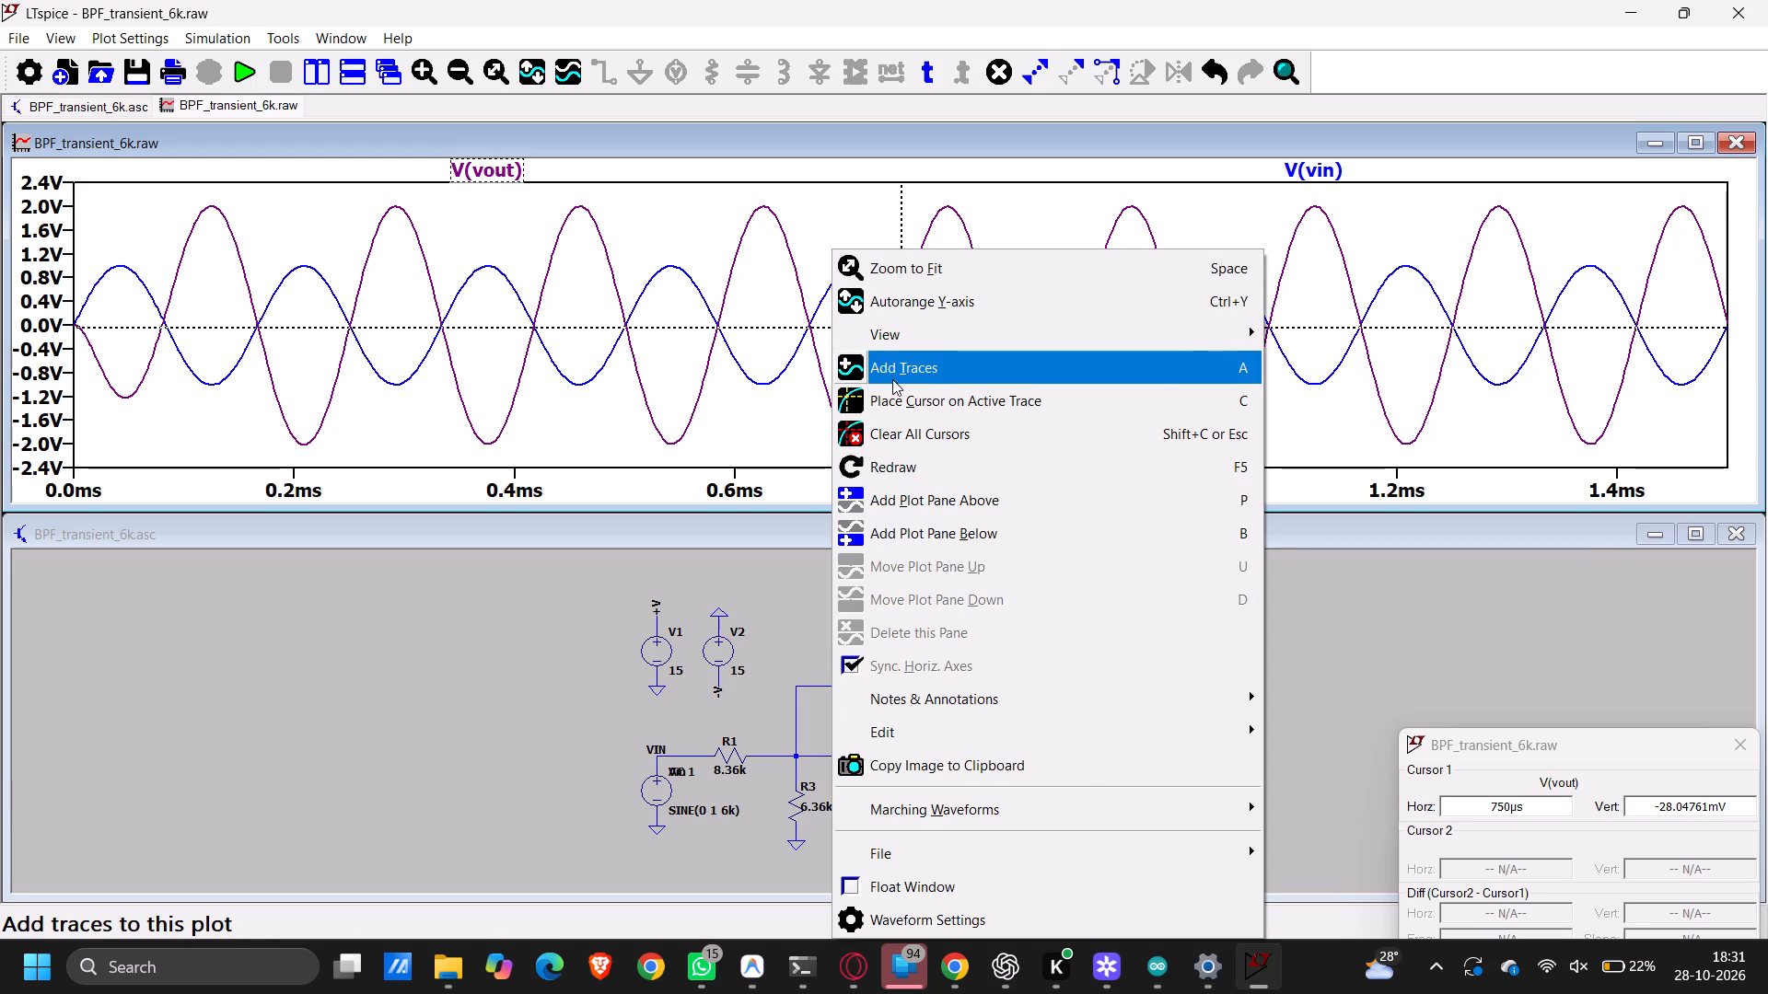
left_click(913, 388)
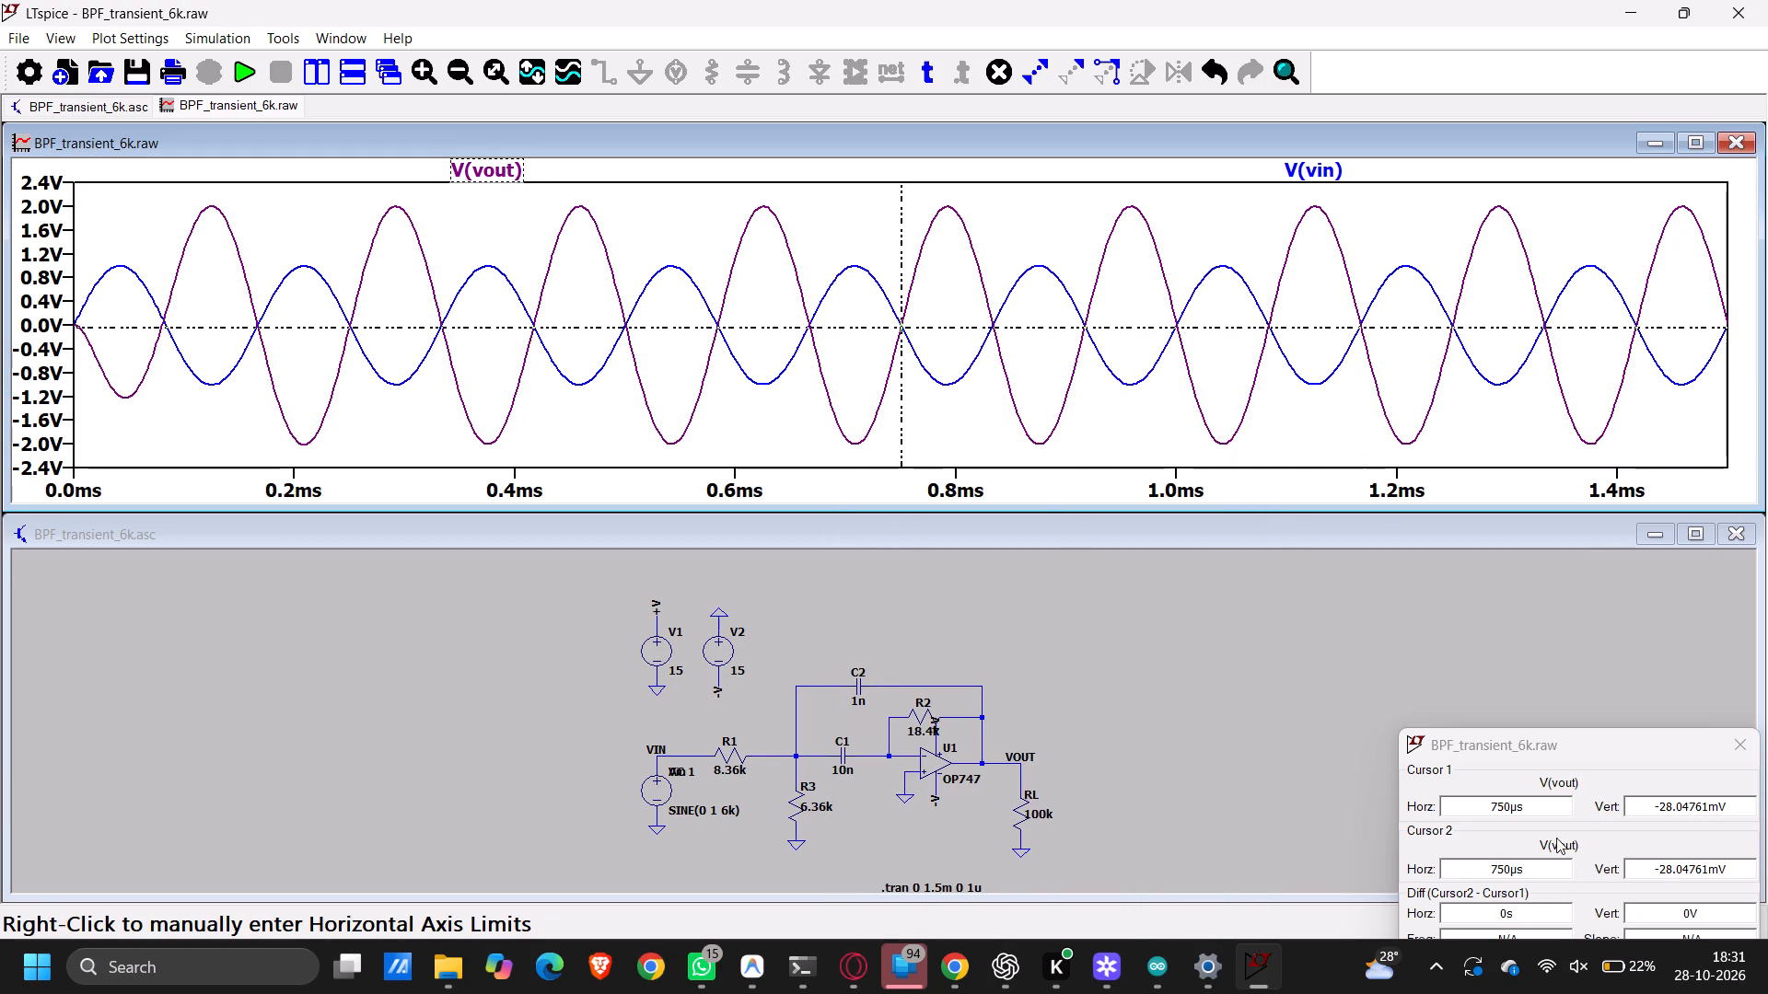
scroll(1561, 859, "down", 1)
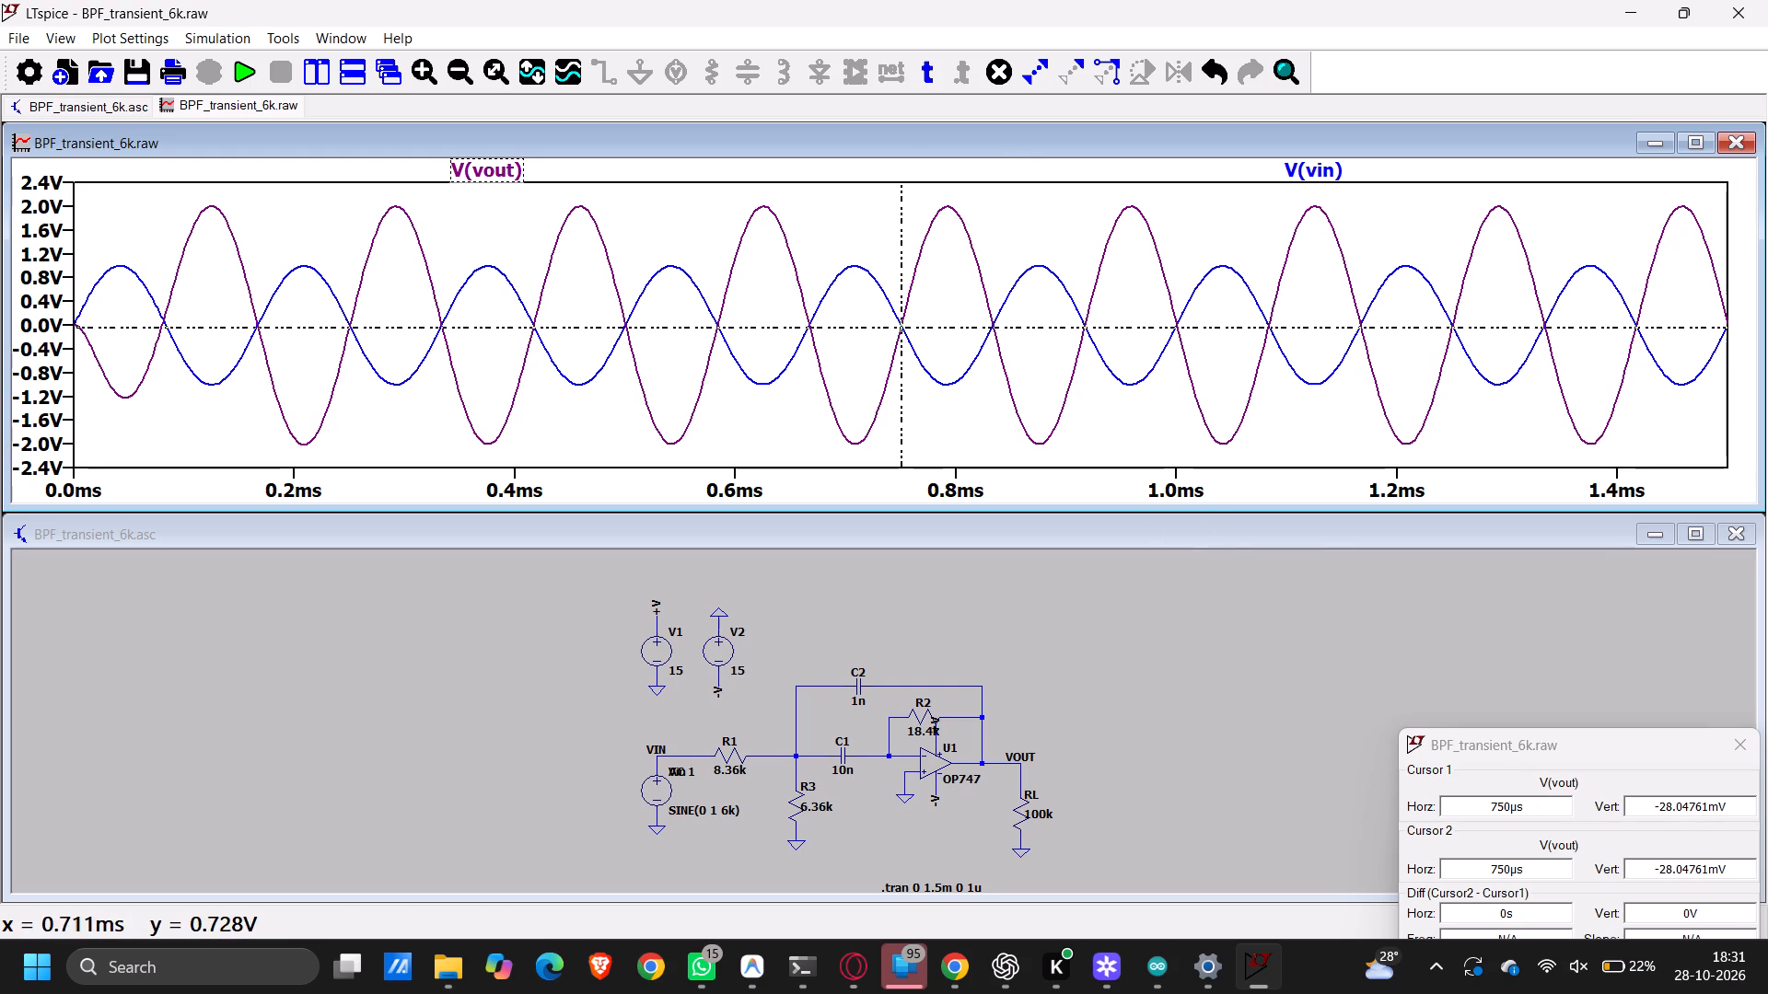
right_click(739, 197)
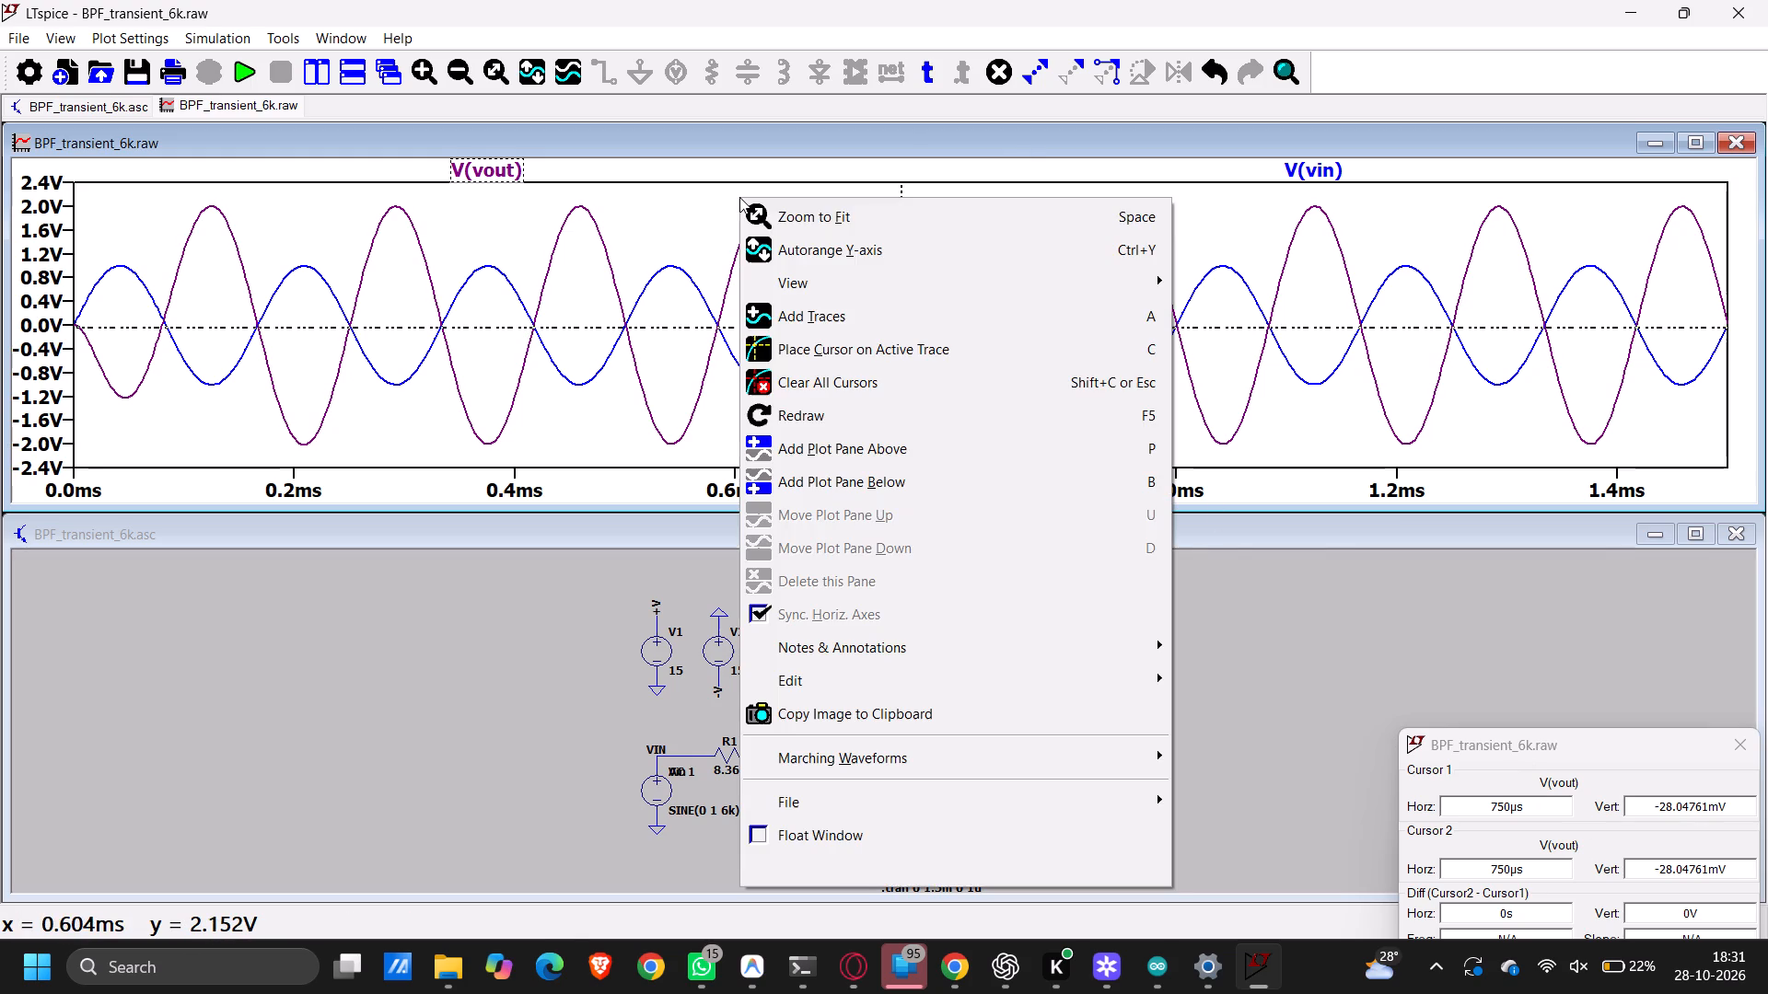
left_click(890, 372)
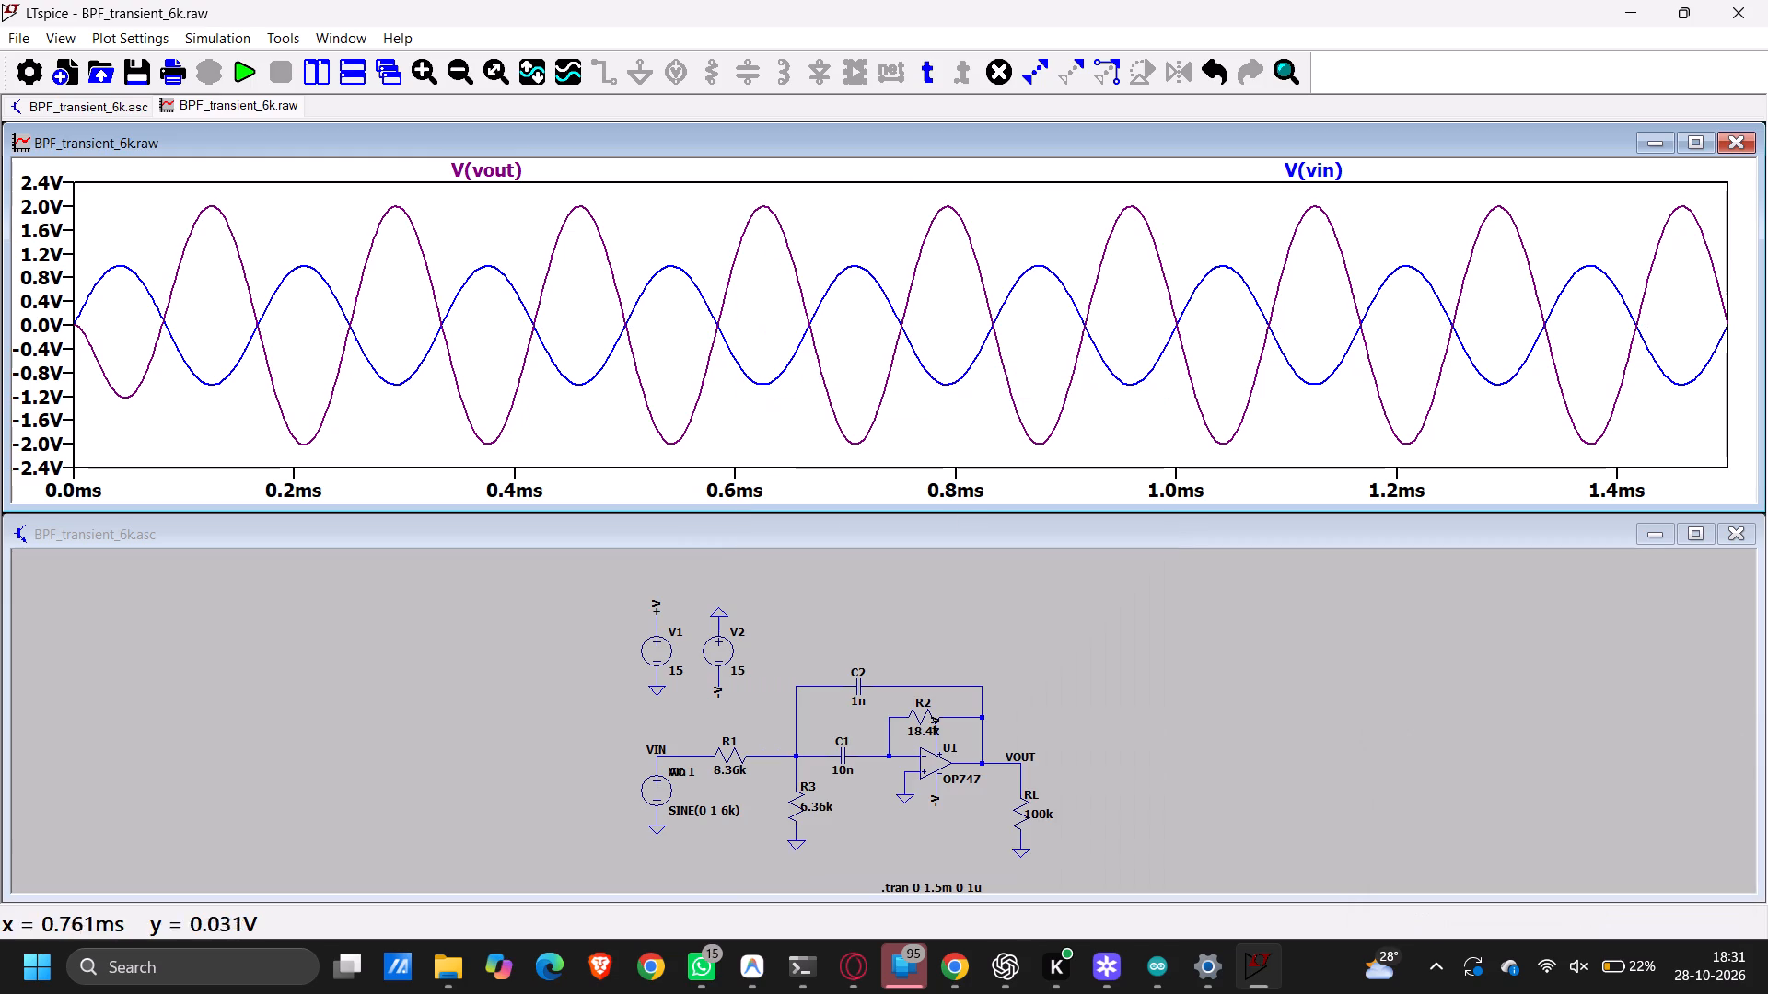
Place the first and second cursors on the V(vout) trace.
left_click(499, 171)
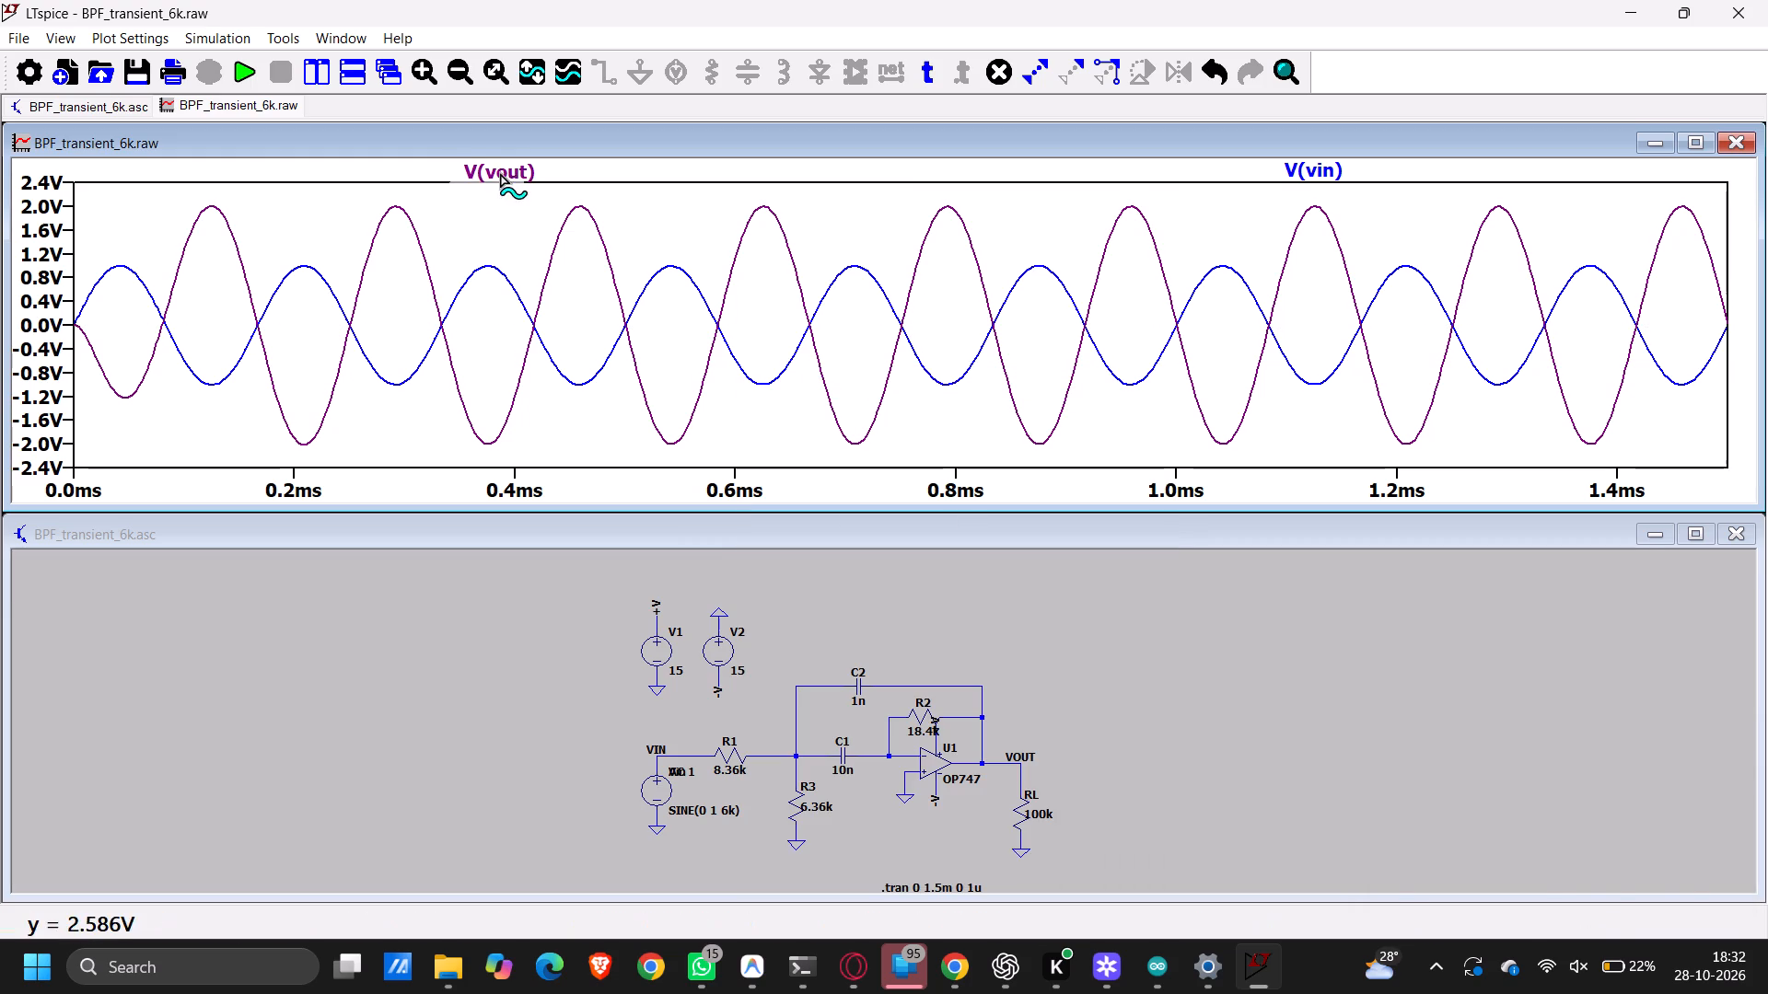
right_click(499, 171)
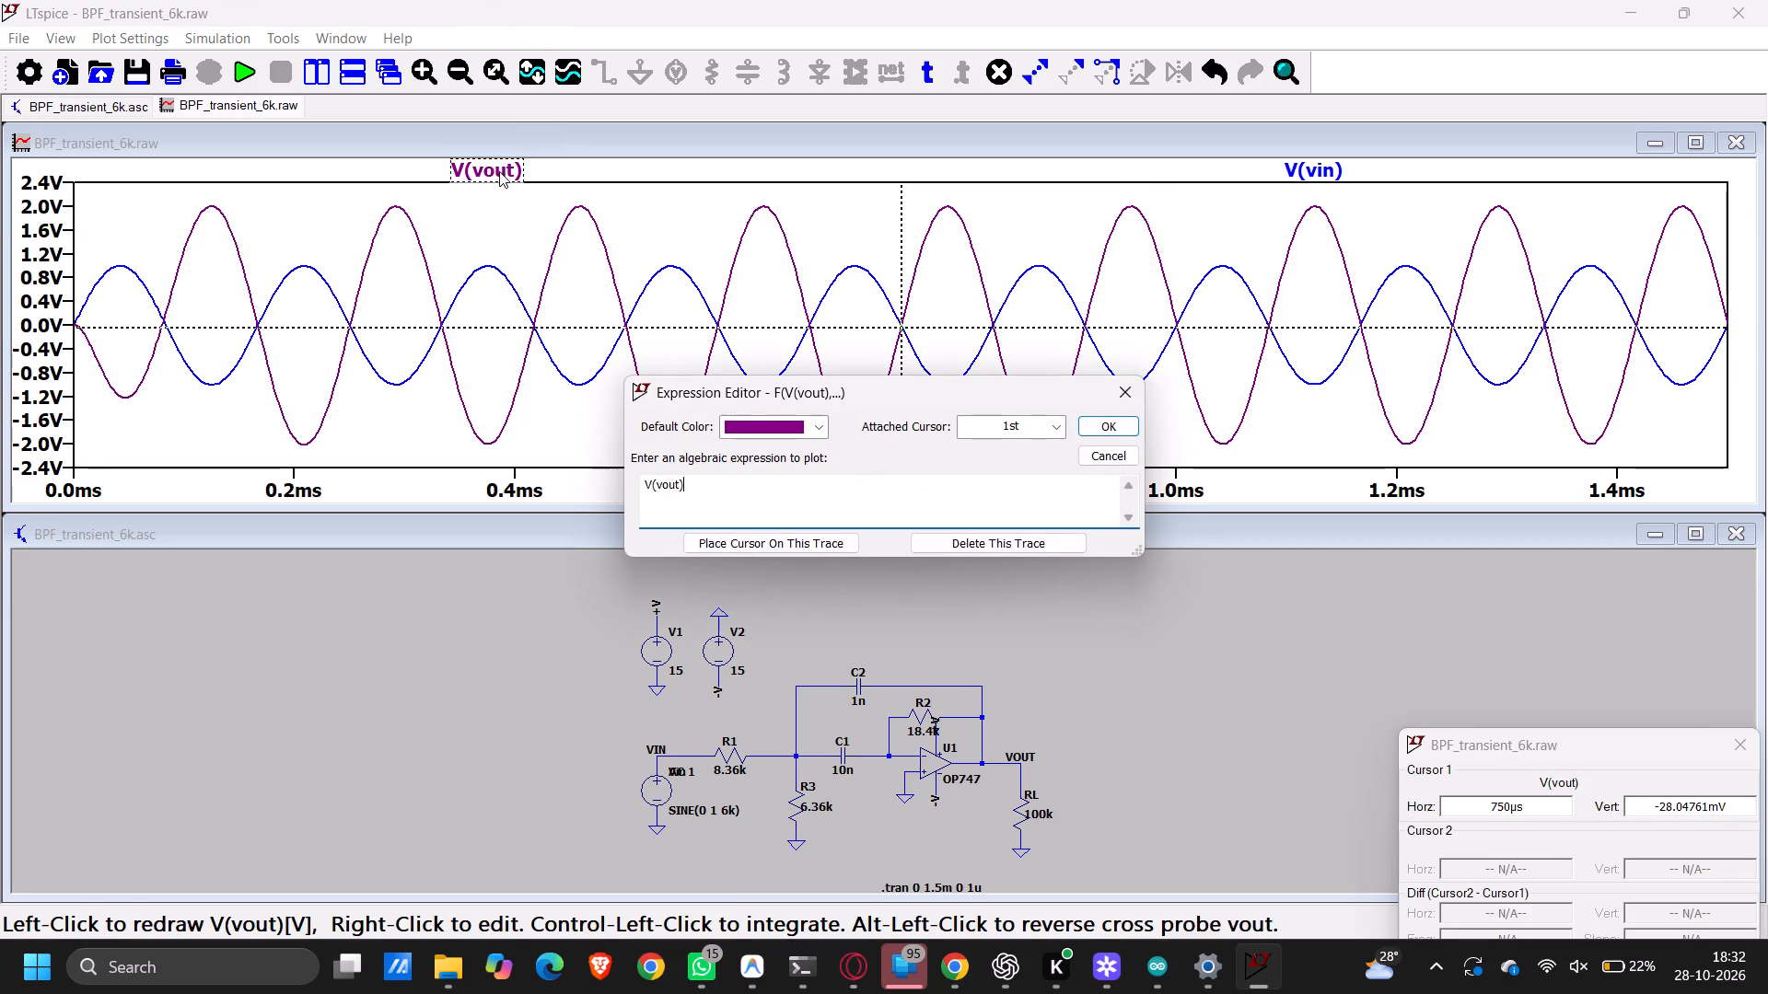
left_click(809, 542)
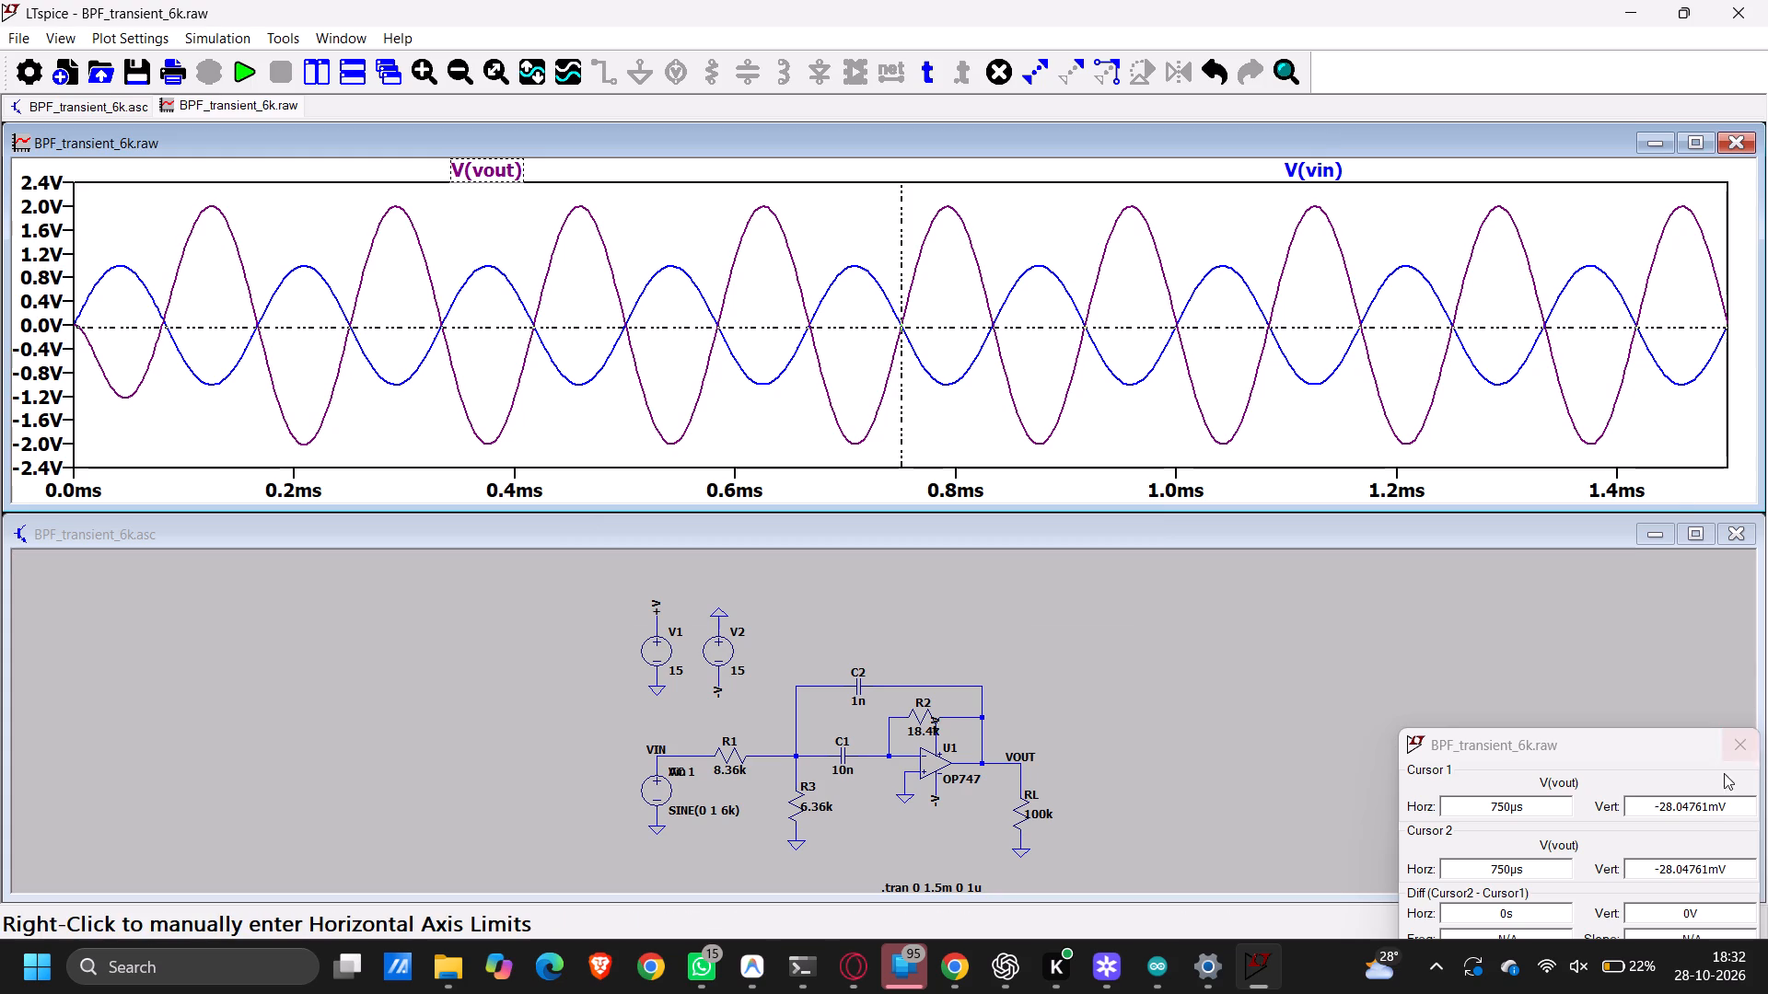
scroll(1691, 810, "down", 2)
Place a cursor on the V(vin) trace, keeping the other one on V(vout).
right_click(1312, 162)
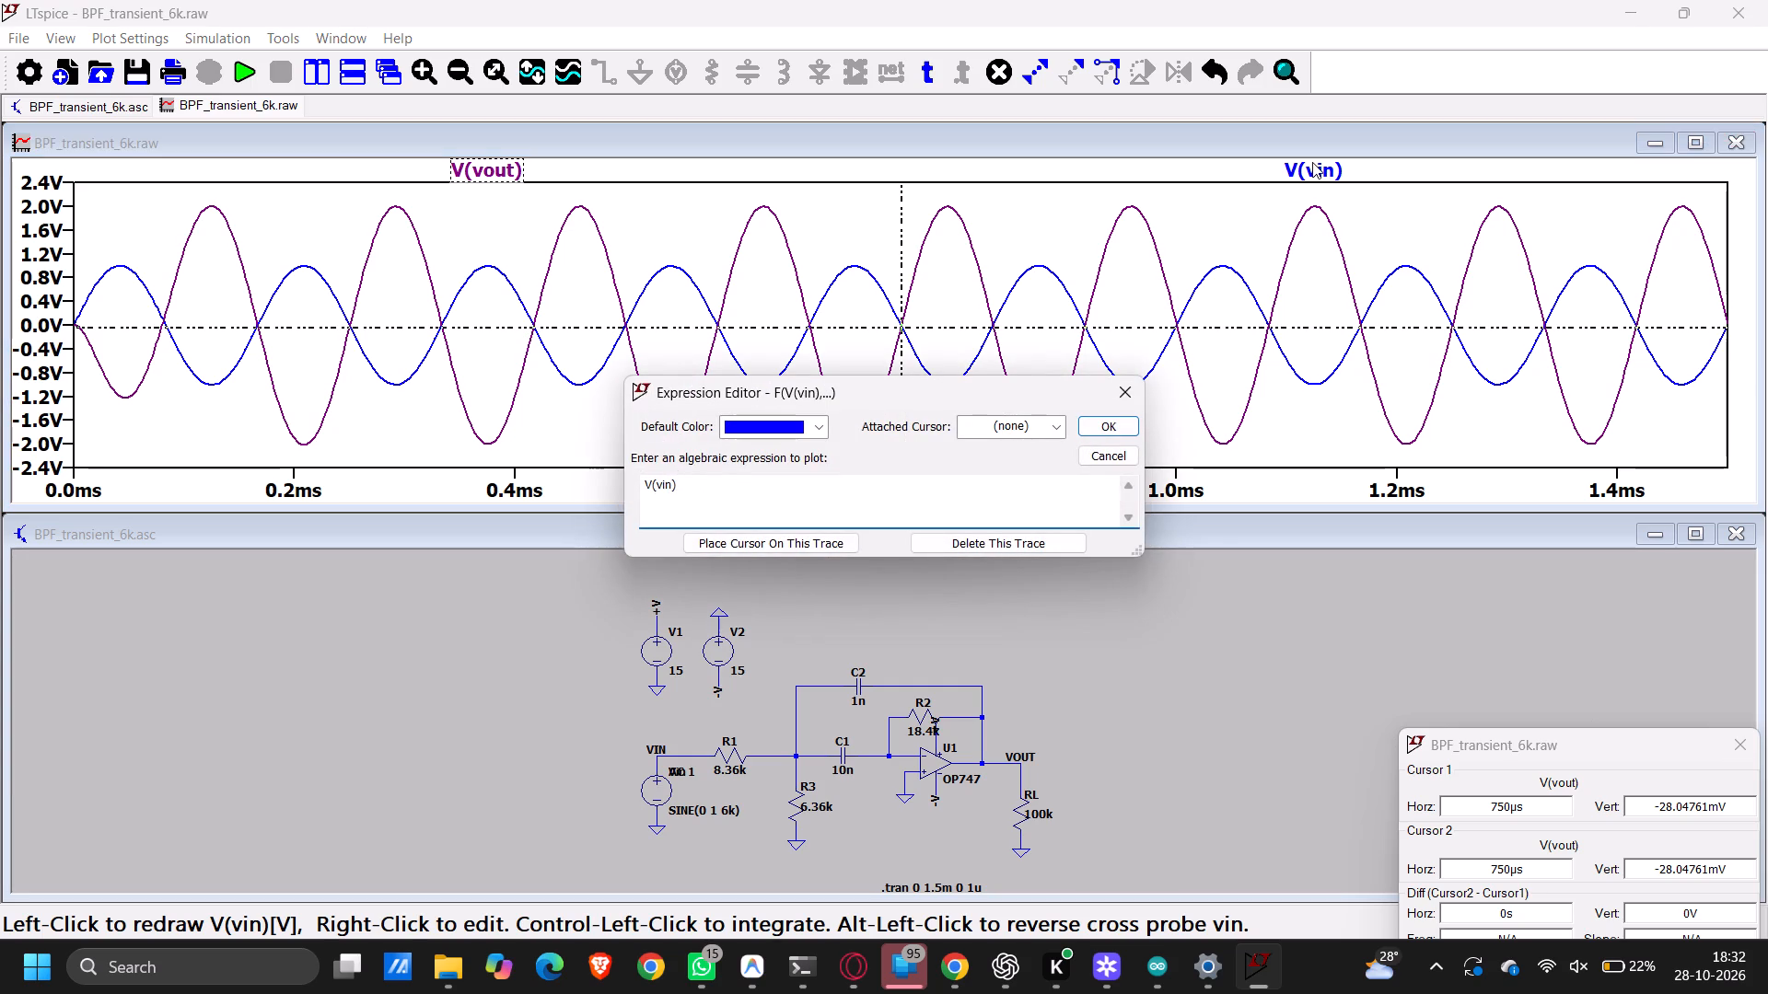
left_click(800, 537)
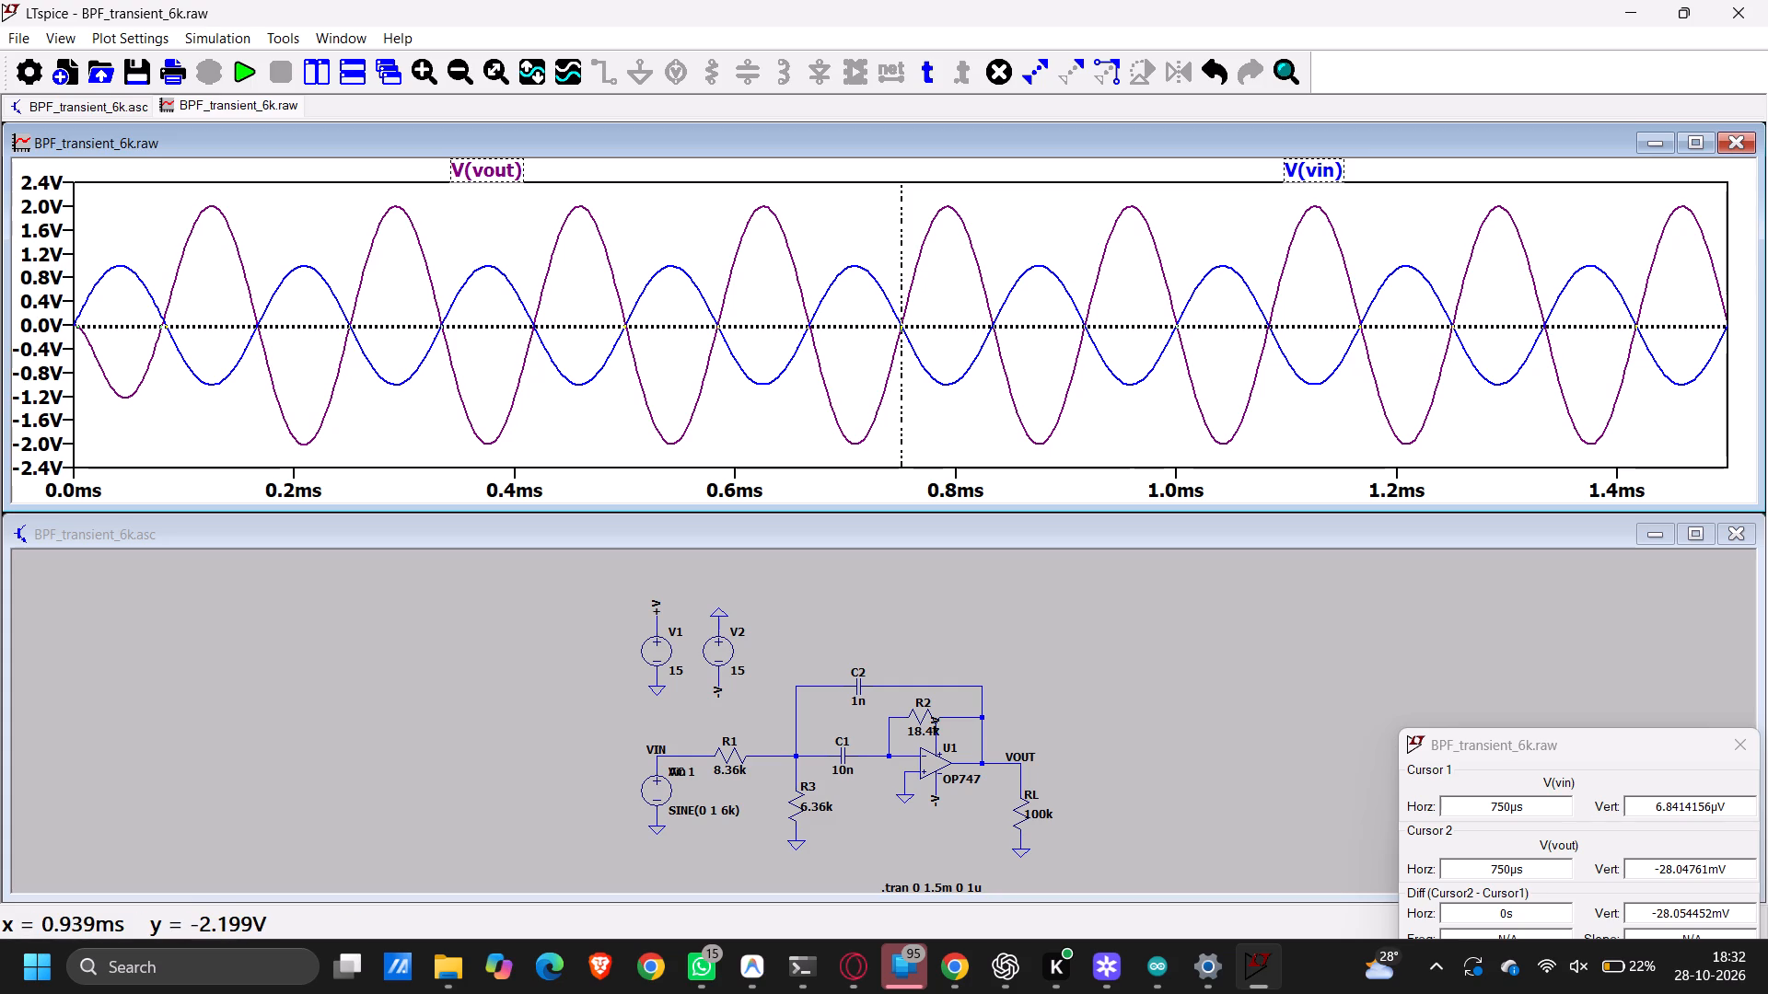
left_click(1553, 777)
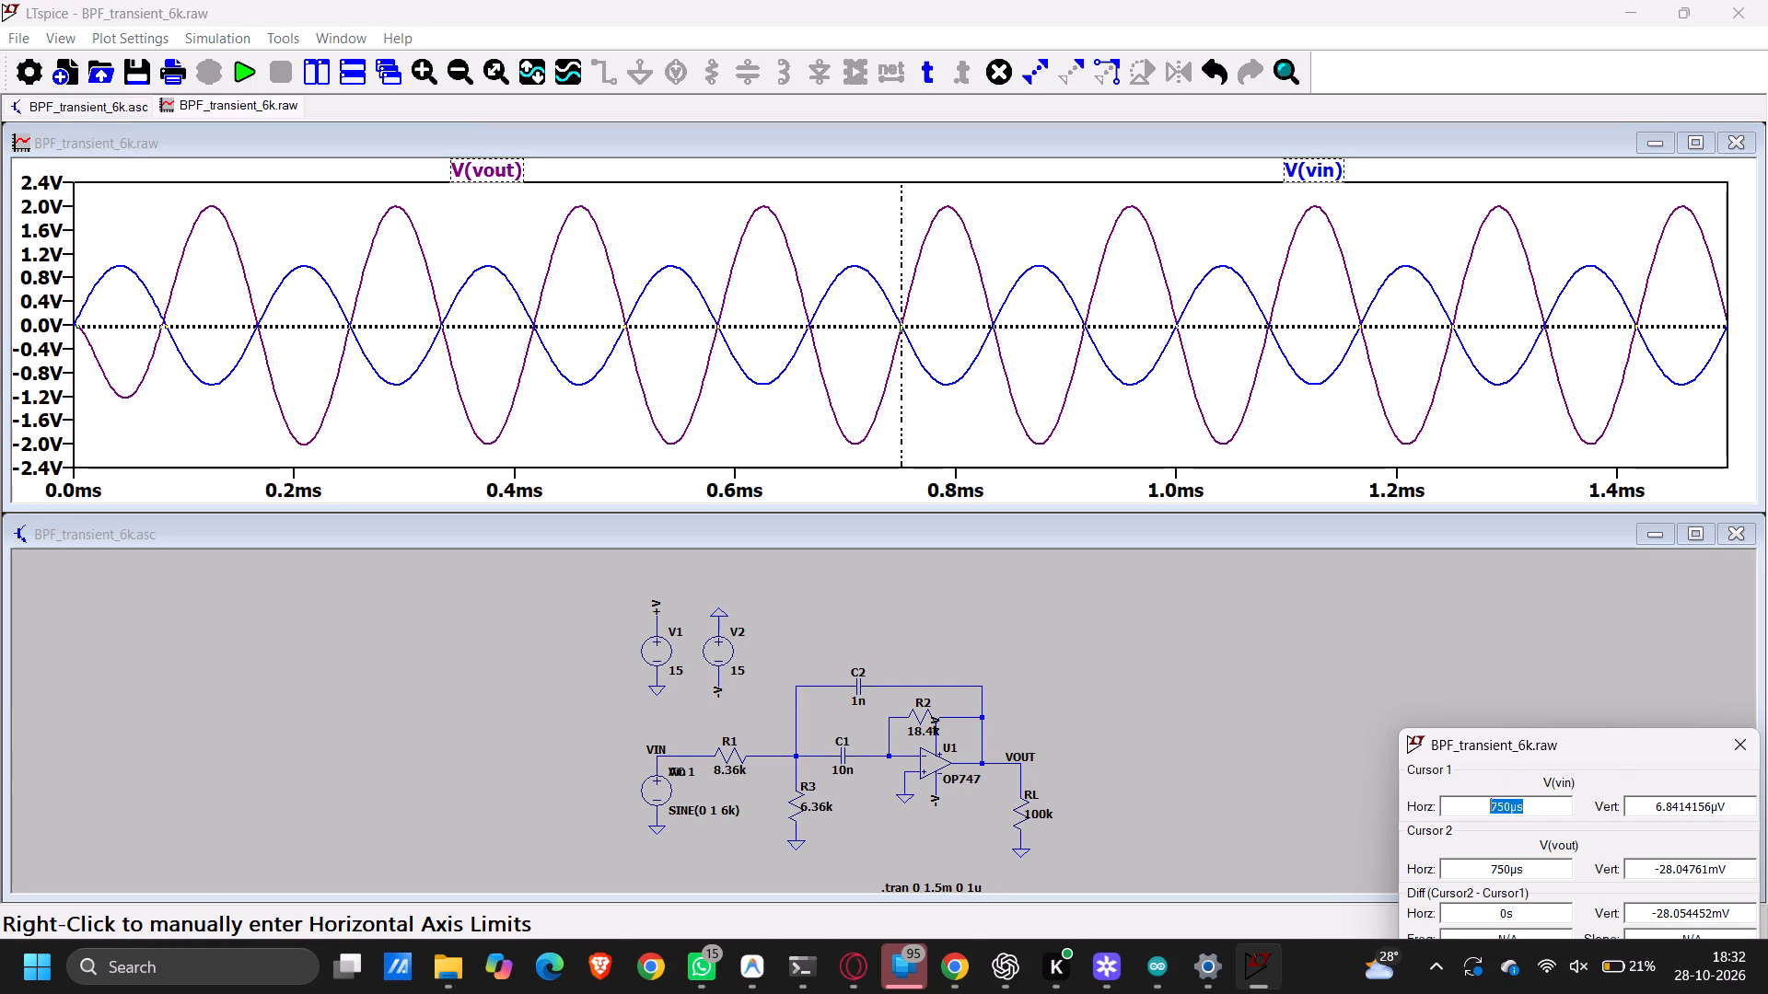
Remove the Av_mag .meas statement (Vout_pk/Vin_pk) from the schematic by emptying its text.
left_click_drag(1622, 726, 1623, 697)
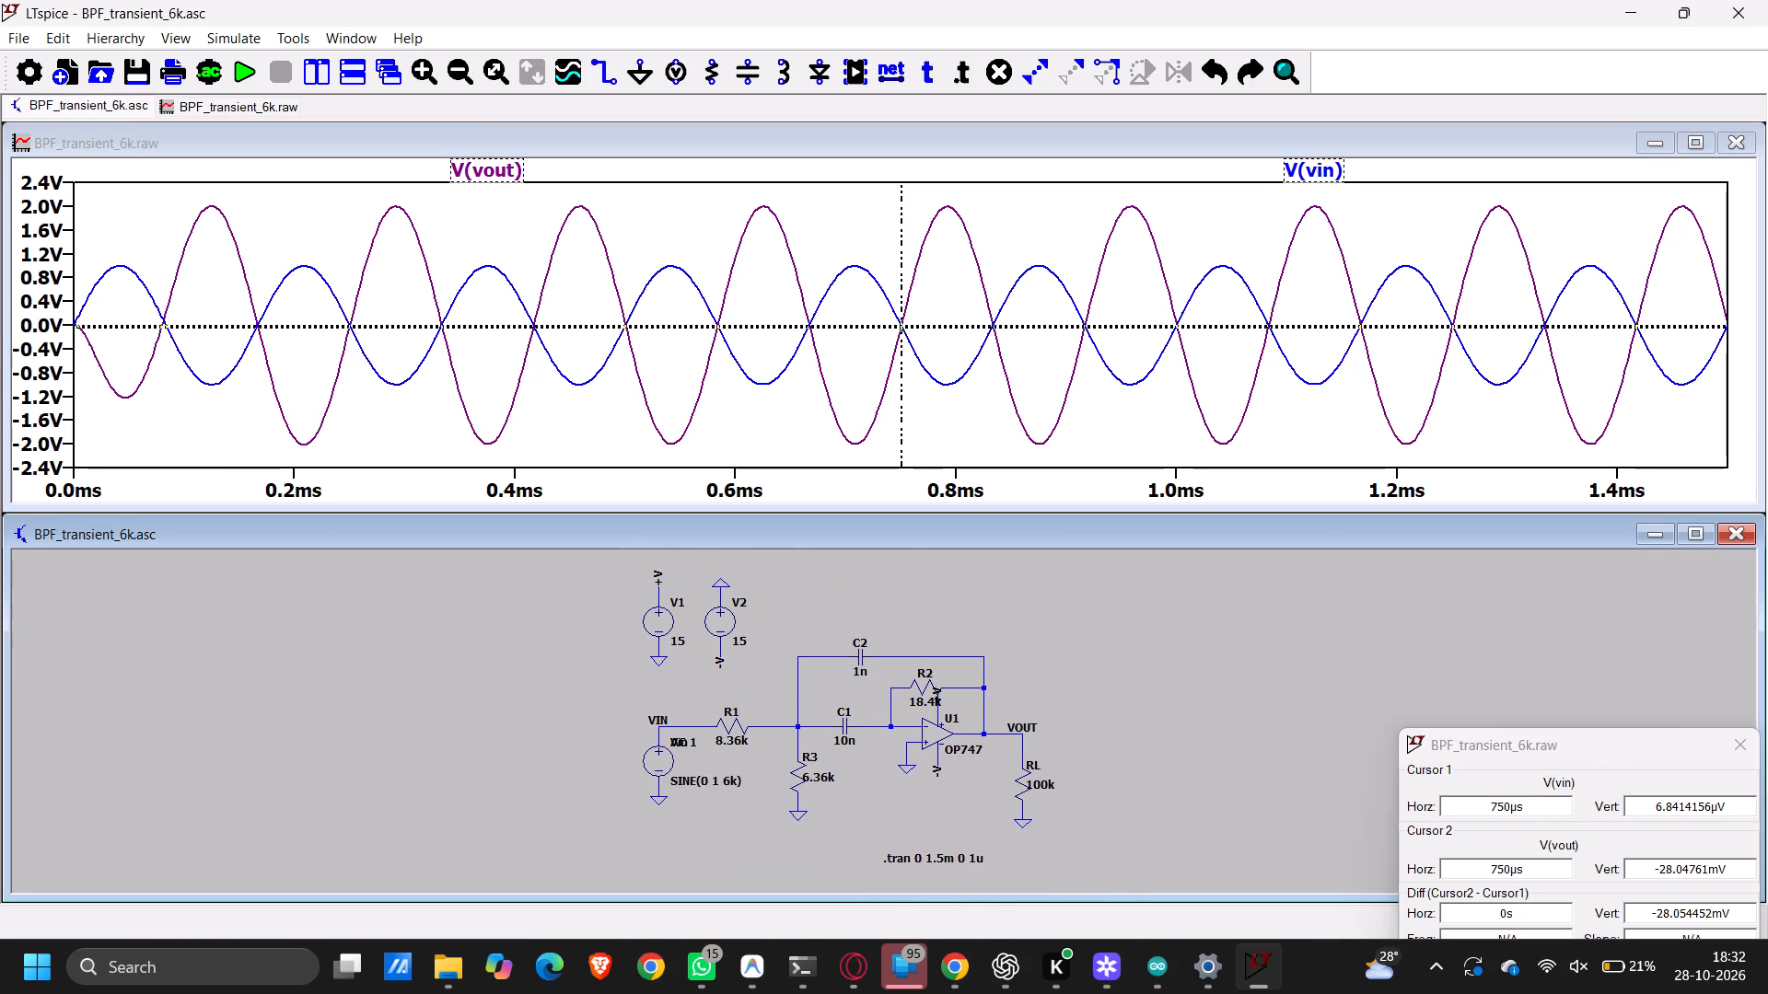
left_click_drag(1623, 697, 1606, 675)
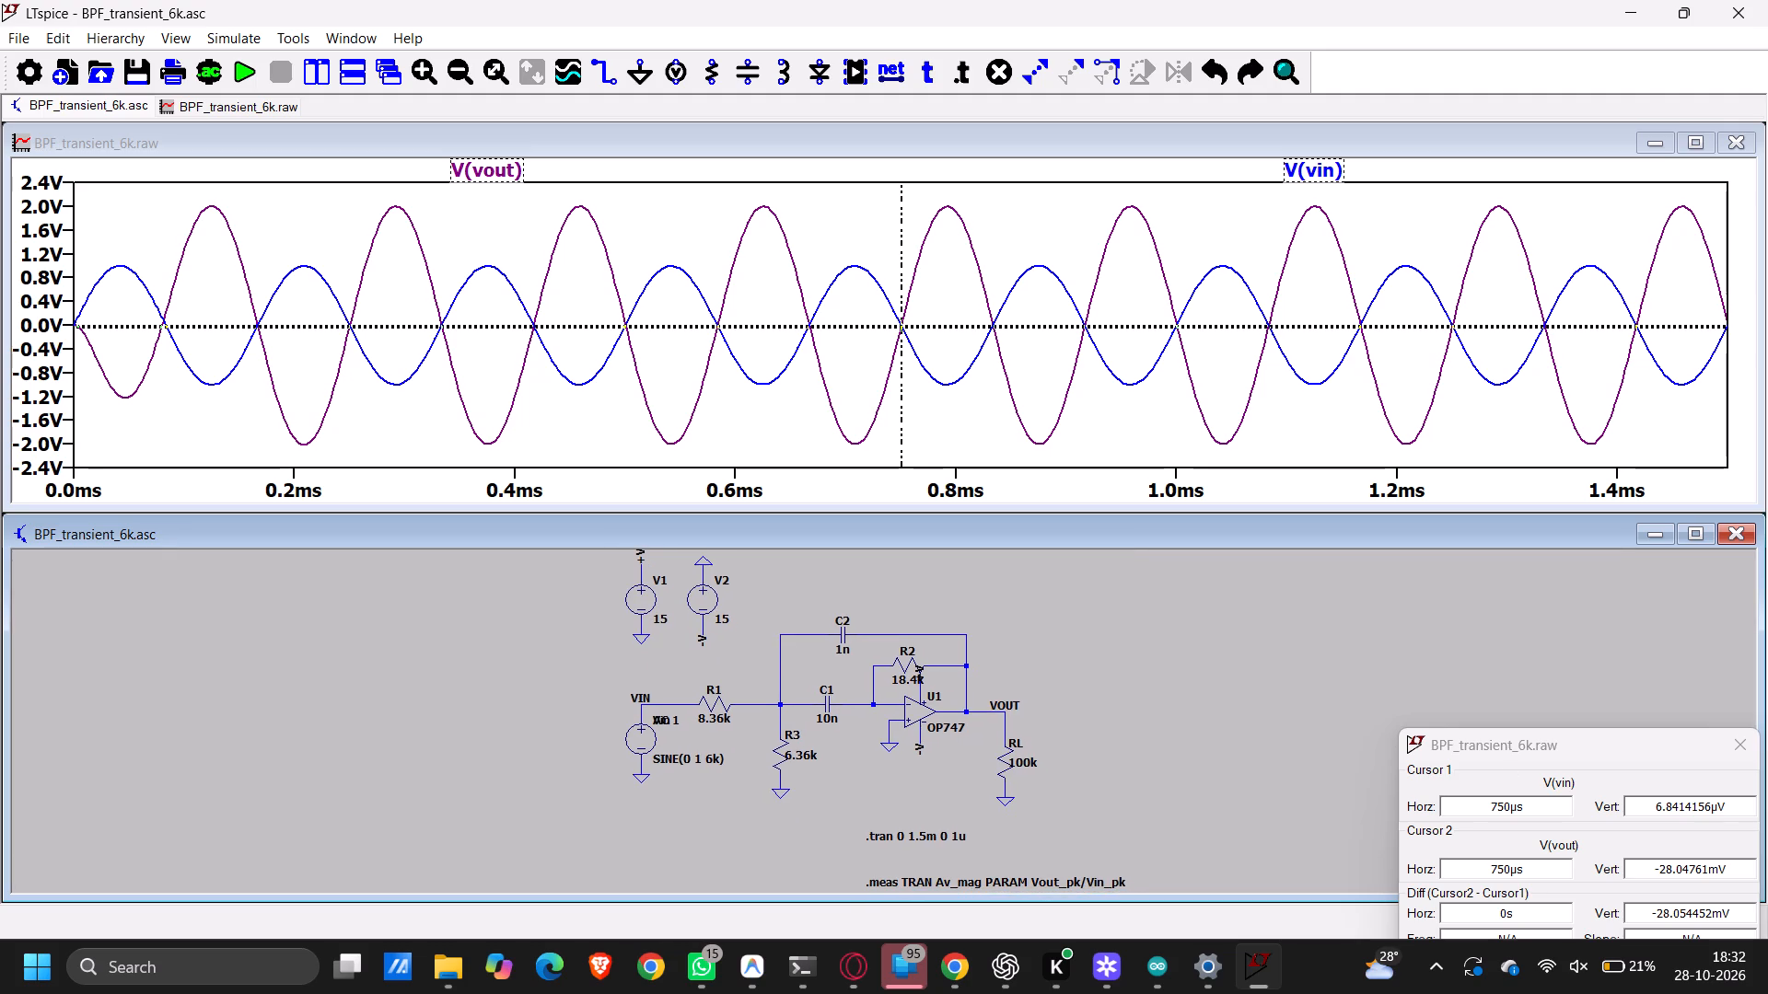
left_click_drag(1334, 693, 1350, 583)
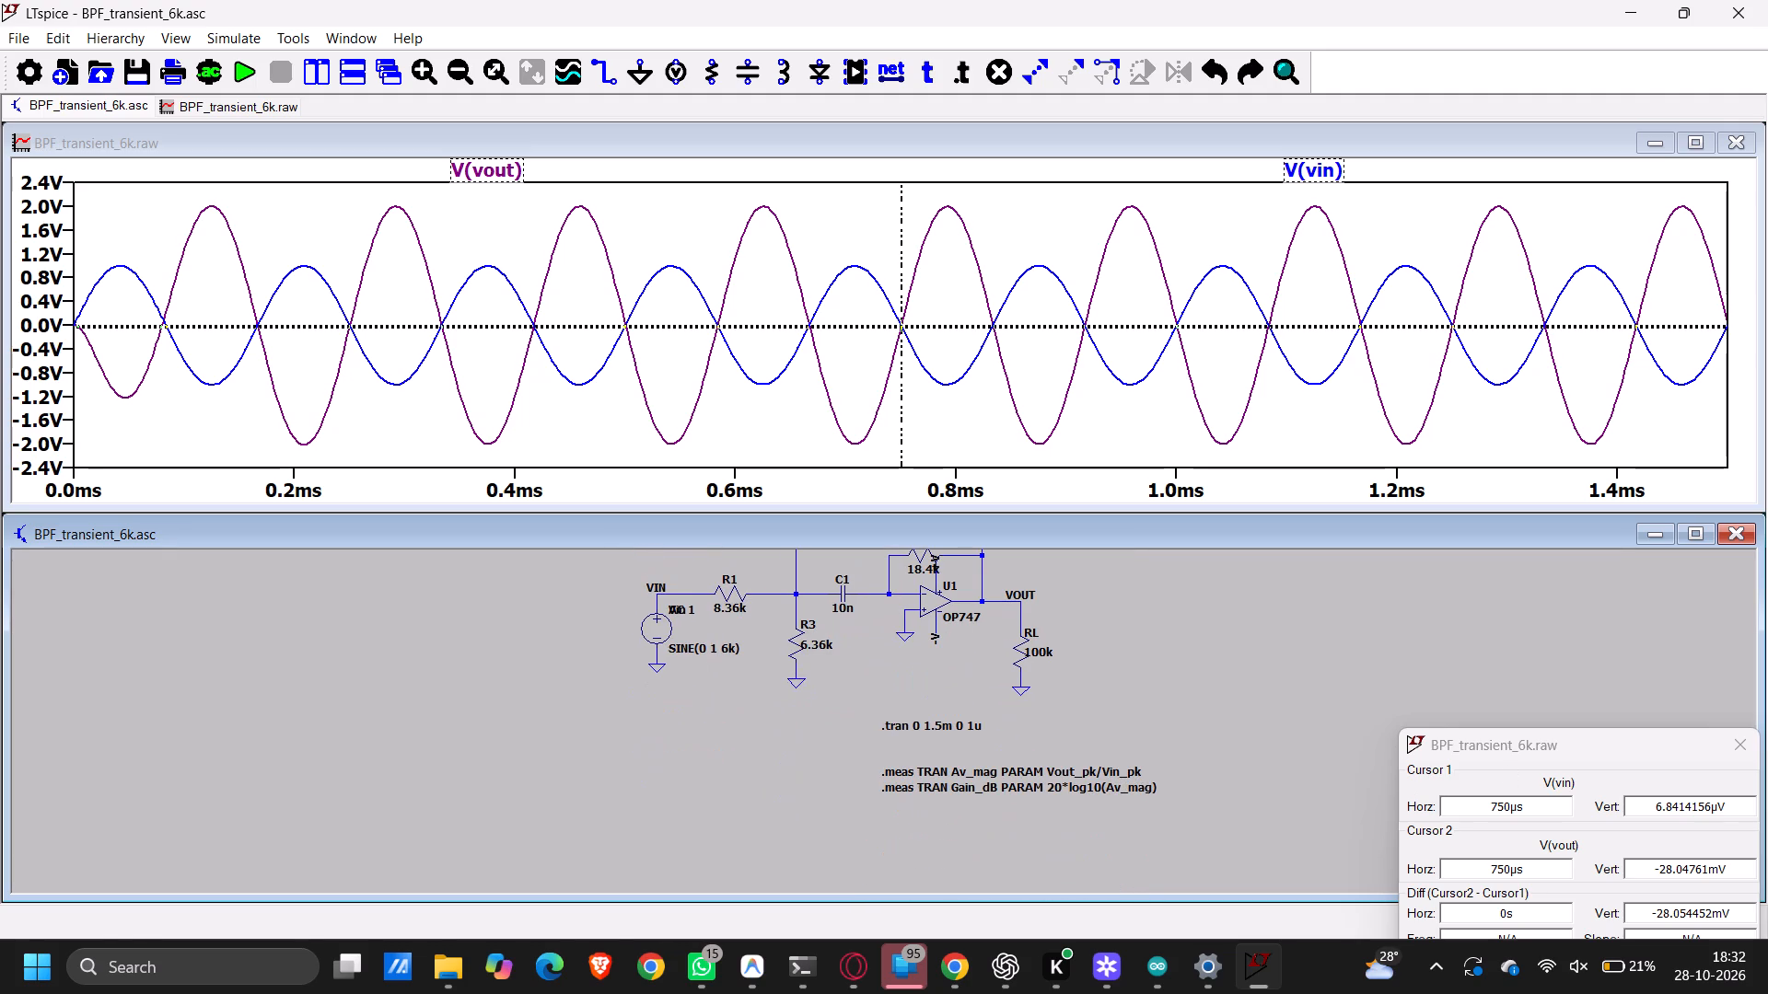
right_click(991, 771)
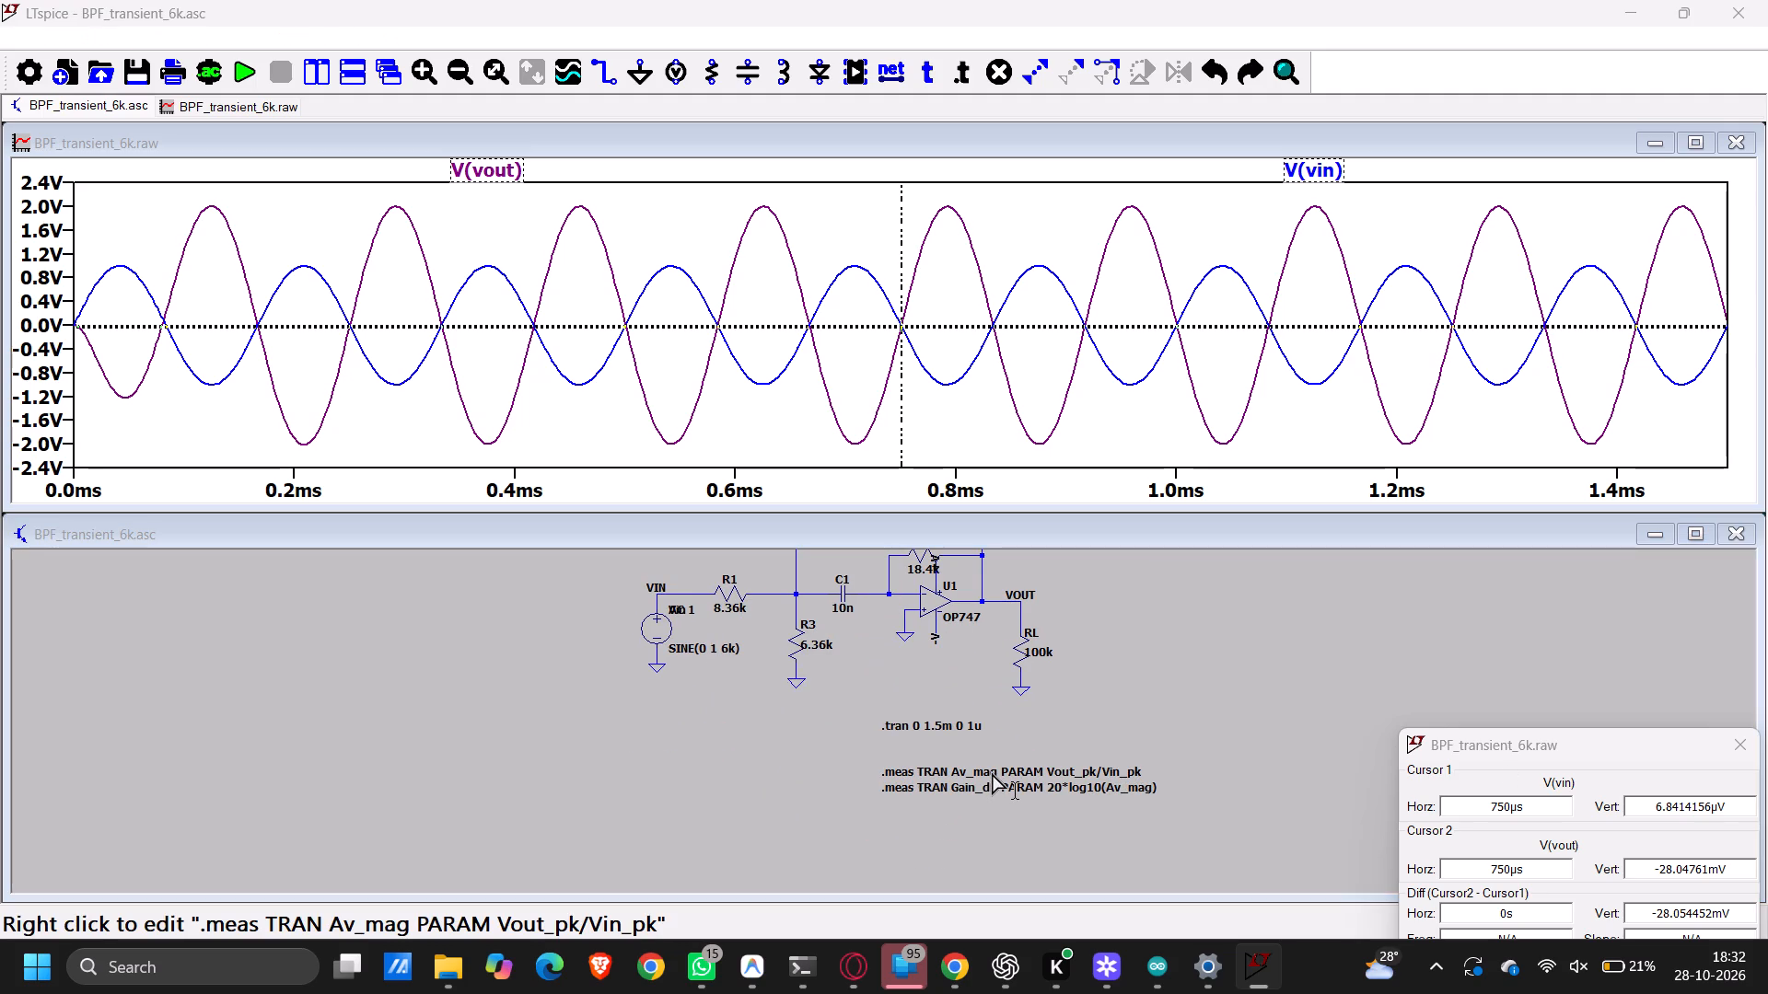
right_click(991, 771)
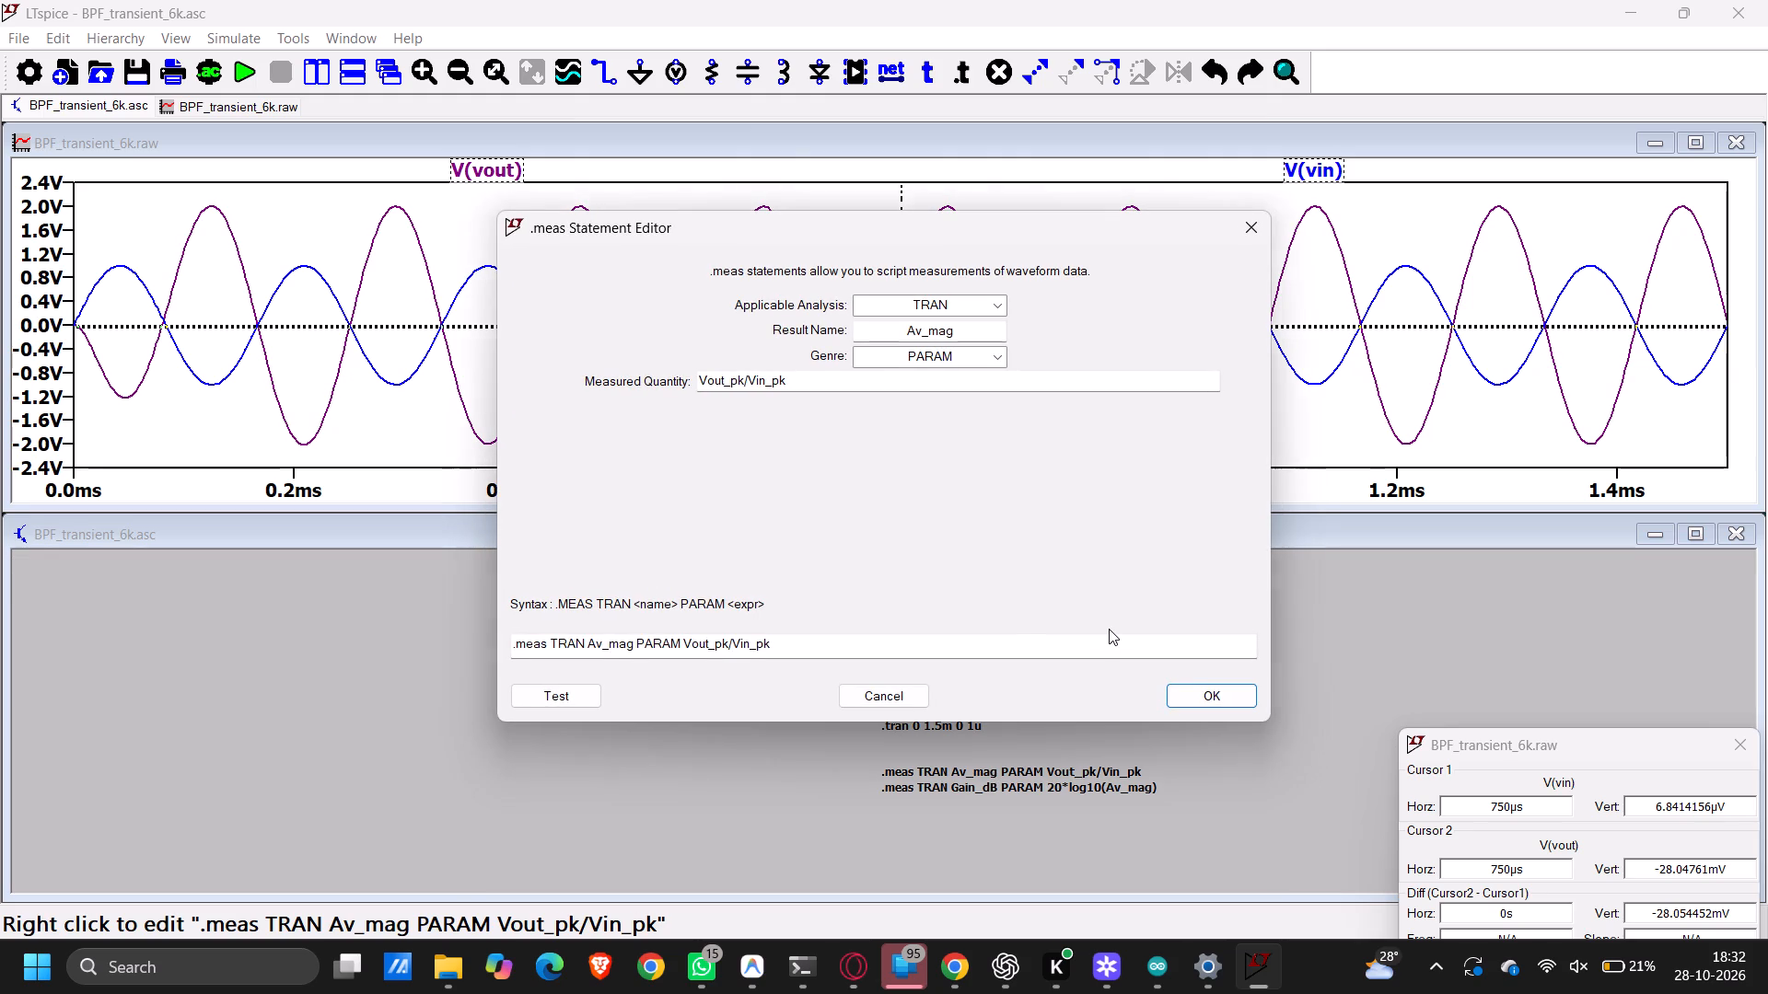
left_click(1107, 641)
key("BackSpace")
key("BackSpace")
key("BackSpace")
key("BackSpace")
key("BackSpace")
key("BackSpace")
key("BackSpace")
key("BackSpace")
key("BackSpace")
key("BackSpace")
key("BackSpace")
key("BackSpace")
key("BackSpace")
key("BackSpace")
key("BackSpace")
key("BackSpace")
key("BackSpace")
key("BackSpace")
key("BackSpace")
key("BackSpace")
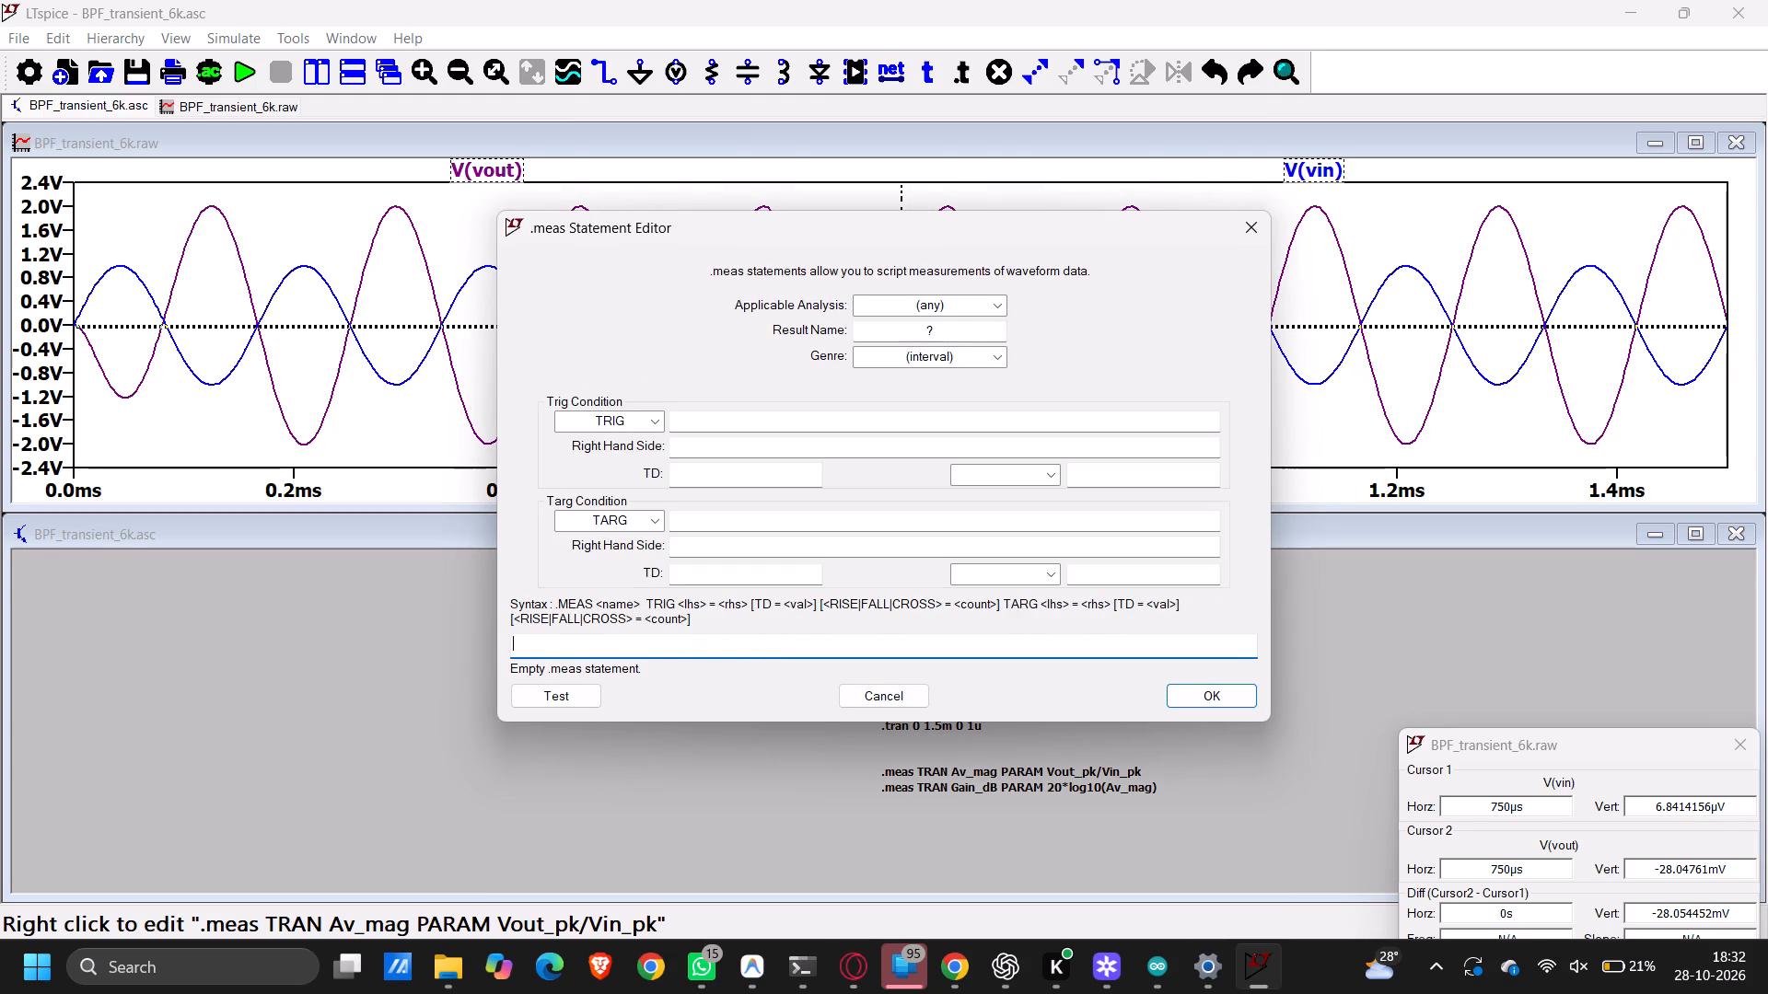
key("Return")
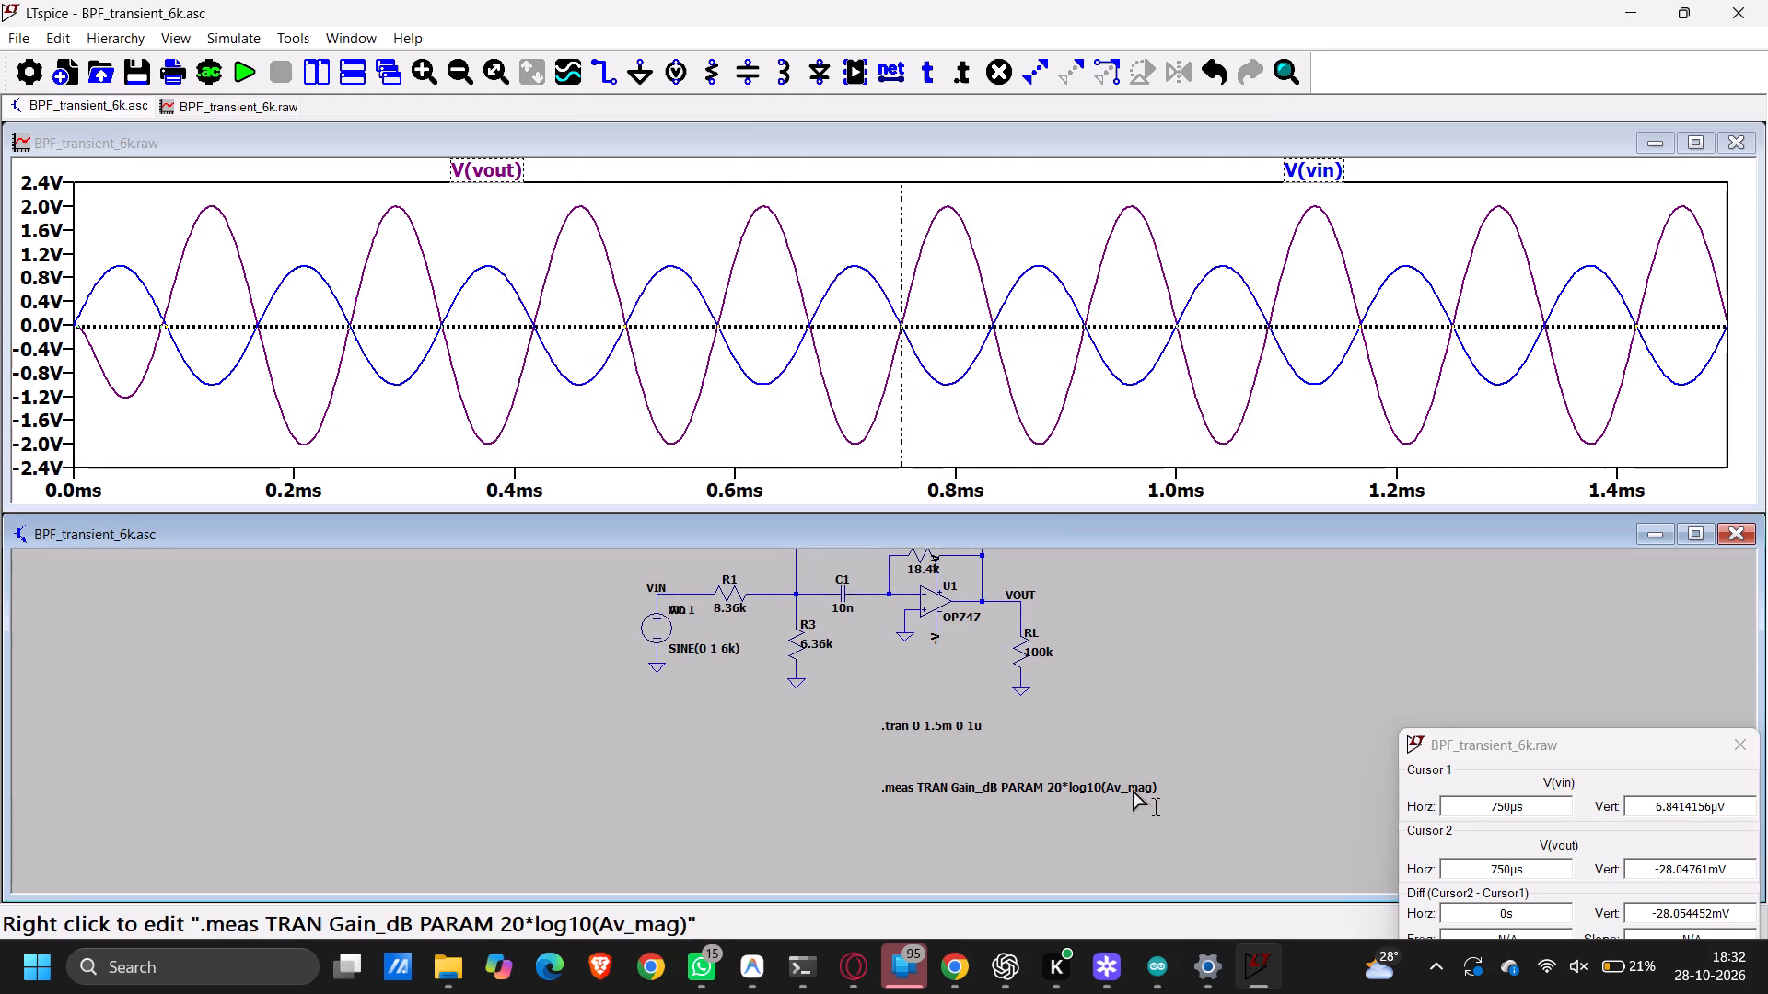
Remove the Gain_dB .meas statement (20*log10(Av_mag)) from the schematic by emptying its text.
right_click(1061, 788)
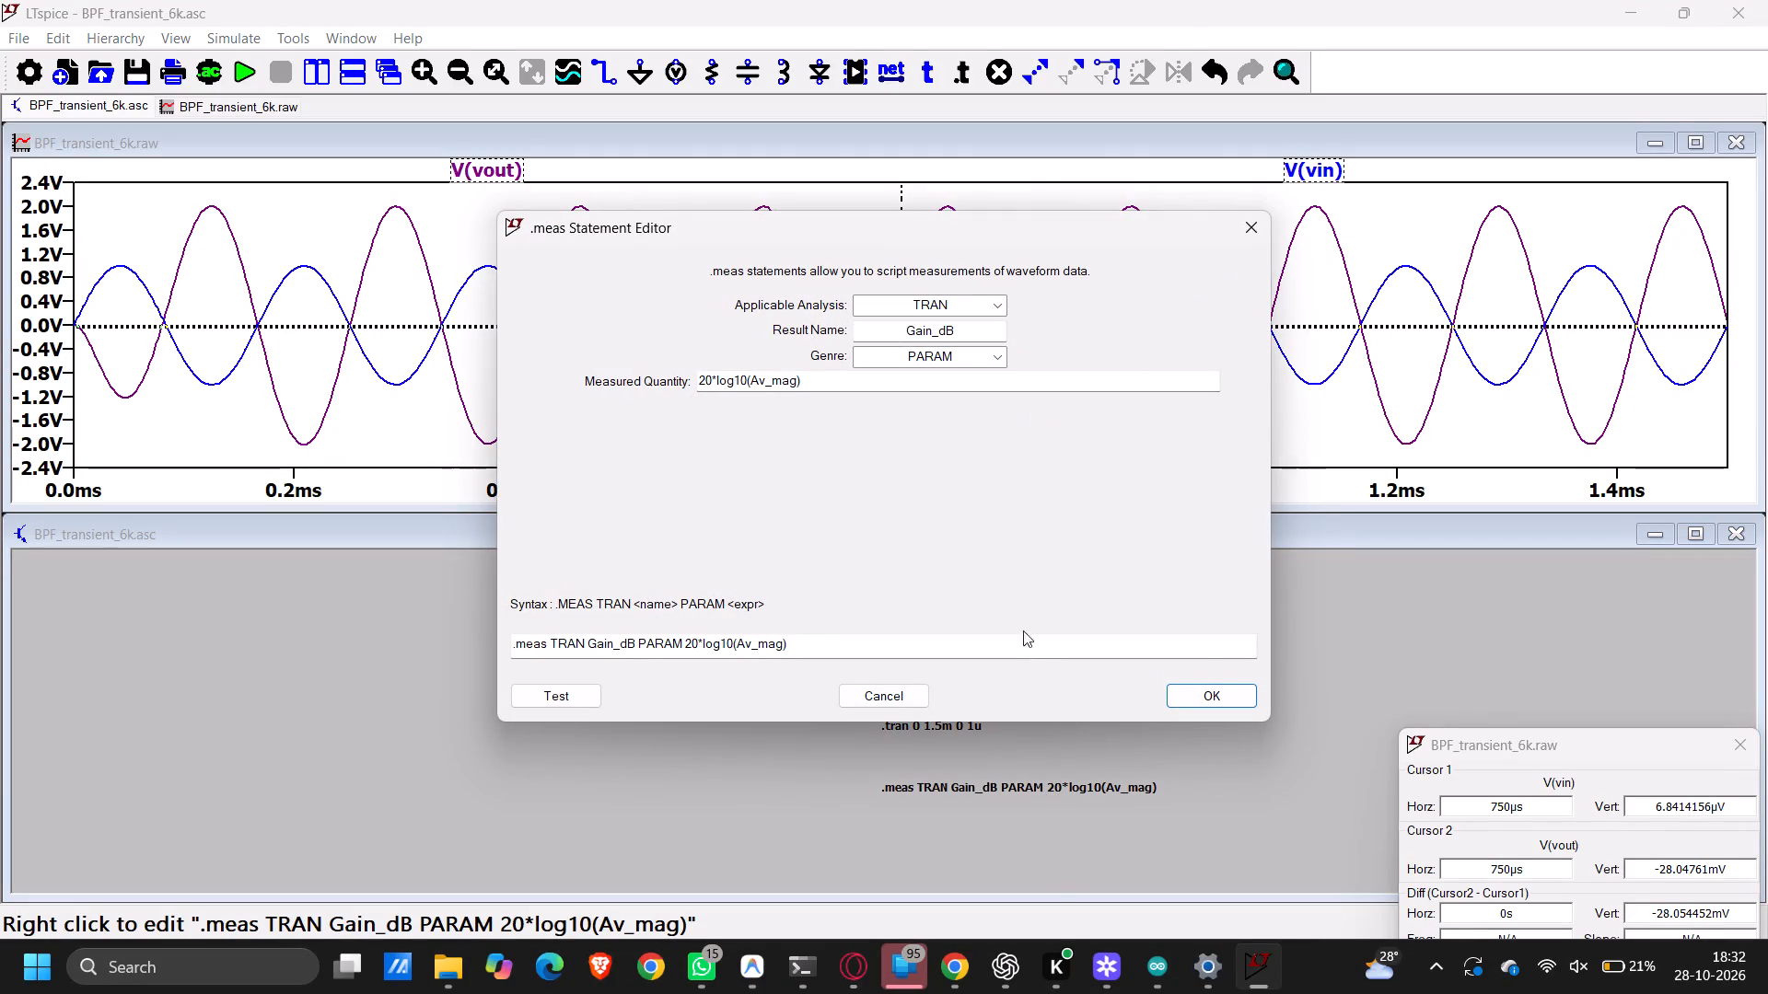
left_click(963, 299)
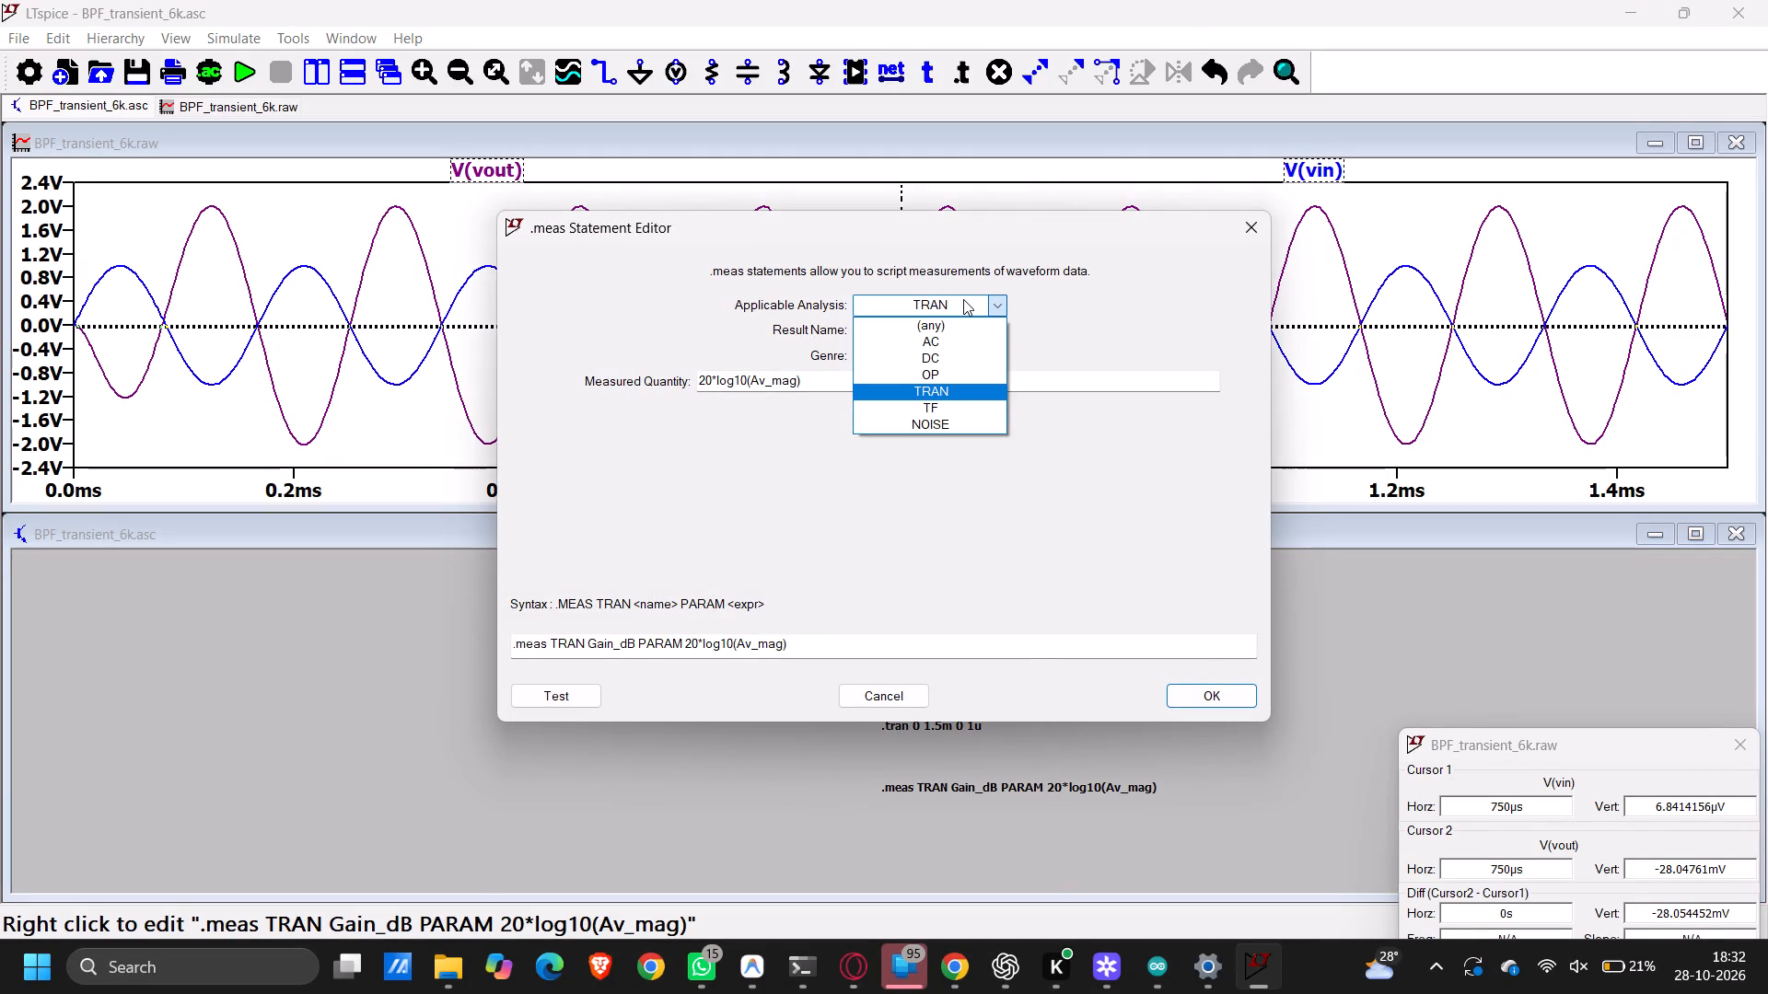
left_click(963, 299)
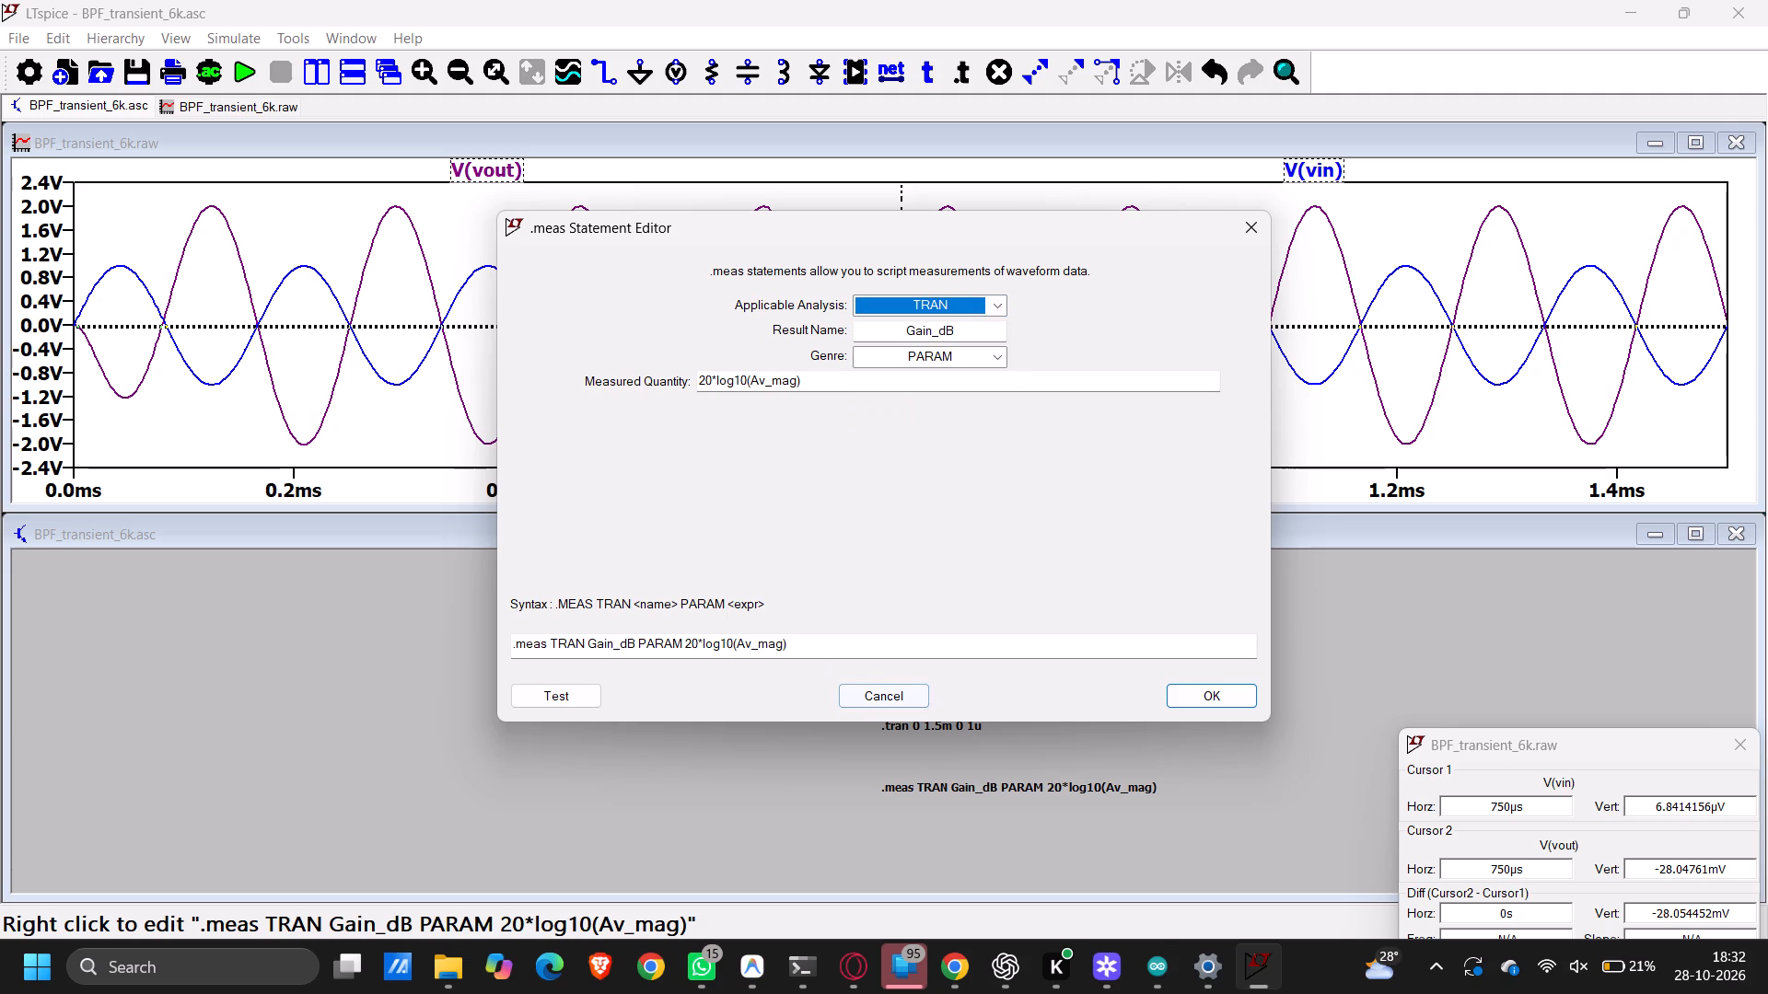
left_click(832, 641)
key("BackSpace")
key("BackSpace")
key("BackSpace")
key("BackSpace")
key("BackSpace")
key("BackSpace")
key("BackSpace")
key("BackSpace")
key("BackSpace")
key("BackSpace")
key("BackSpace")
key("BackSpace")
key("BackSpace")
key("BackSpace")
key("BackSpace")
key("BackSpace")
key("BackSpace")
key("BackSpace")
key("BackSpace")
key("BackSpace")
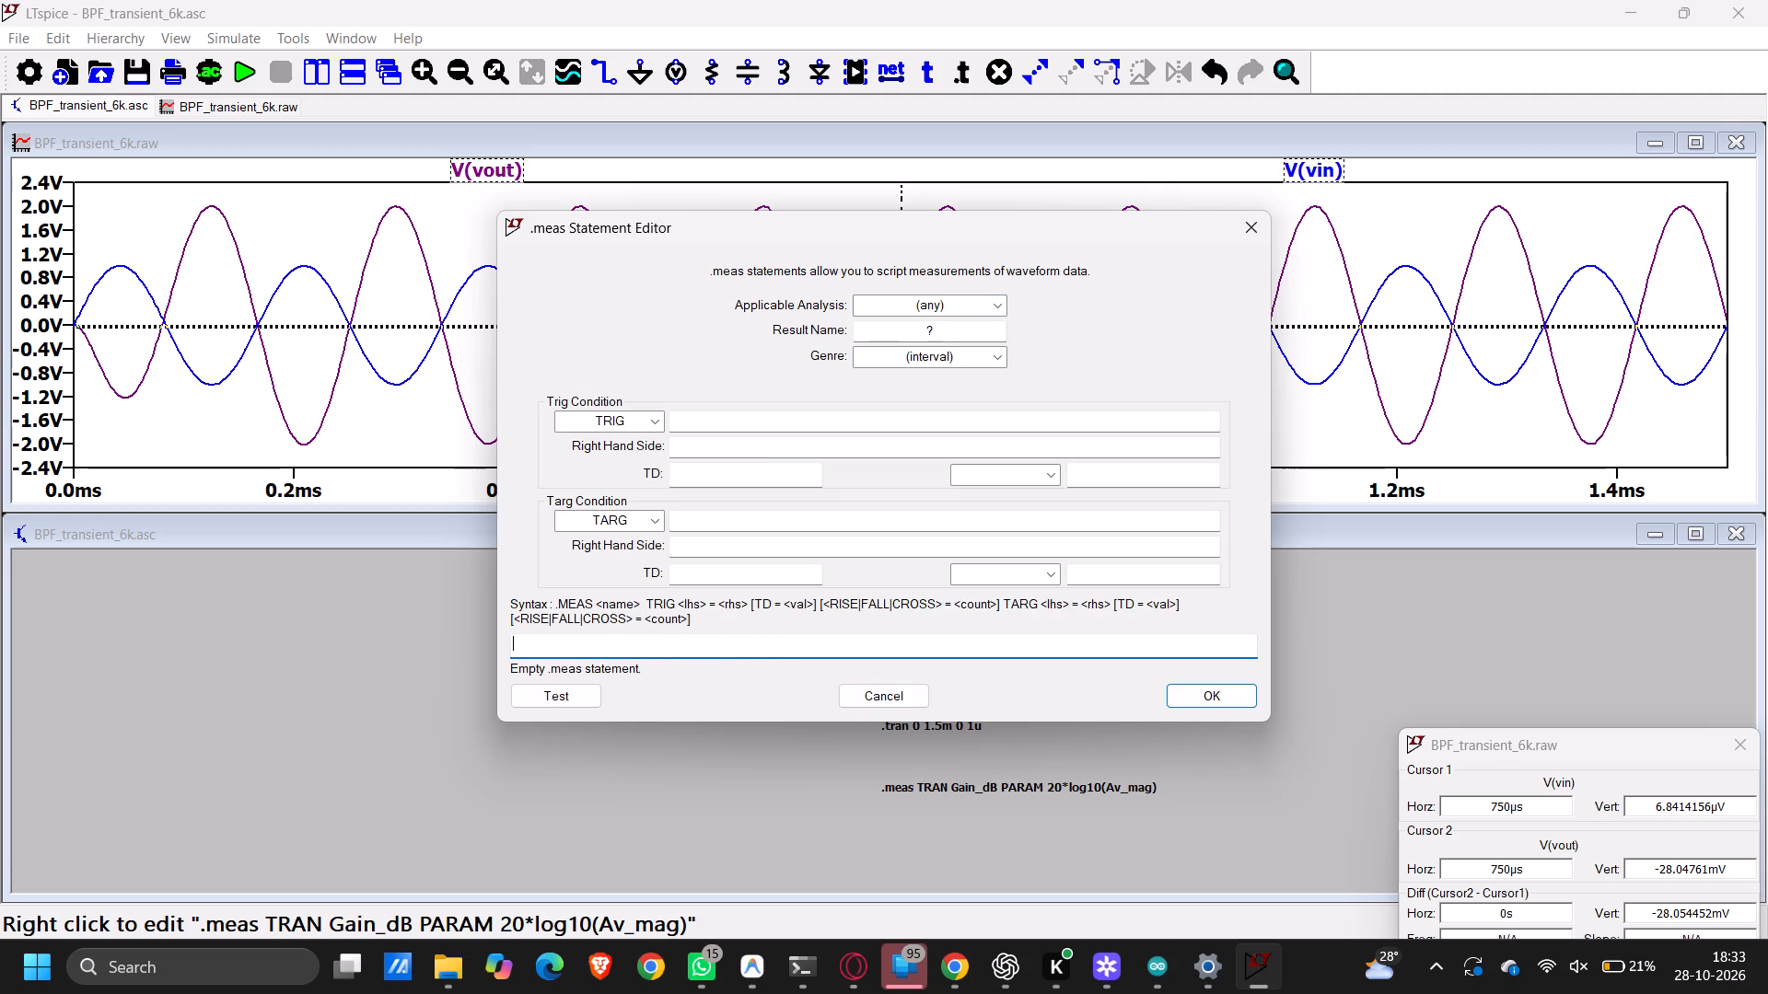
key("Return")
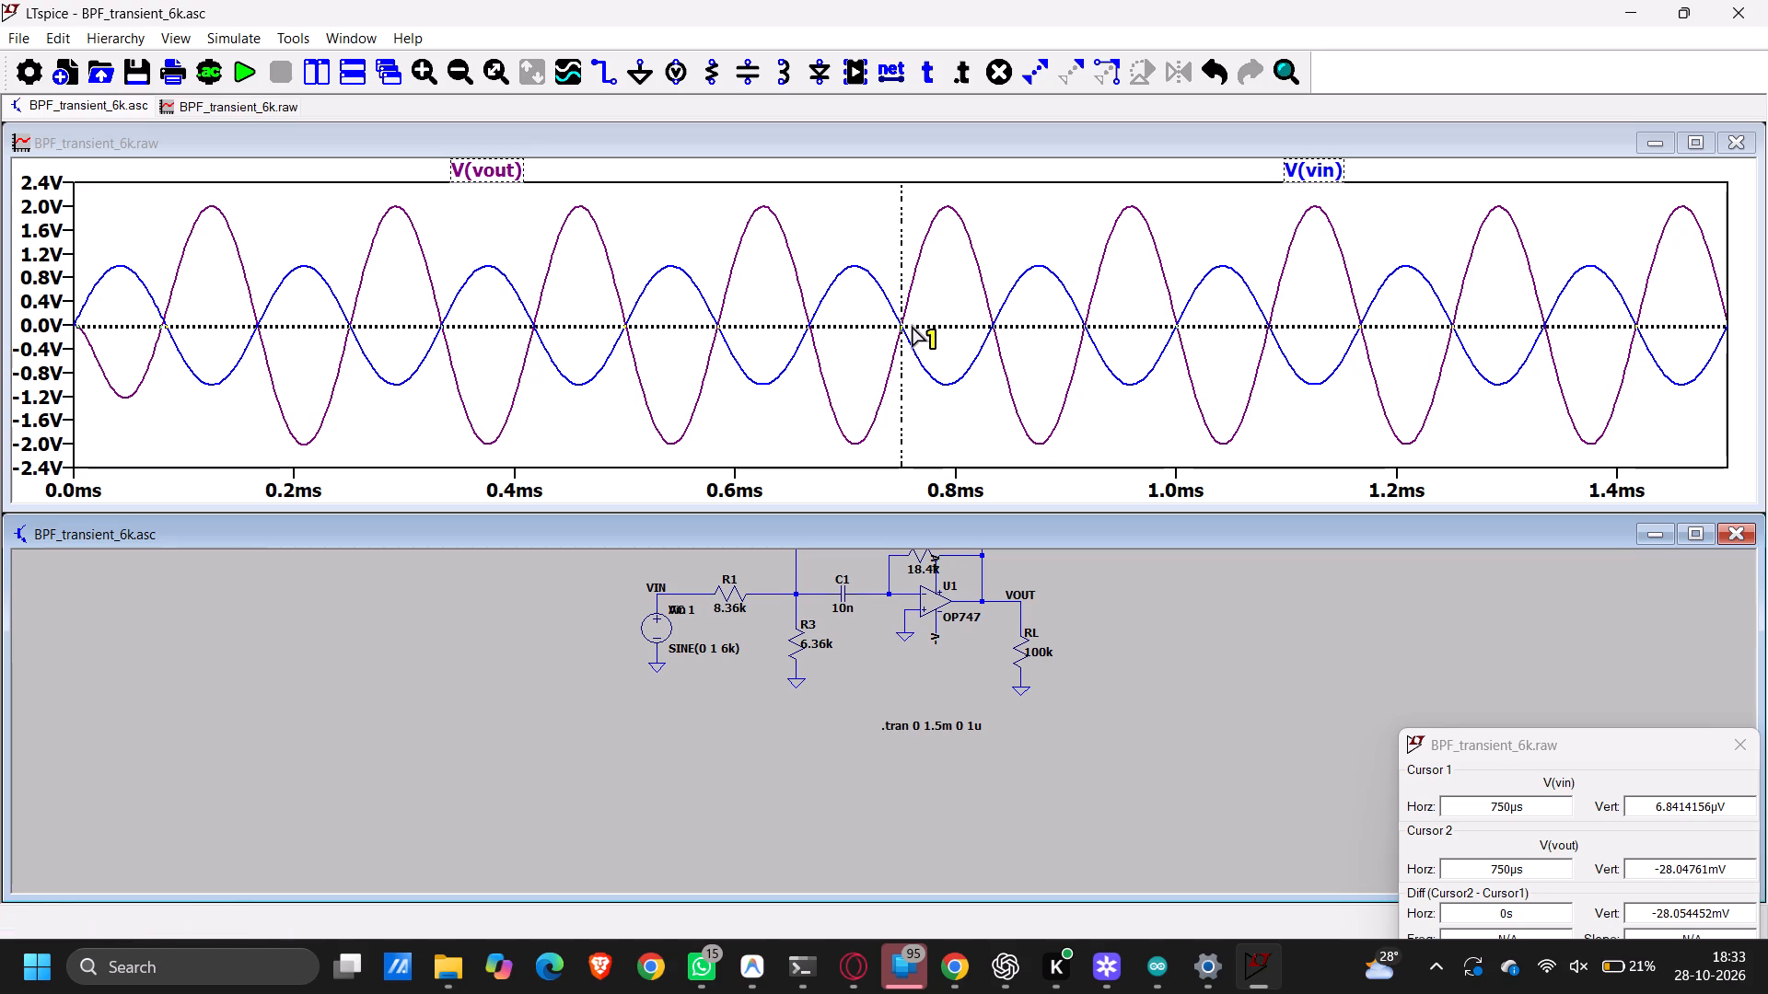
Move cursor 1 along V(vin) to its positive peak at about 706 µs.
left_click_drag(910, 325, 1032, 165)
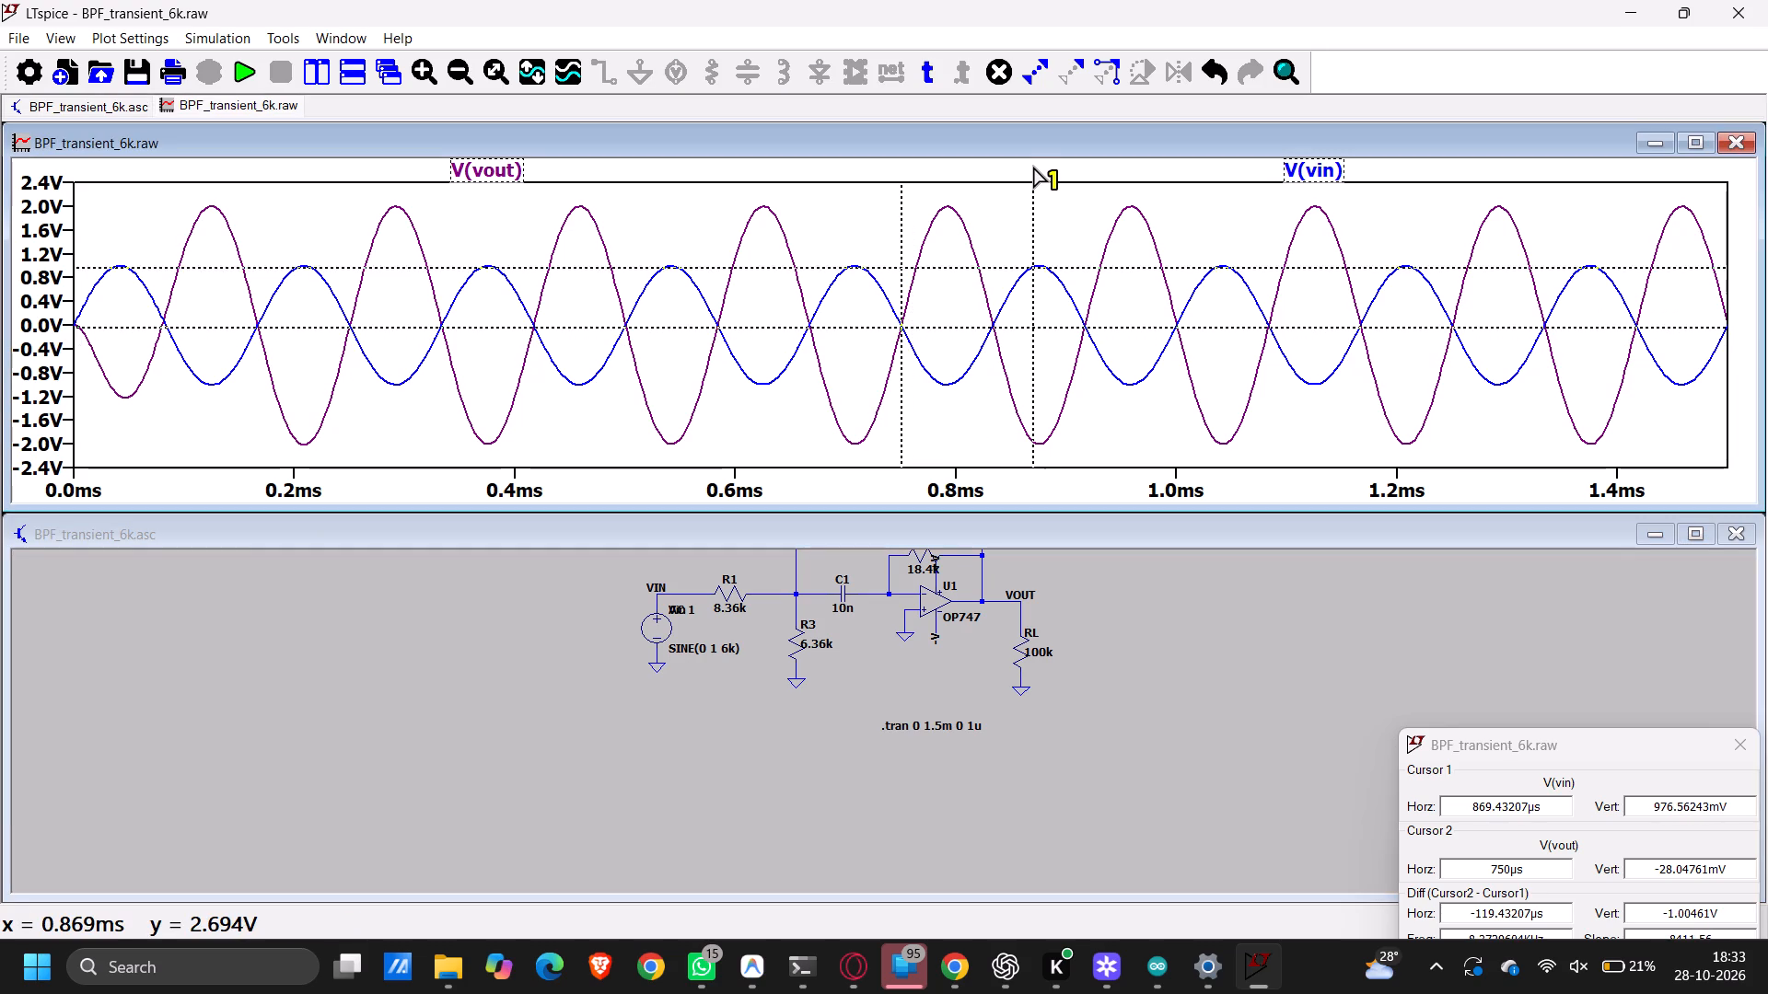
left_click_drag(1032, 165, 1038, 163)
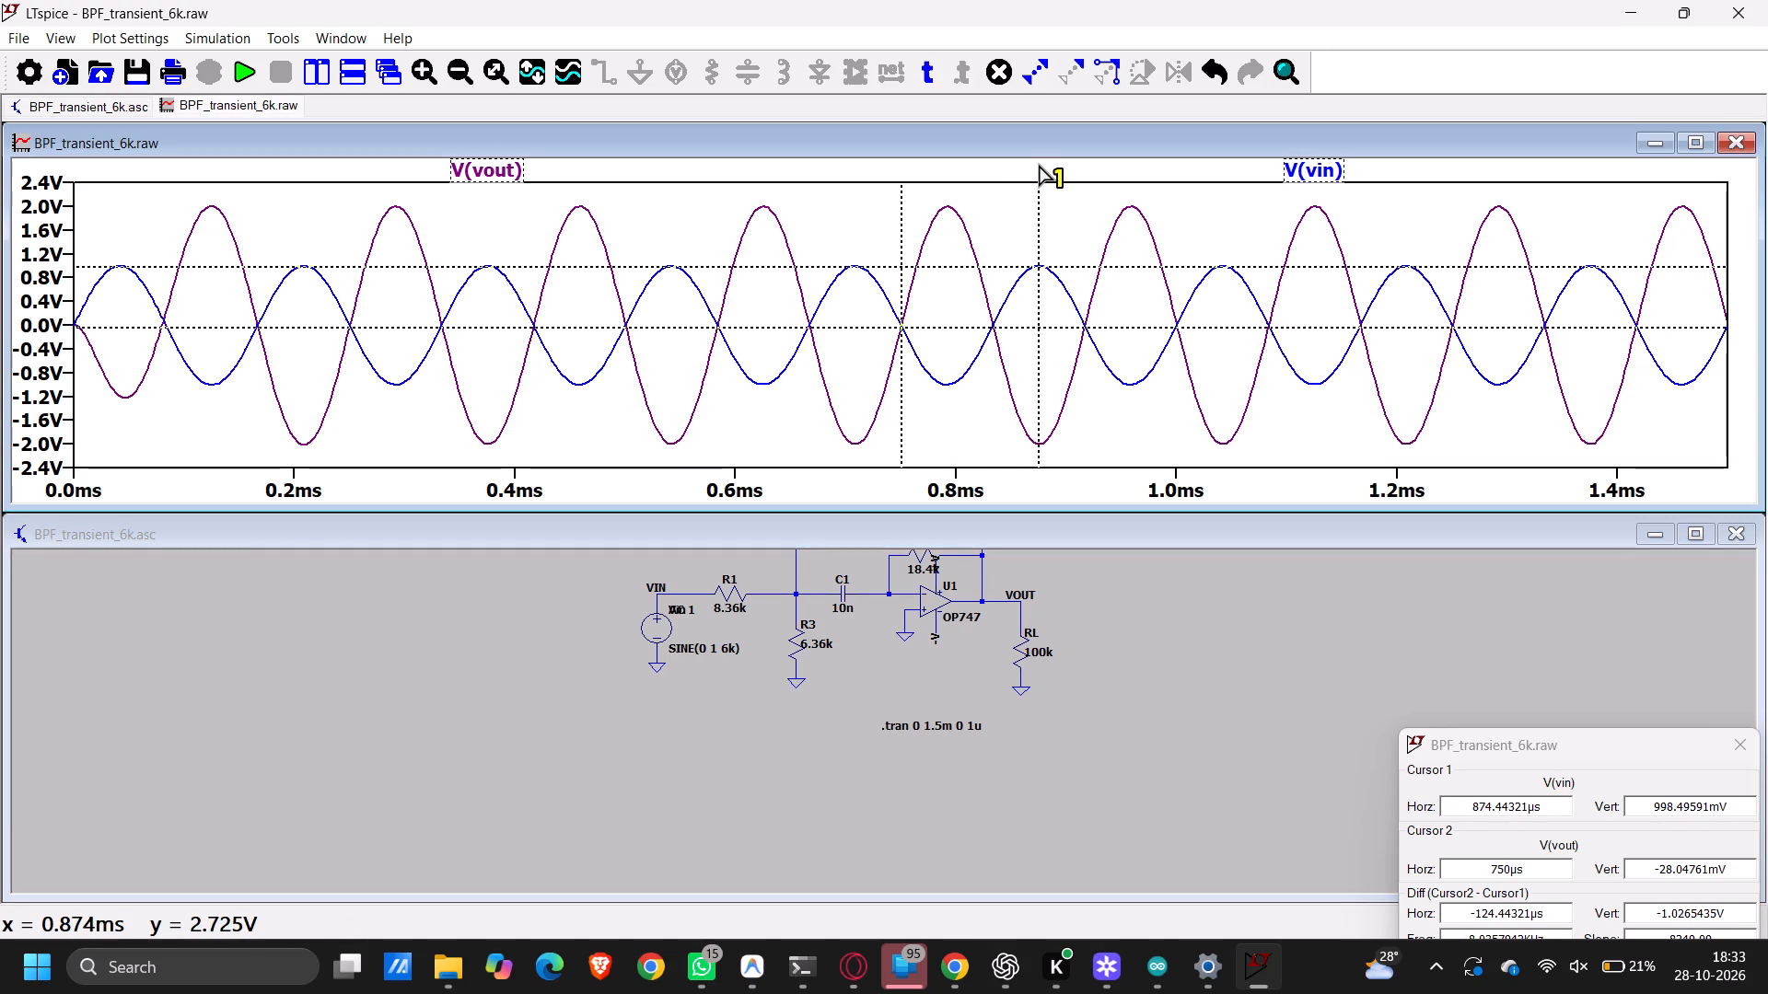
left_click_drag(1038, 163, 898, 92)
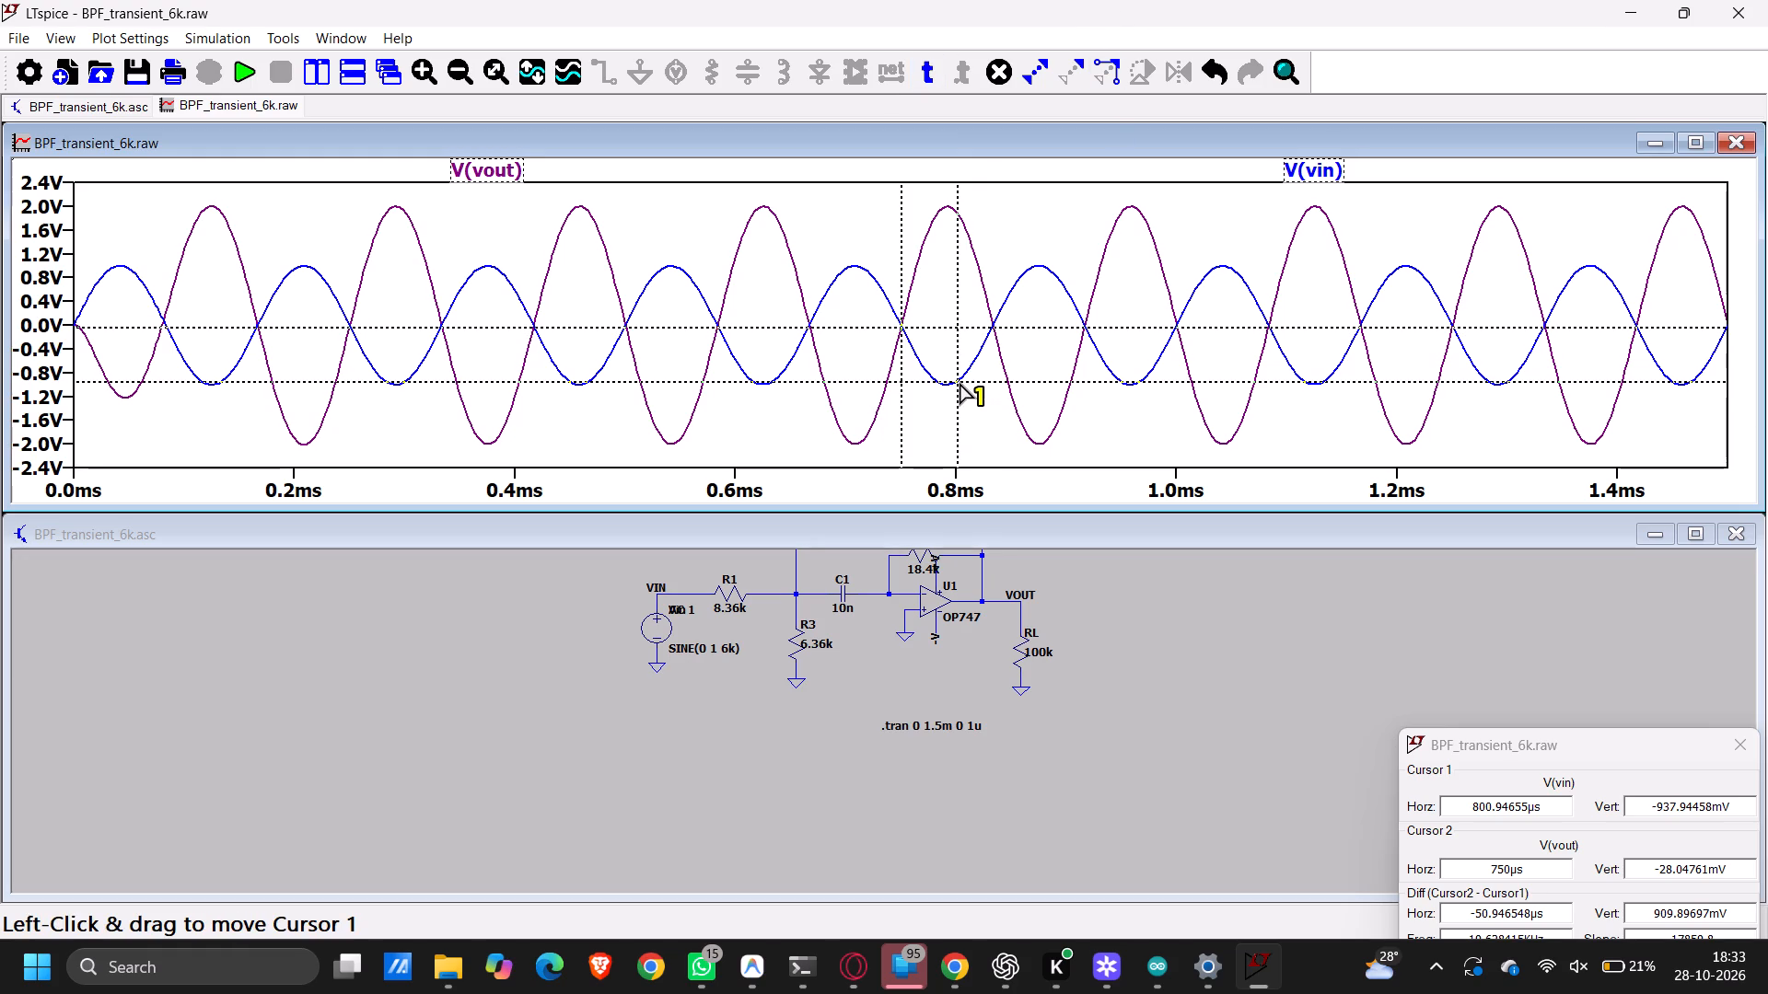
left_click_drag(959, 381, 895, 268)
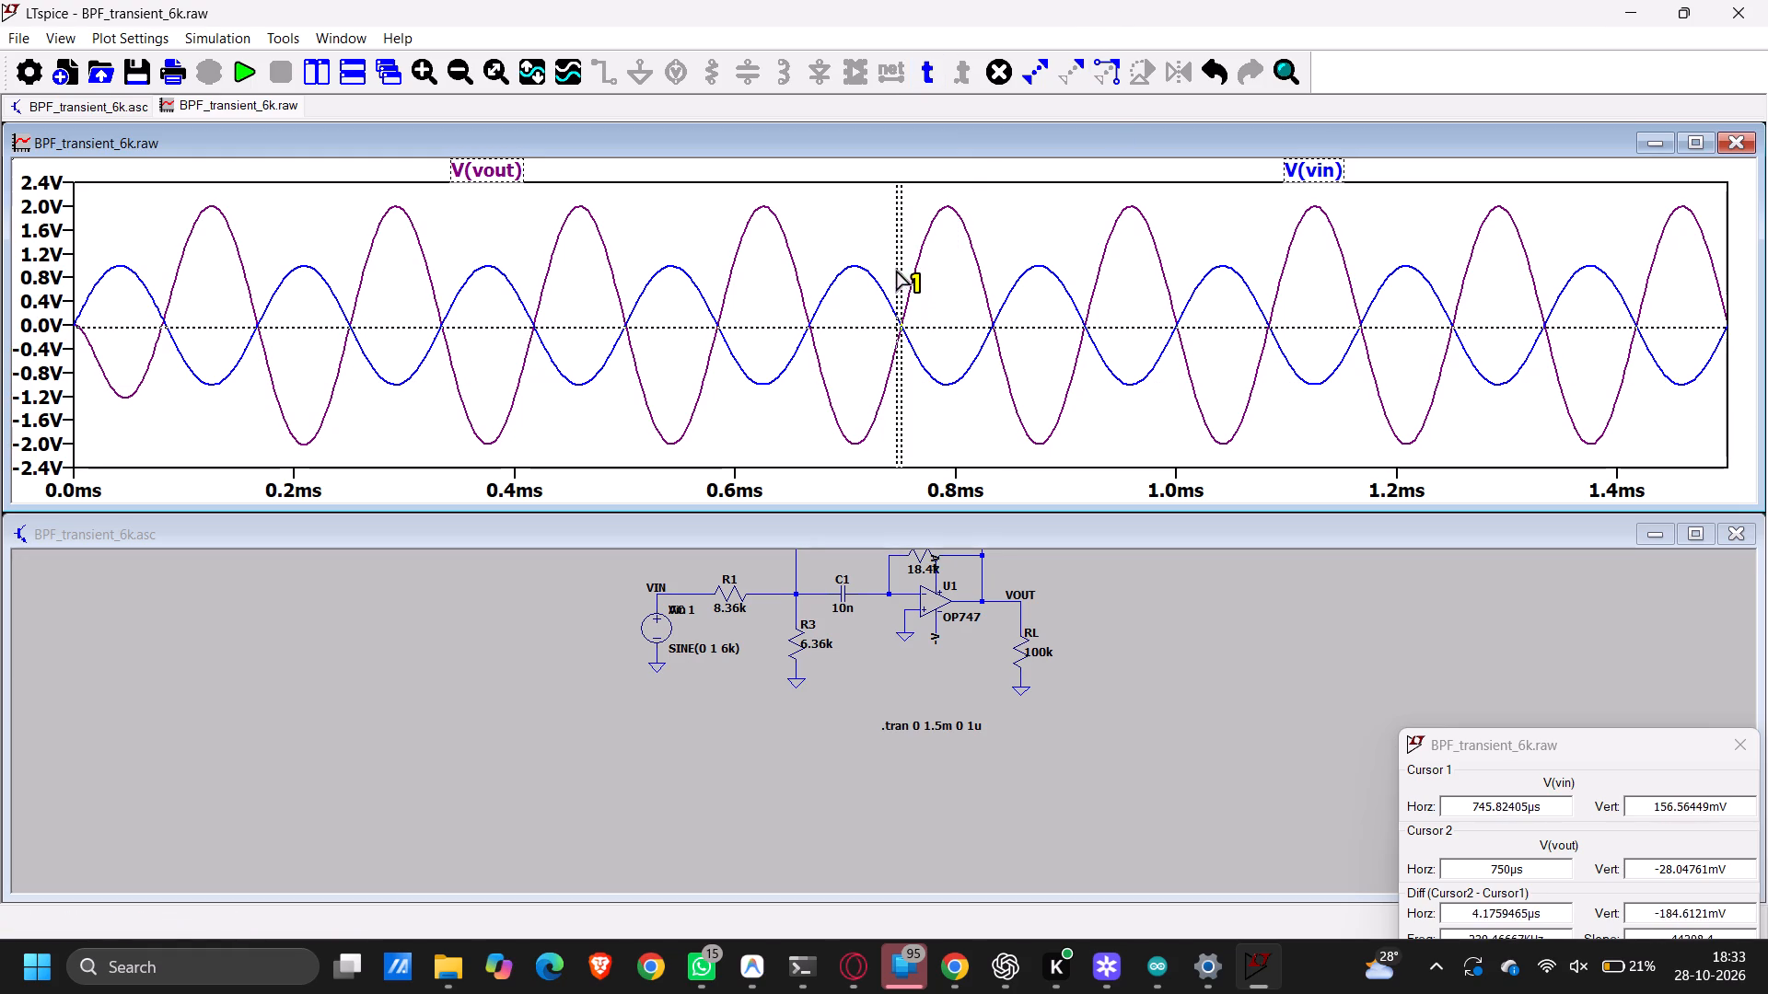
left_click_drag(895, 268, 852, 227)
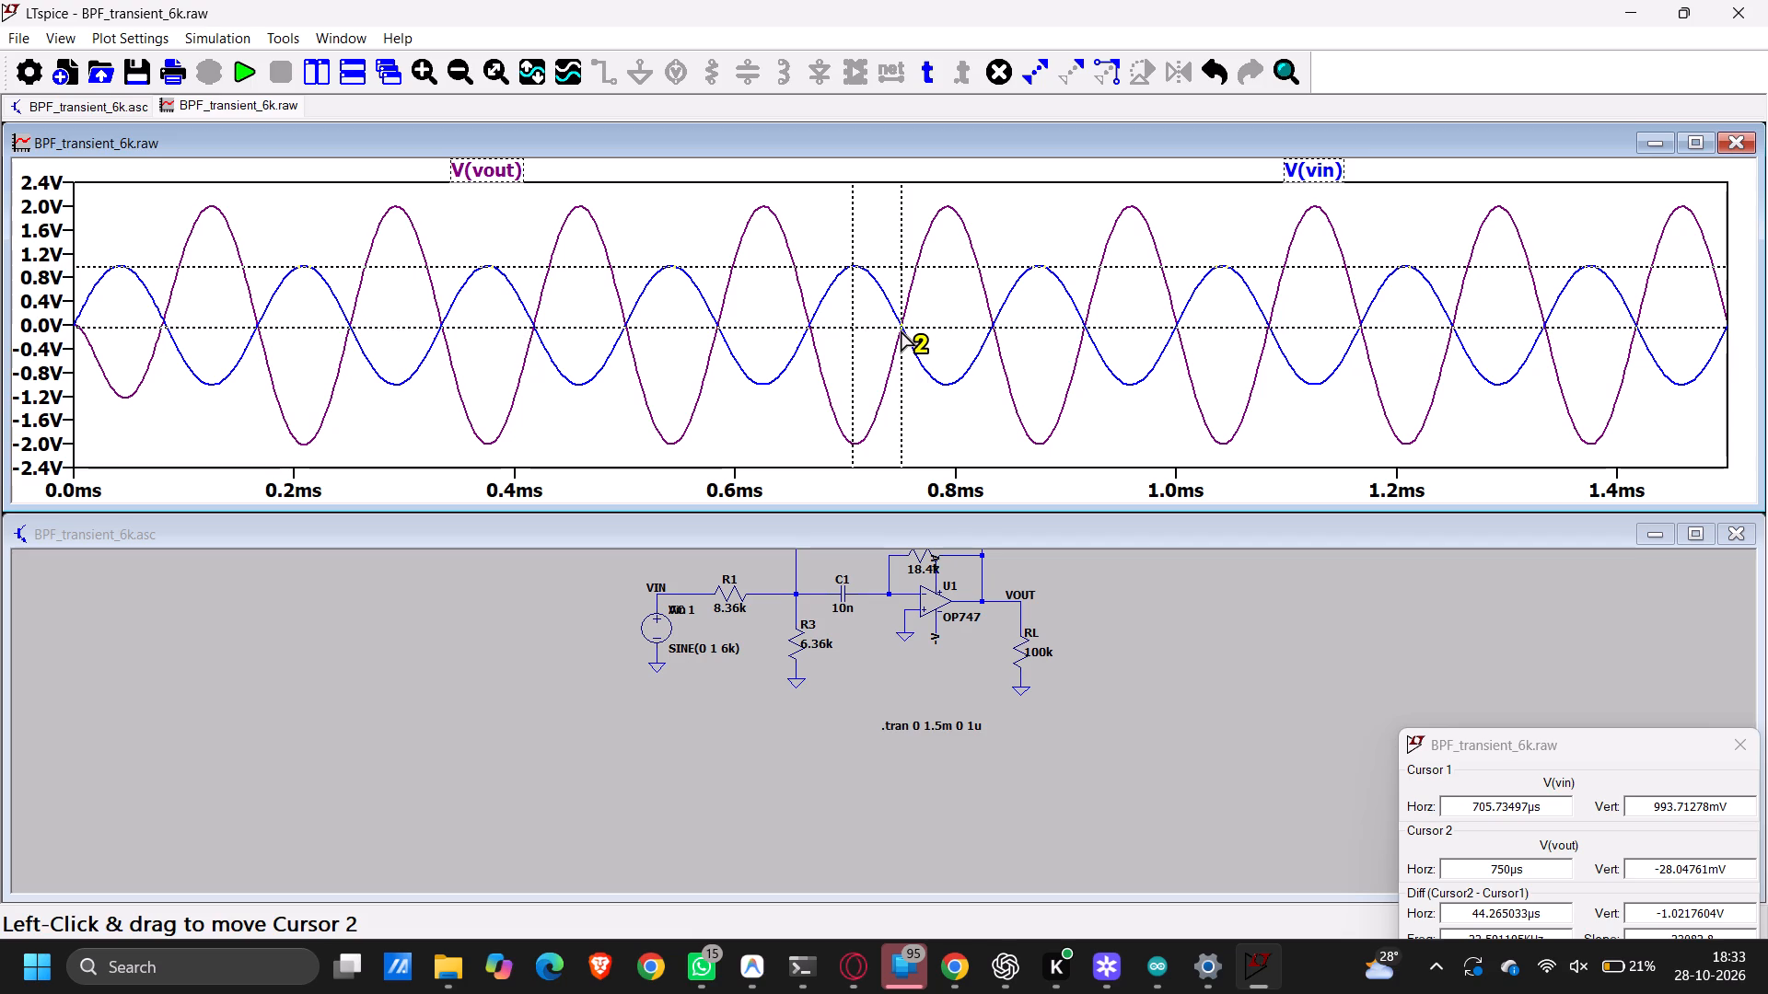
Move cursor 2 along V(vout) to its positive peak at about 793 µs.
left_click_drag(900, 329, 947, 156)
left_click(947, 156)
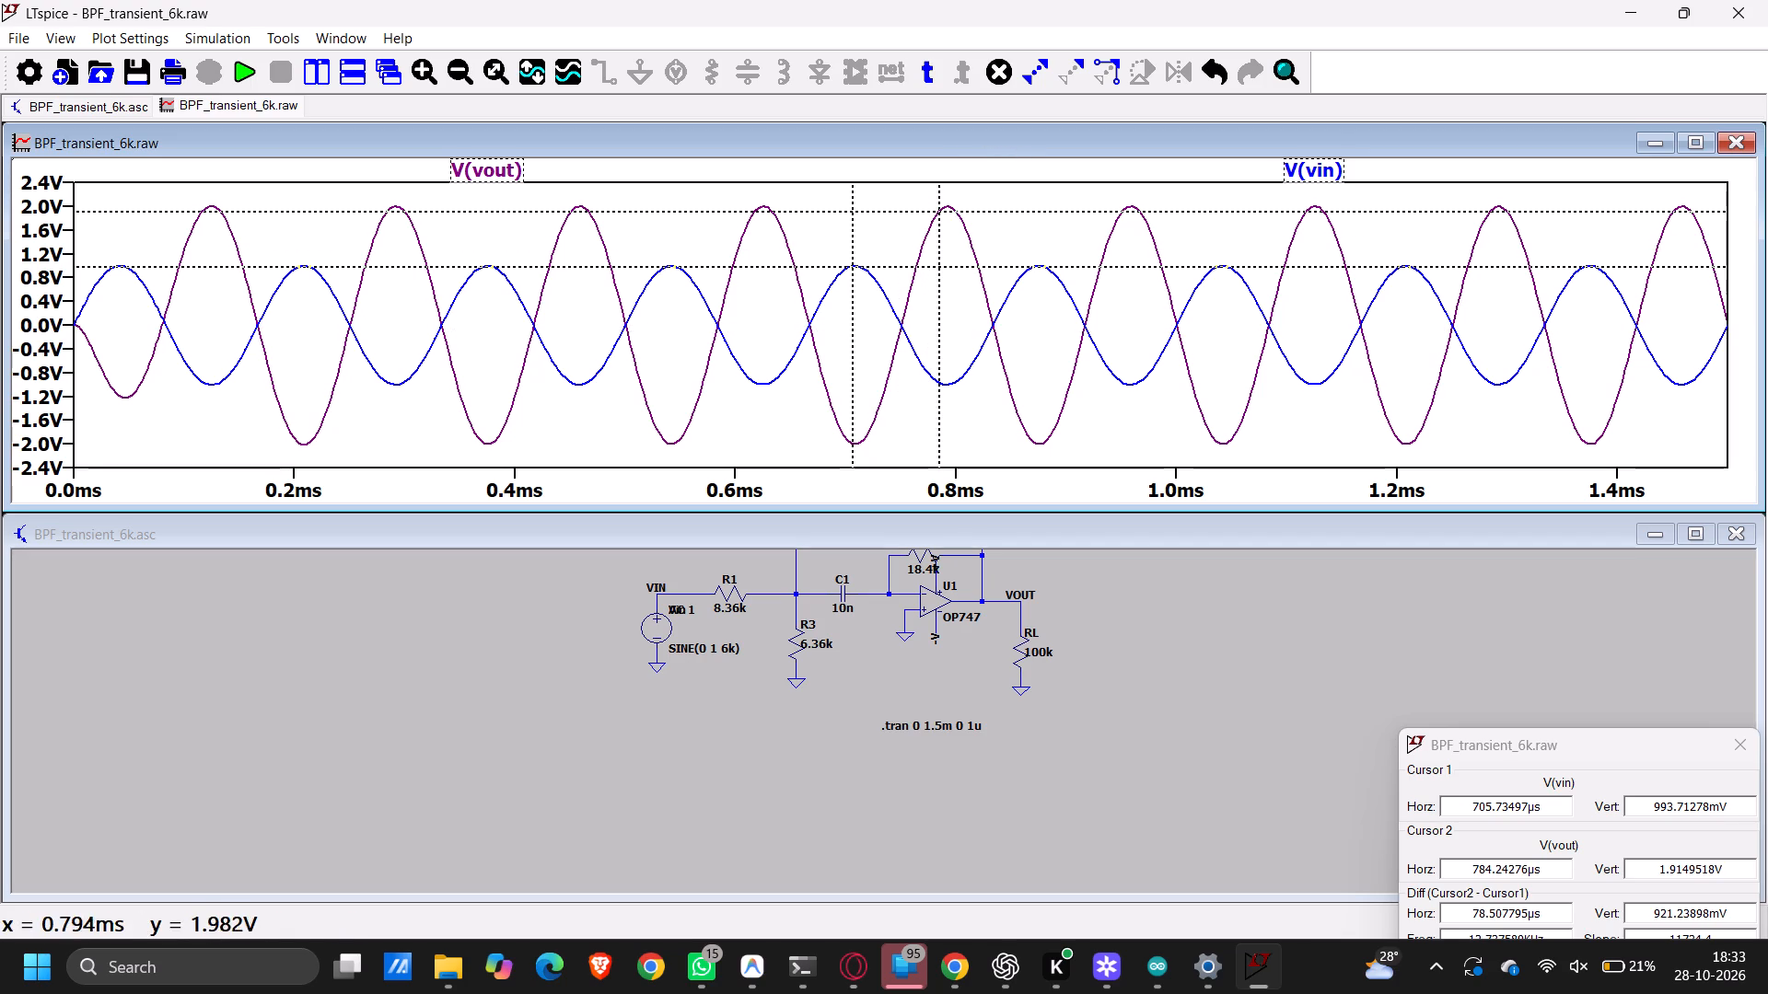
left_click_drag(938, 211, 959, 206)
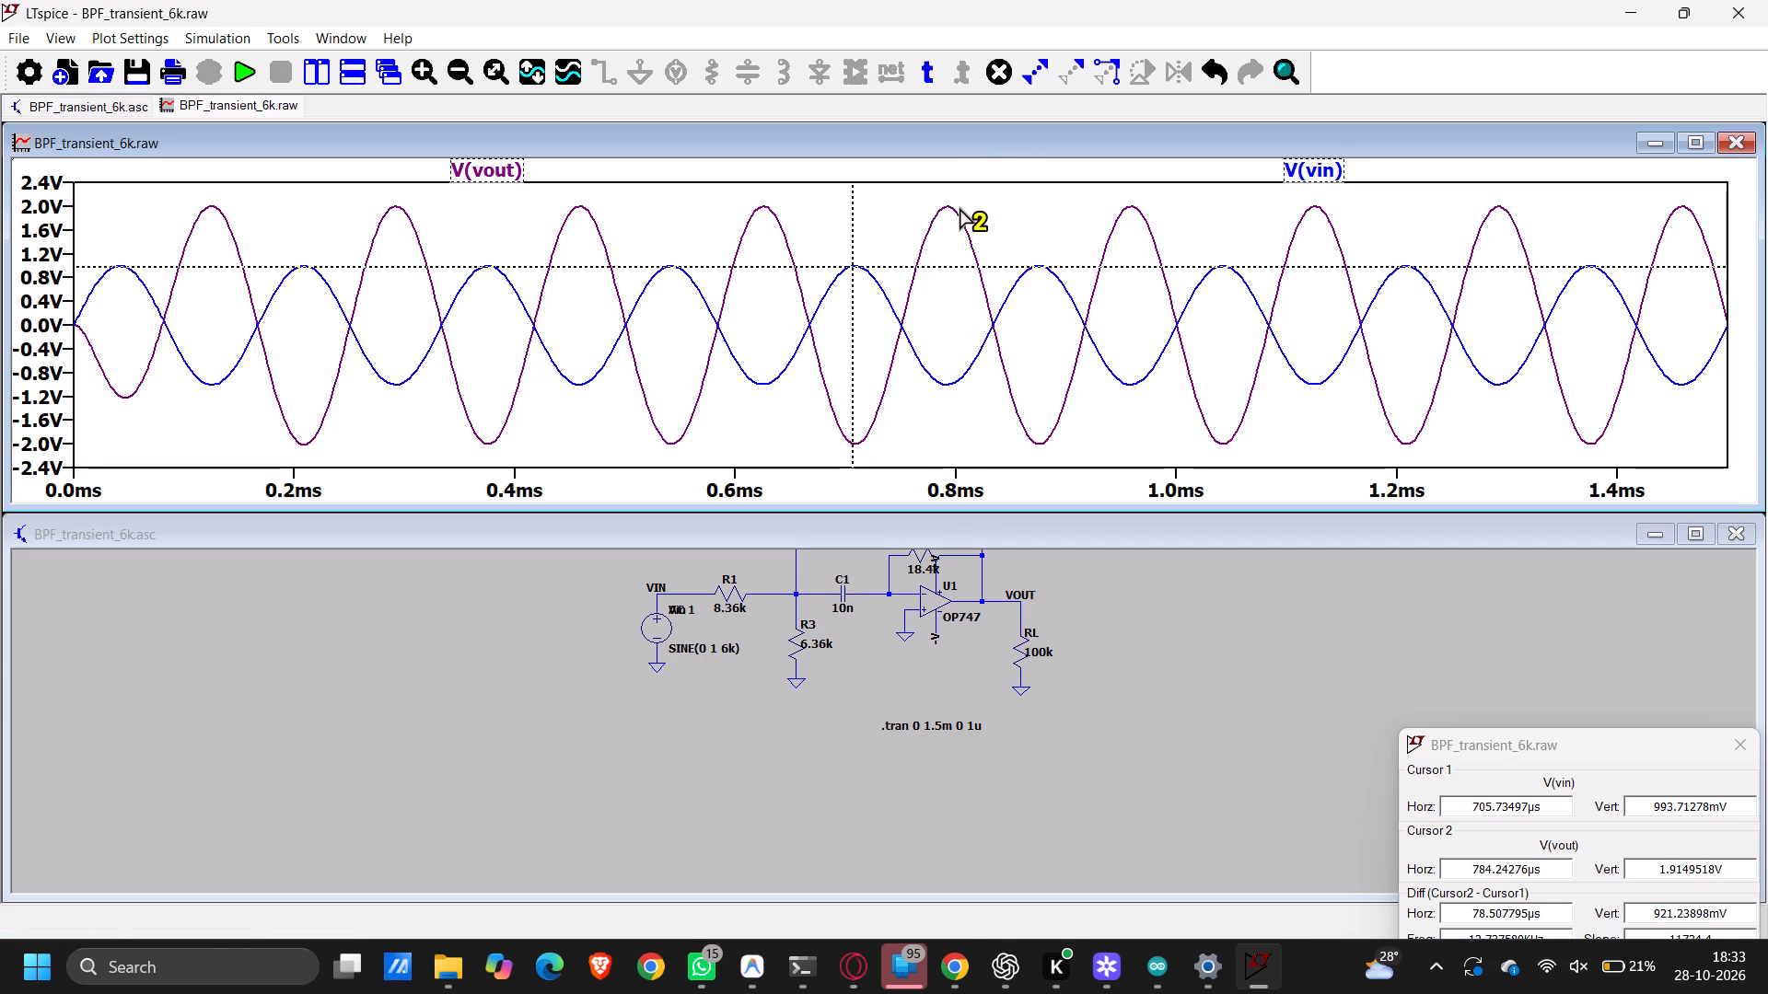
left_click_drag(959, 206, 948, 191)
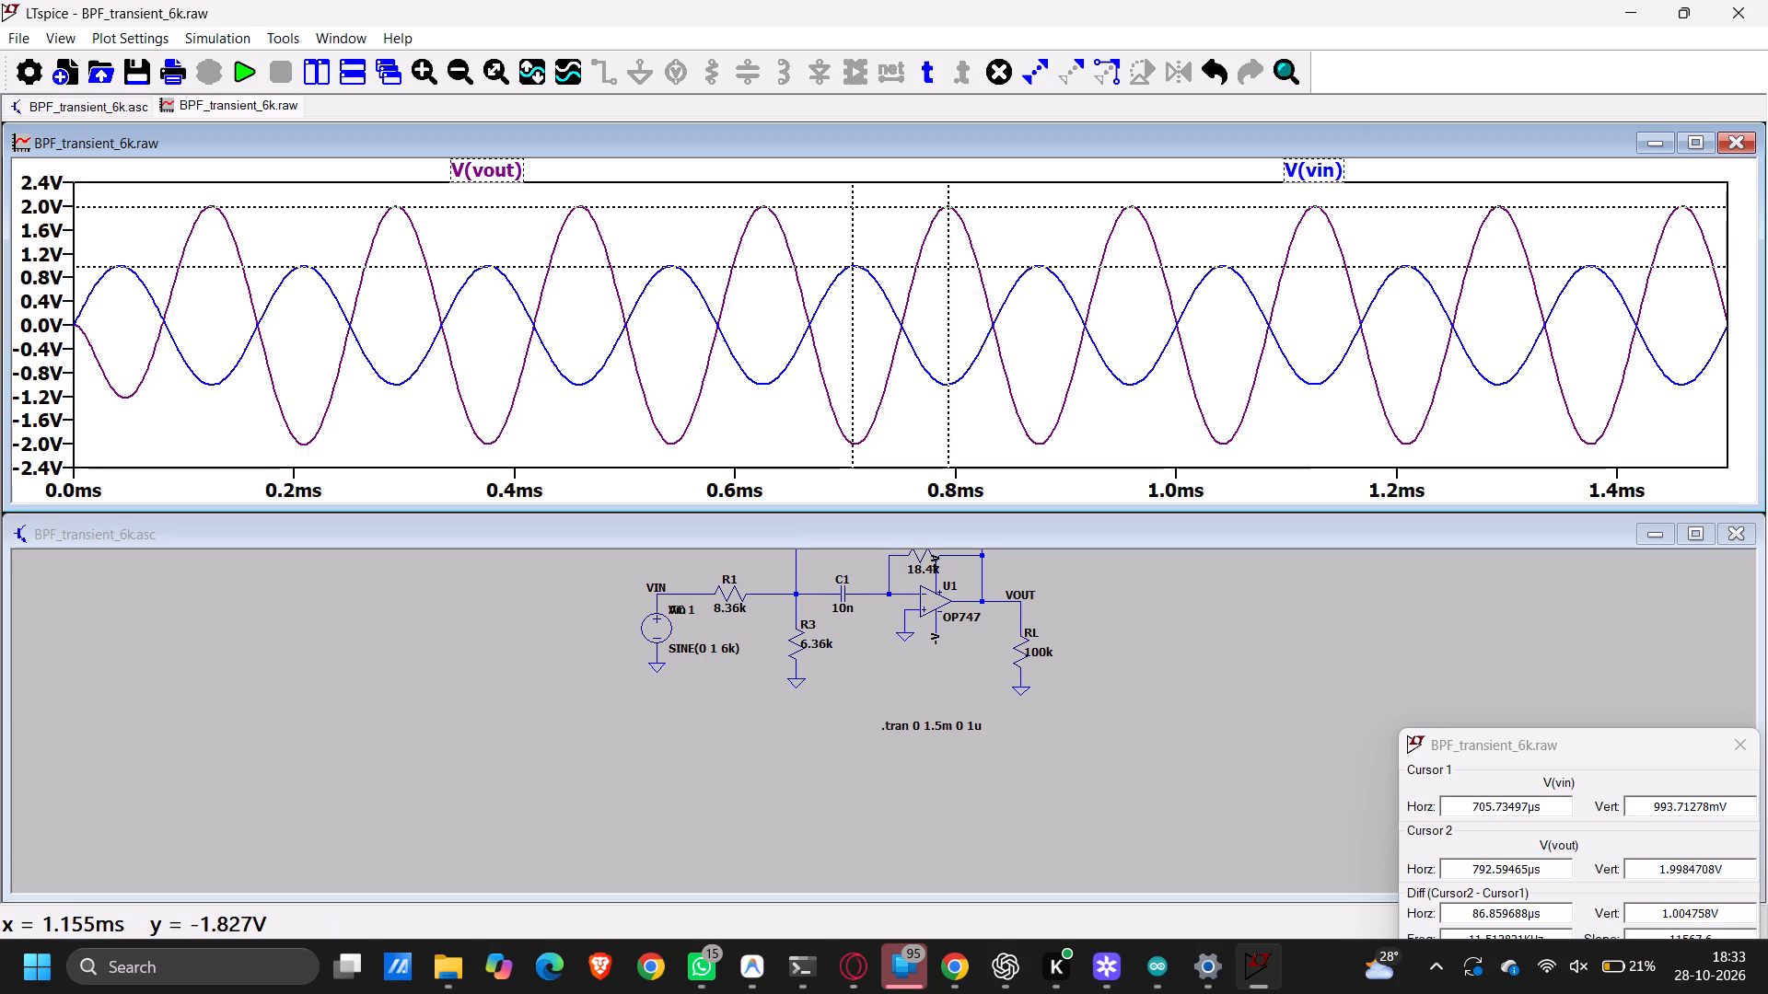
Reposition the cursor readout window over the empty schematic area so all its fields show, and read both cursors' values.
left_click_drag(1612, 741, 1607, 710)
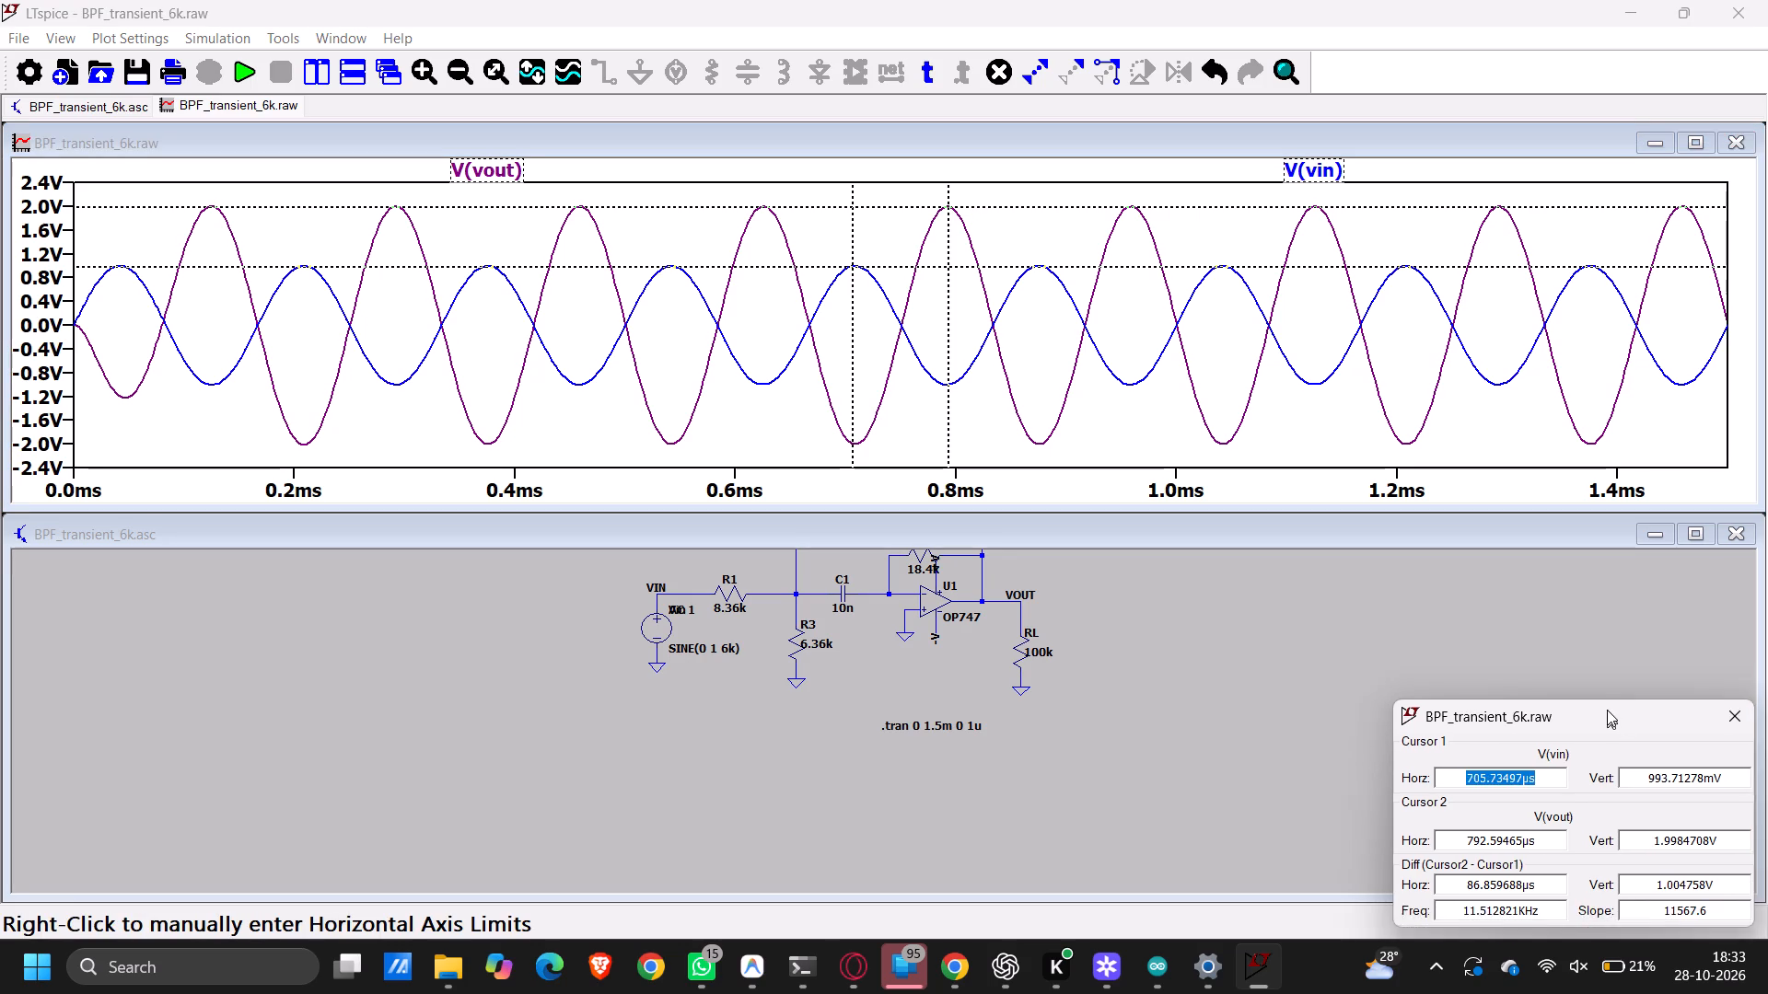
left_click_drag(1607, 710, 1572, 625)
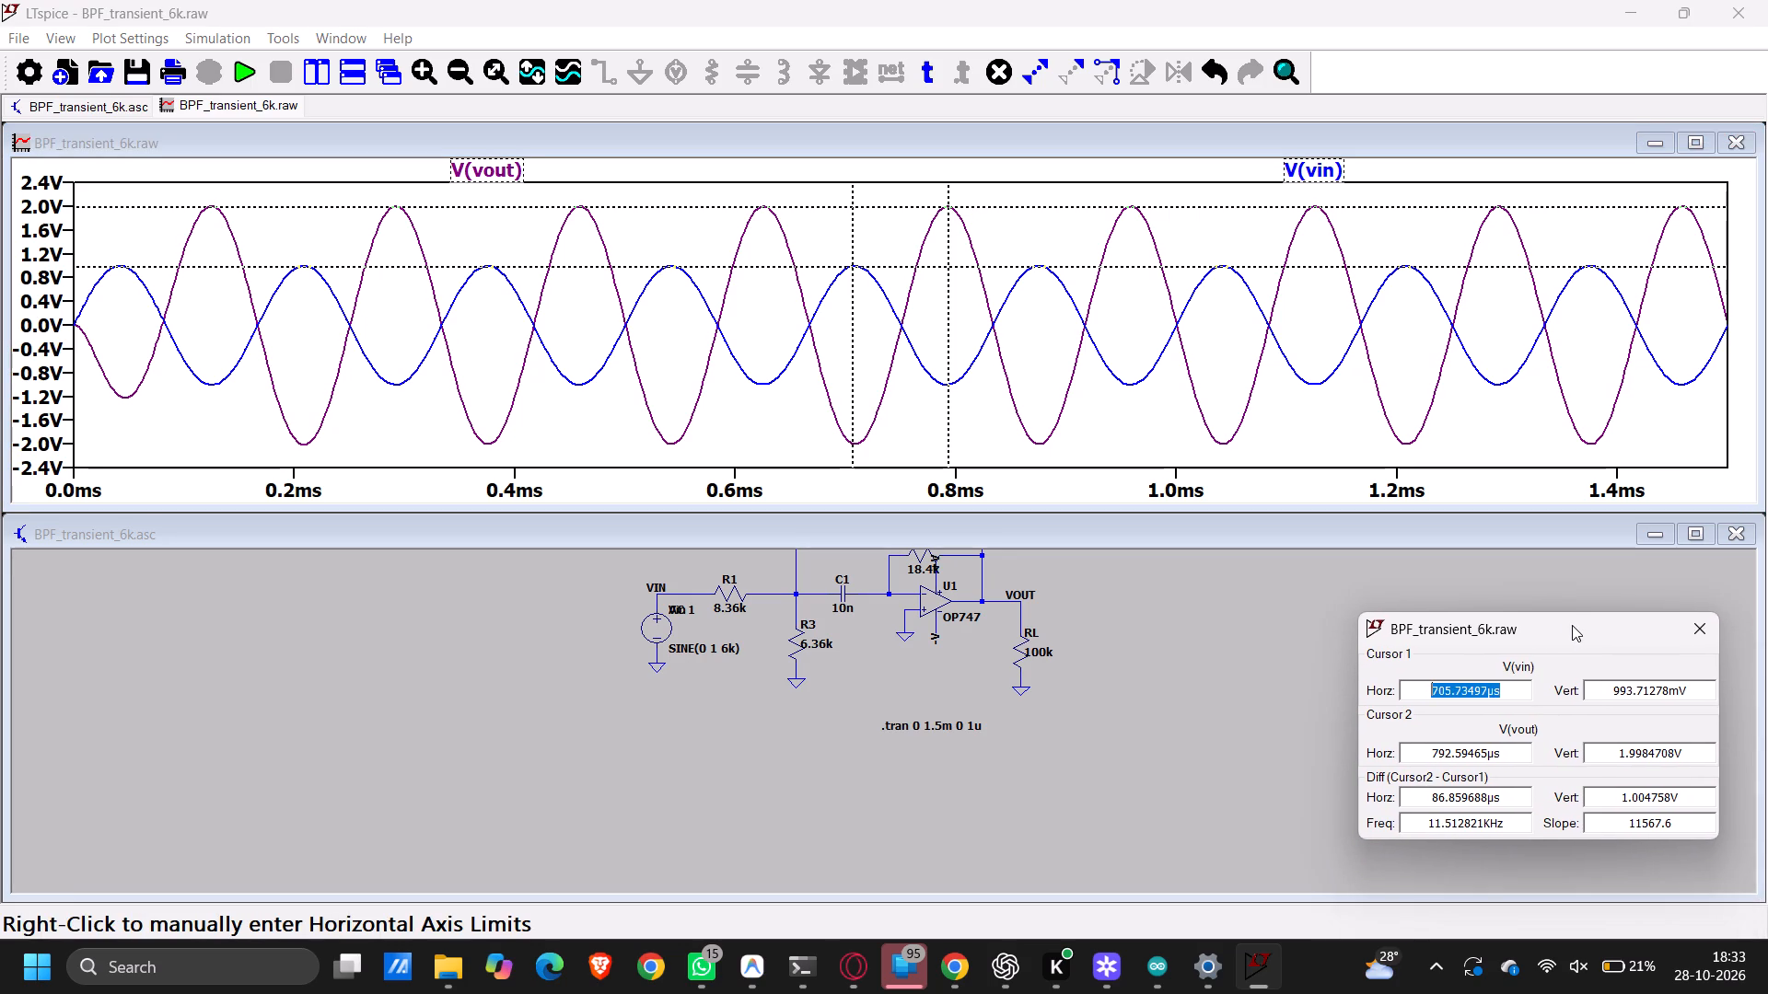
left_click(1572, 625)
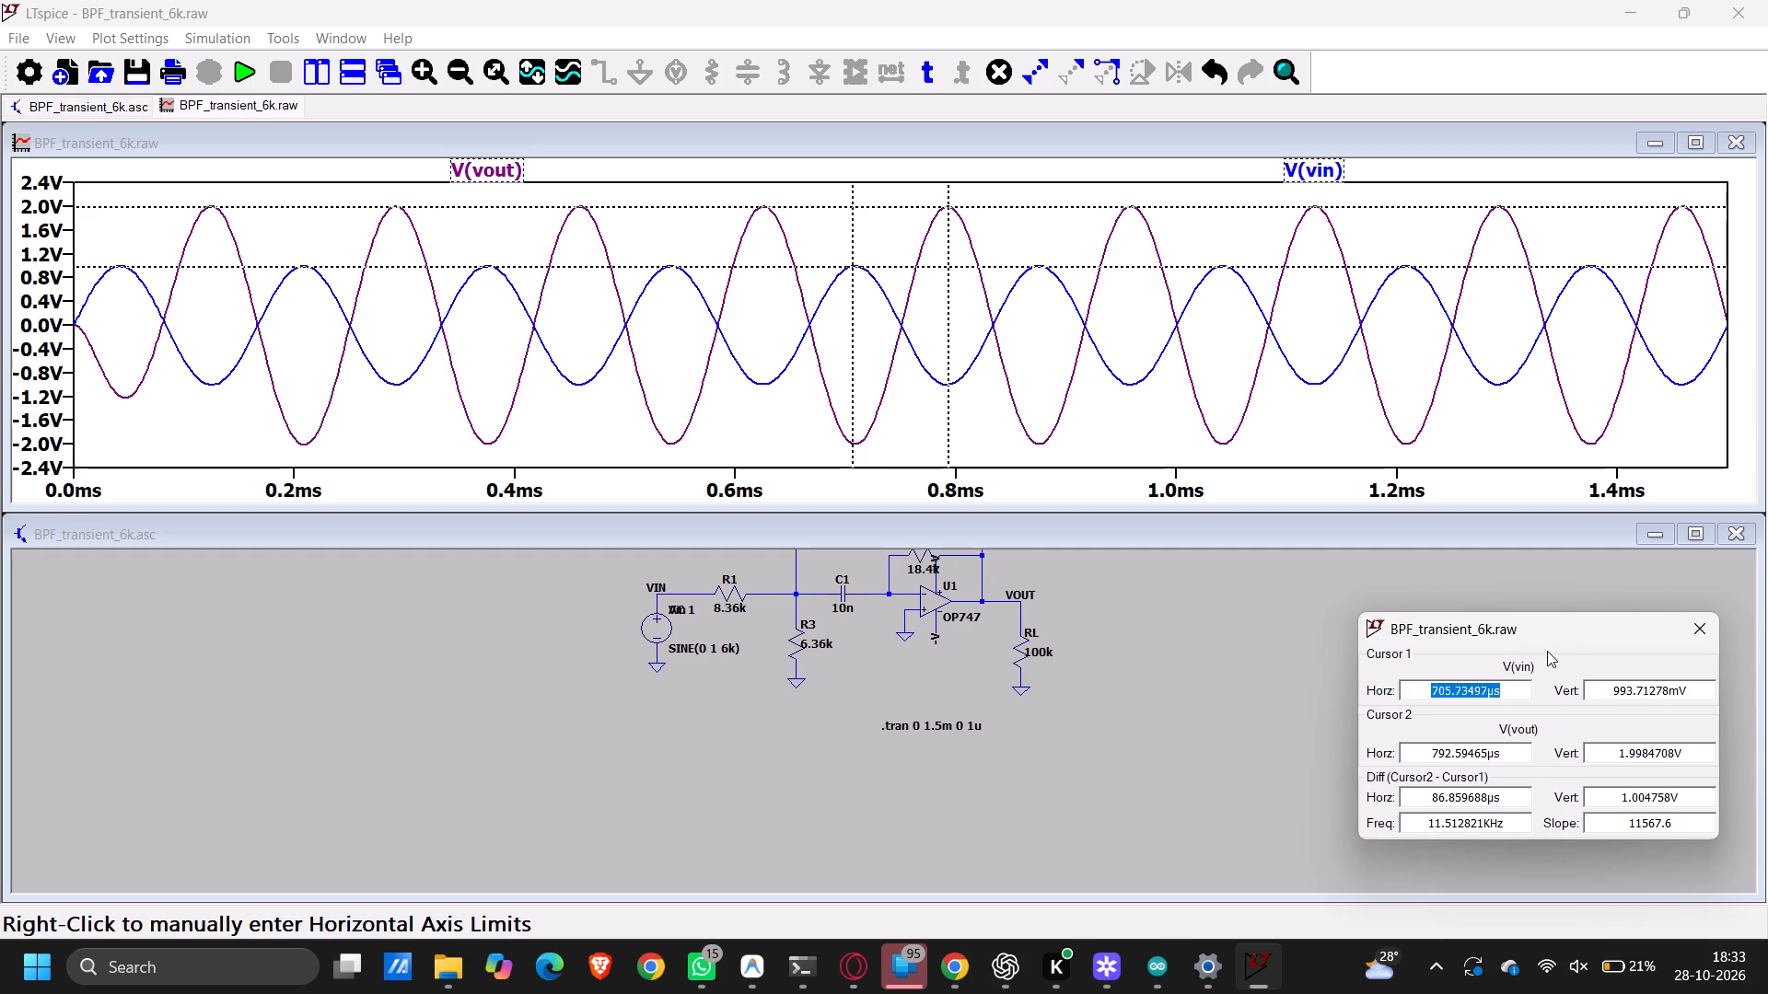
left_click(1547, 651)
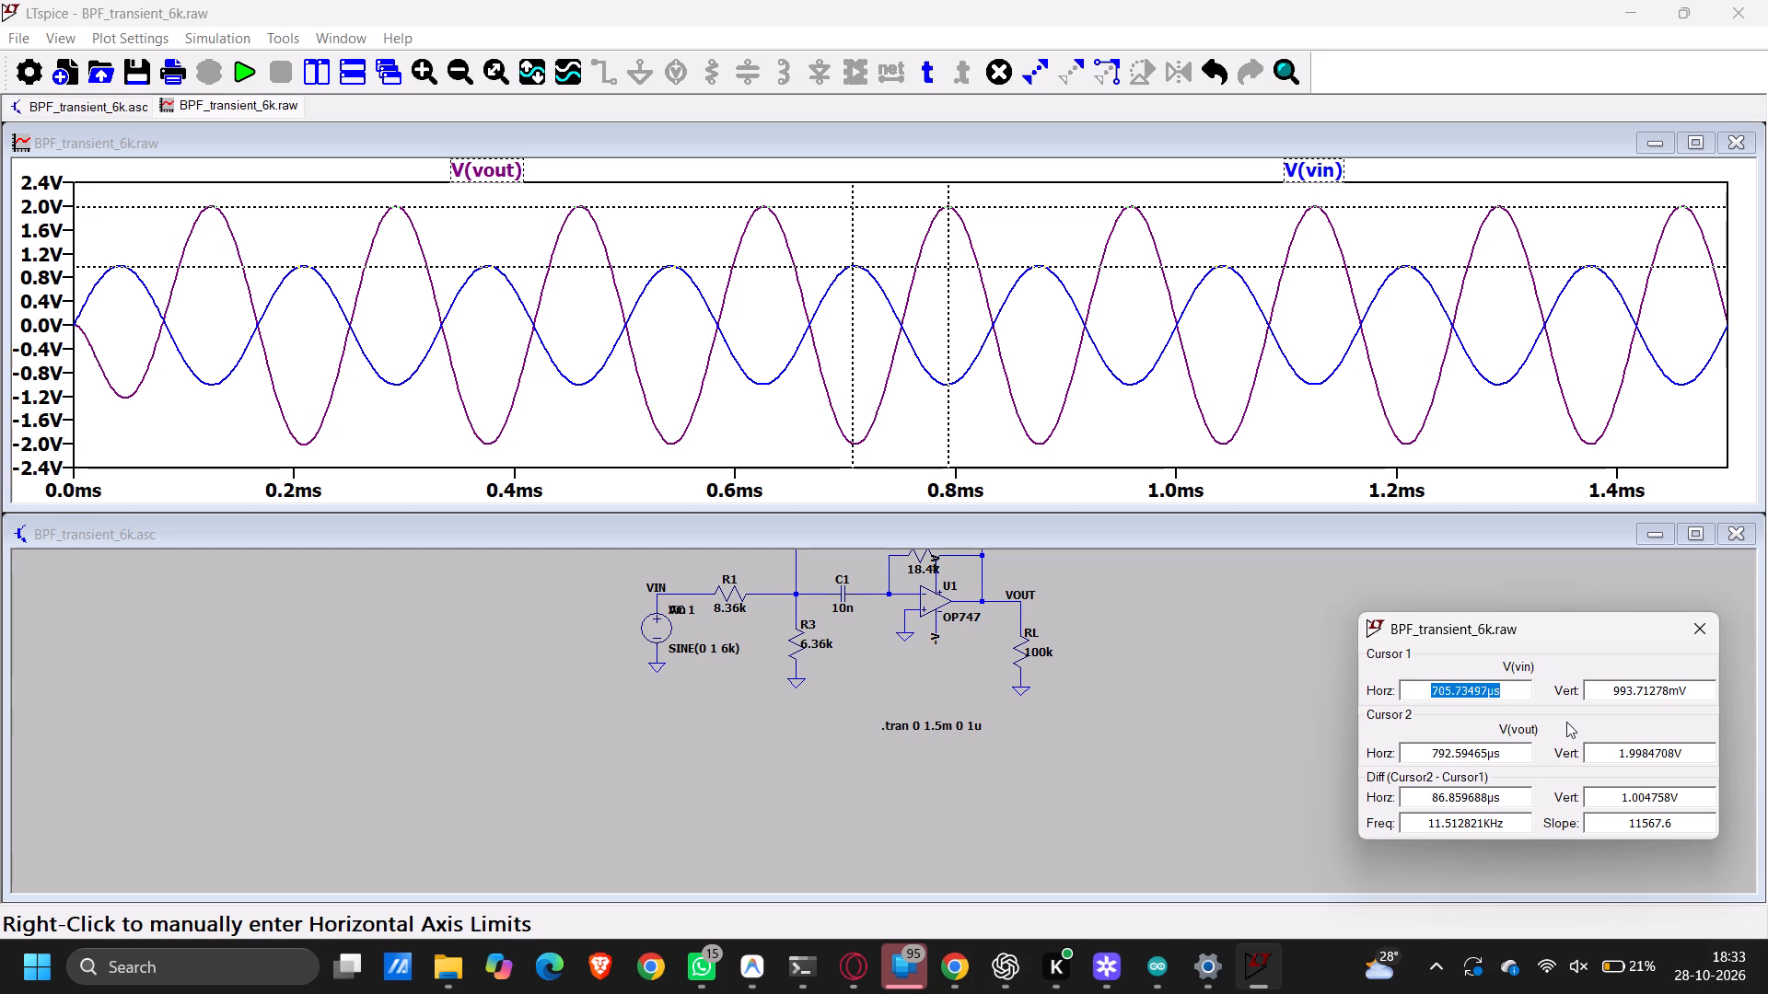
left_click(1566, 722)
left_click(1566, 722)
left_click(1517, 692)
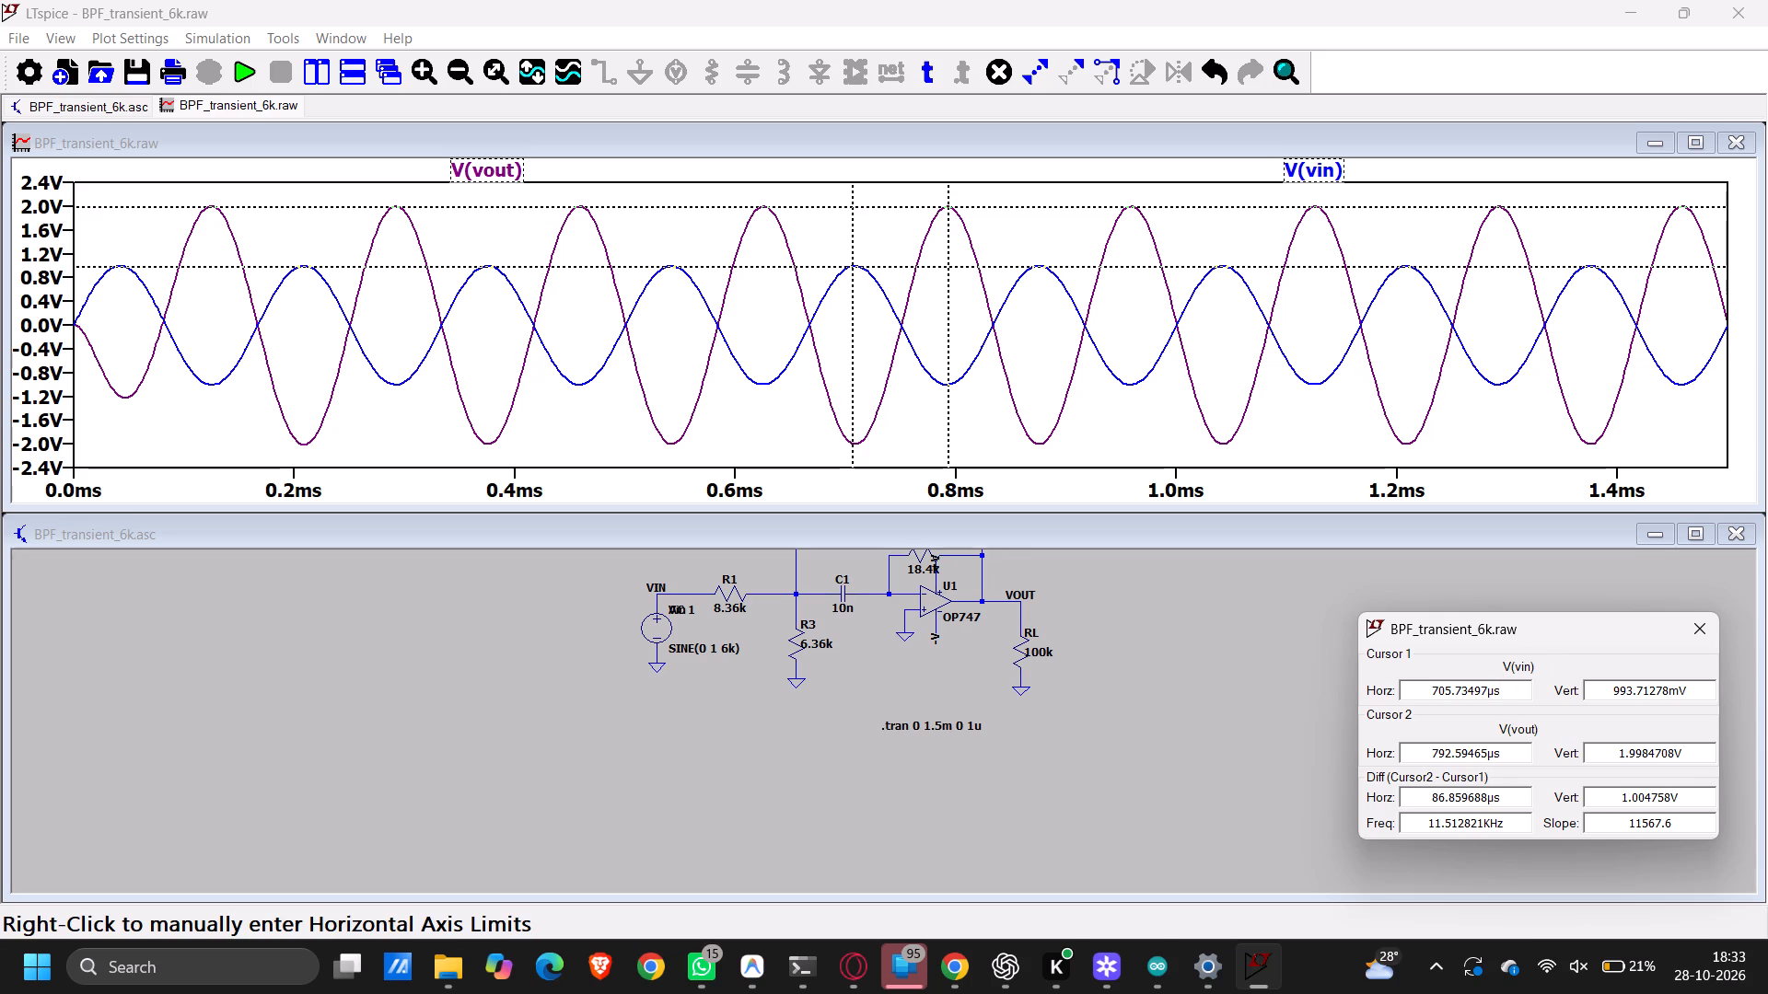
left_click(1558, 728)
Bring the whole circuit into view and capture a screen snip covering the waveform plot, schematic and cursor readout.
left_click_drag(895, 657, 907, 688)
left_click_drag(907, 688, 907, 743)
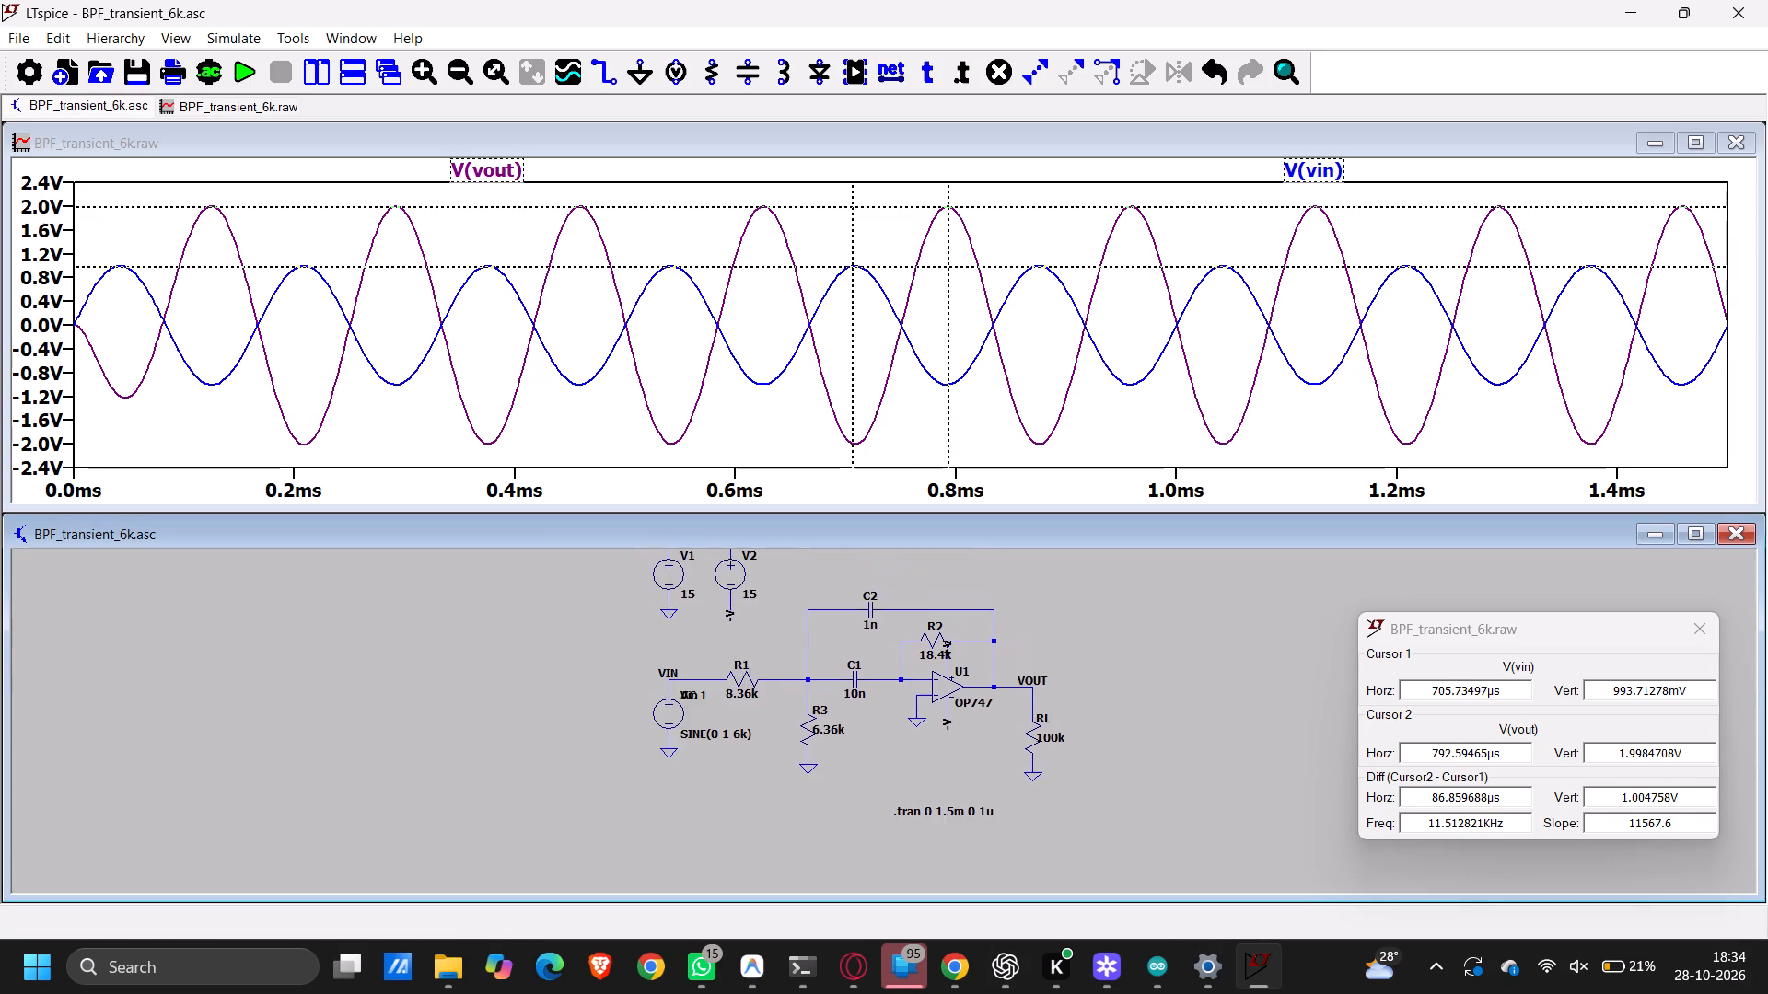
left_click_drag(907, 743, 912, 803)
key("shift+super+s")
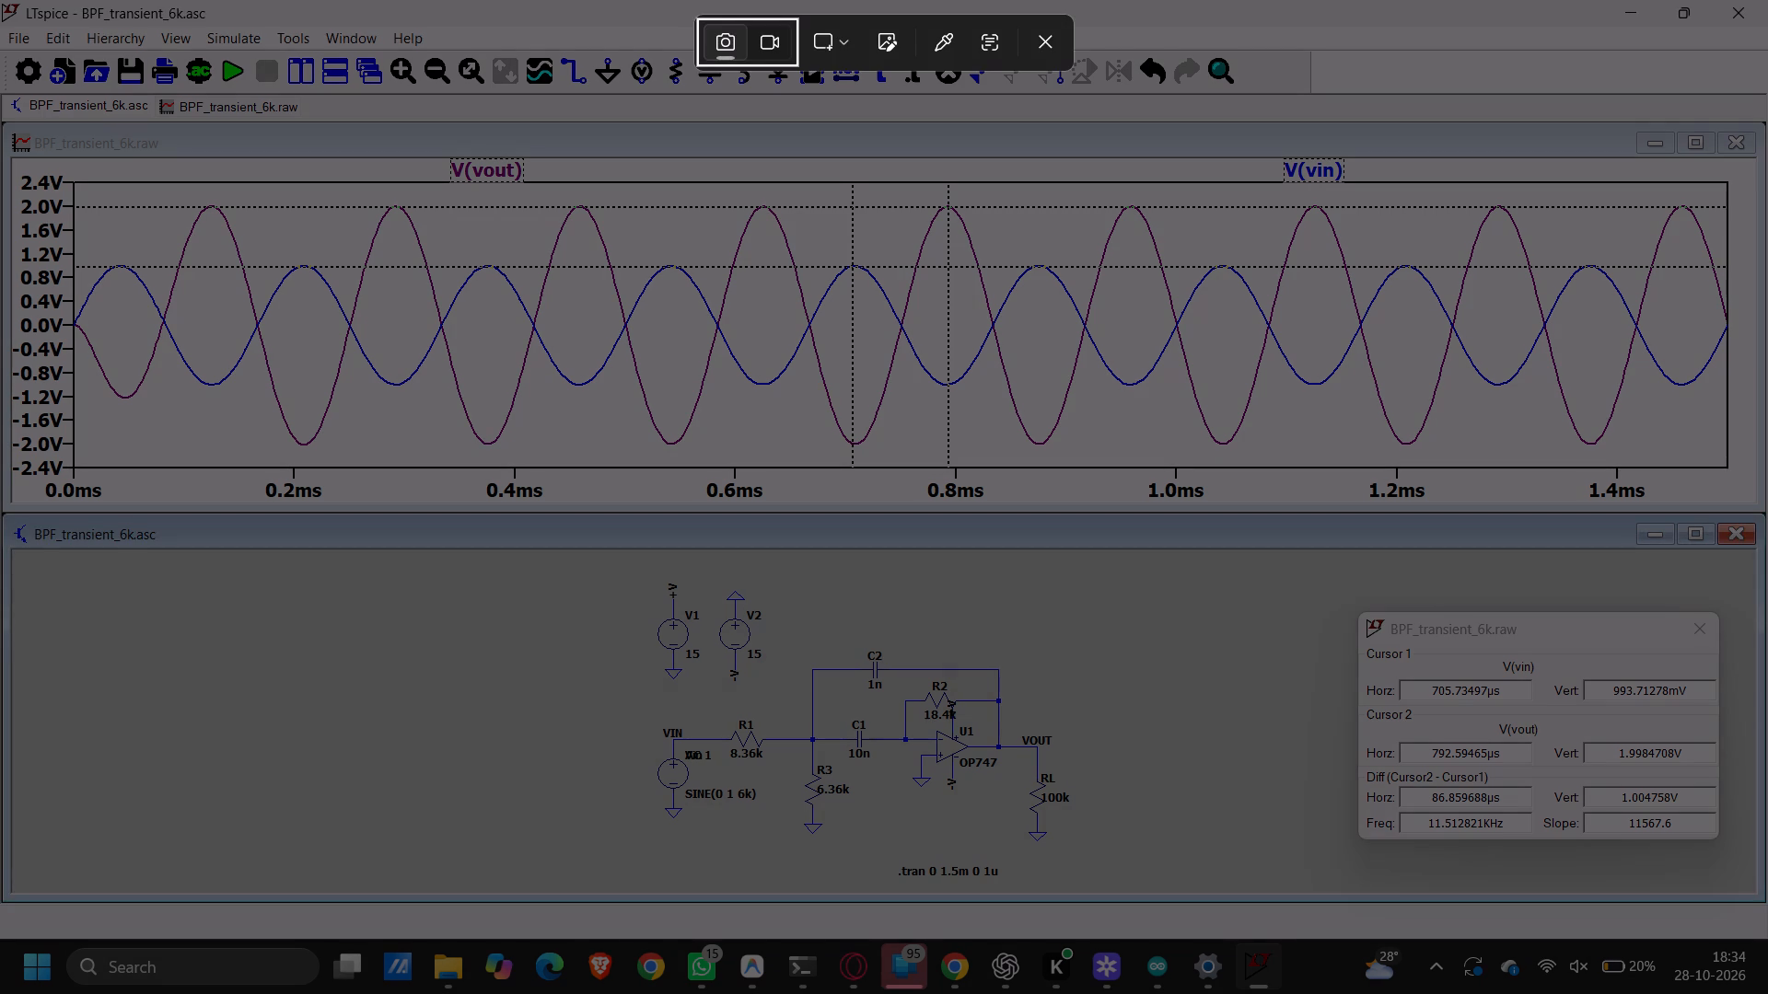
left_click_drag(5, 118, 1725, 918)
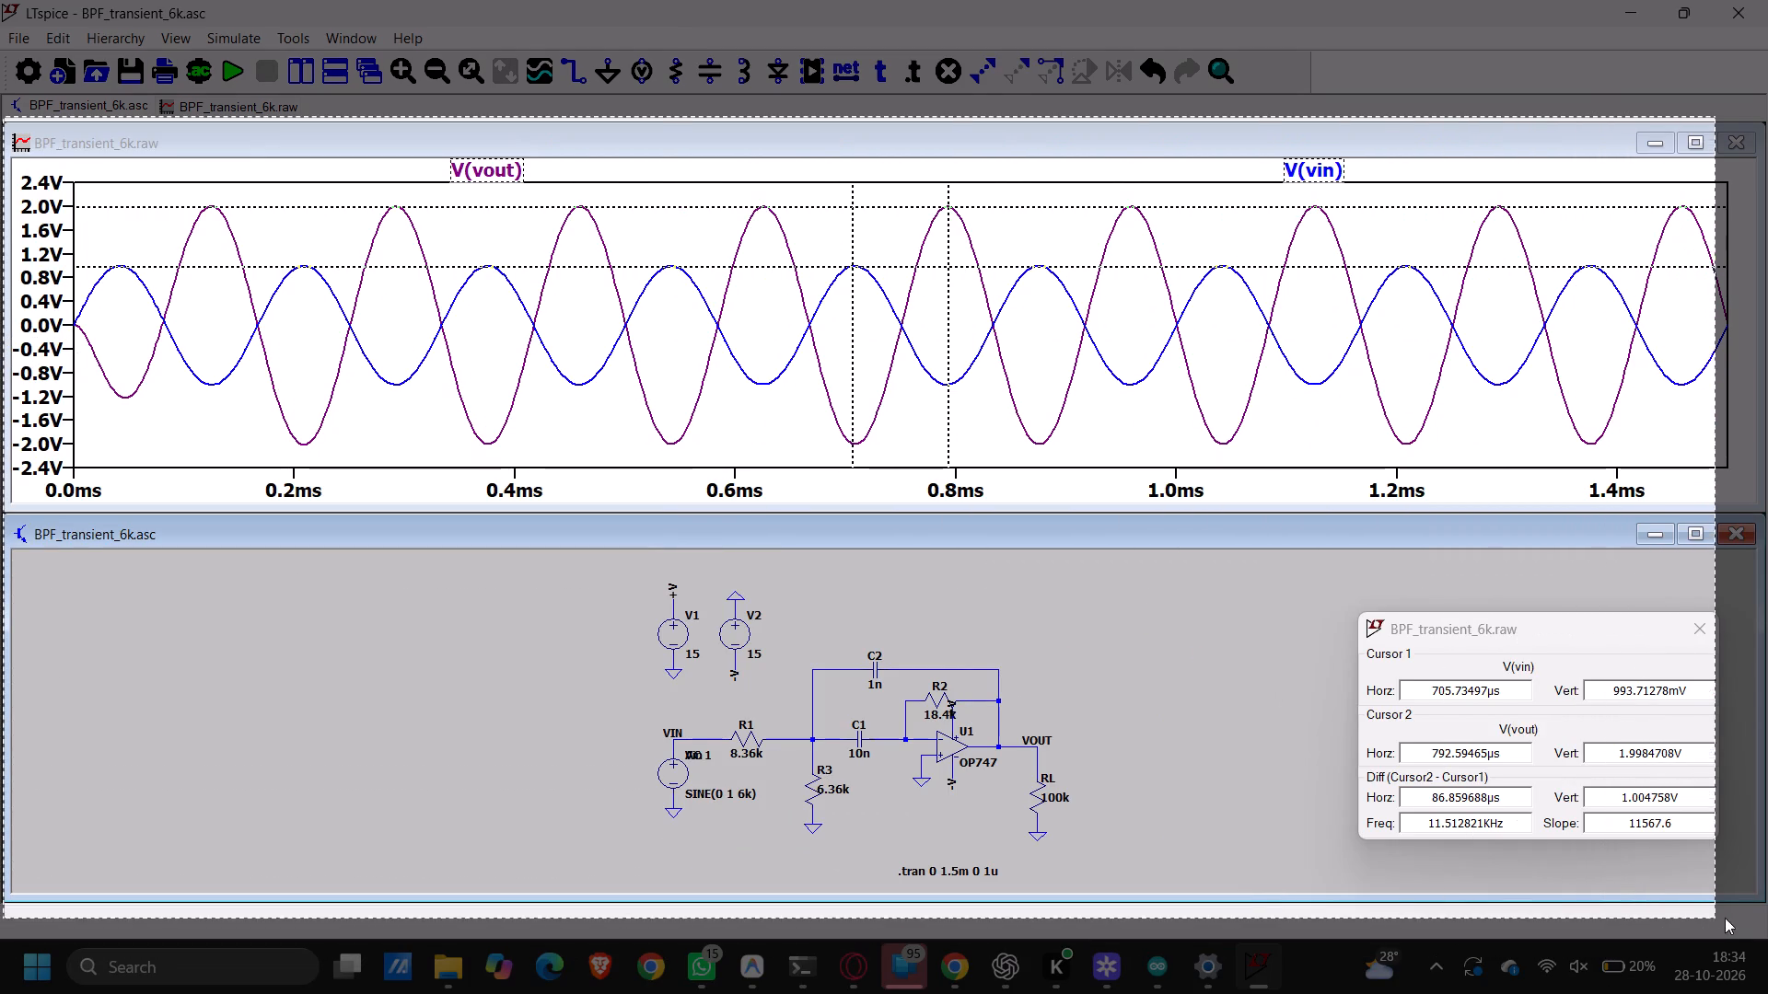
left_click_drag(1725, 918, 1767, 896)
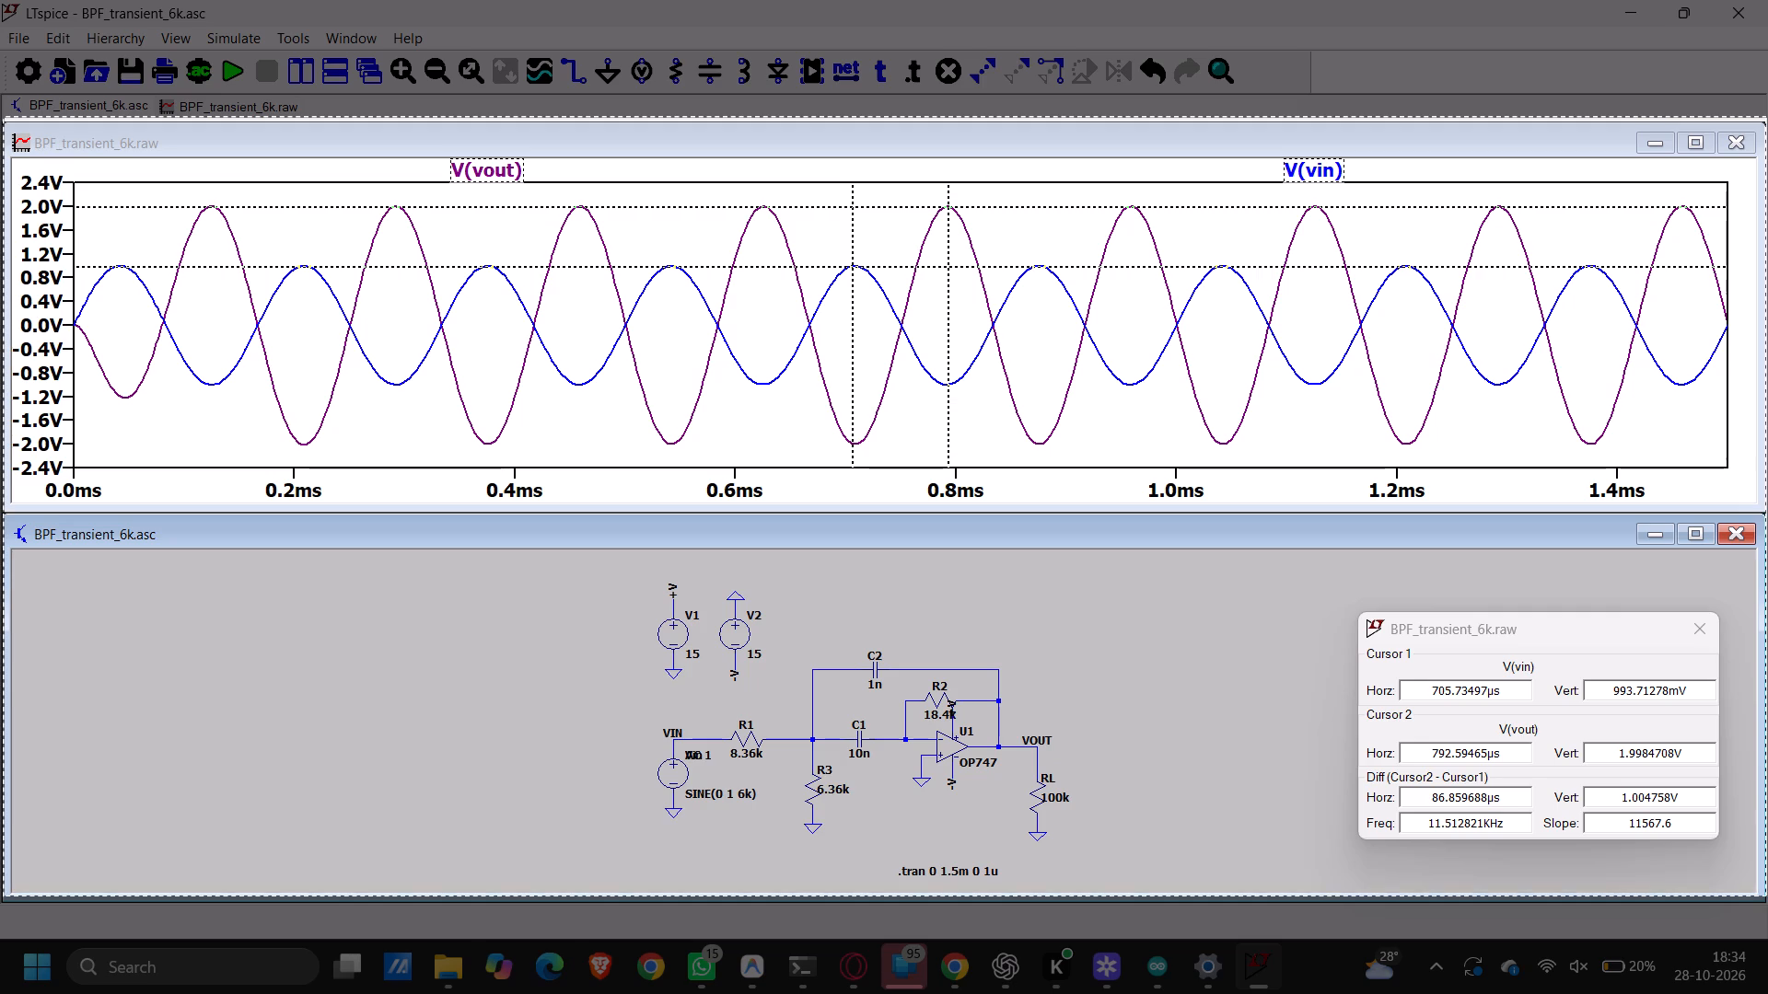
left_click_drag(1767, 896, 1767, 883)
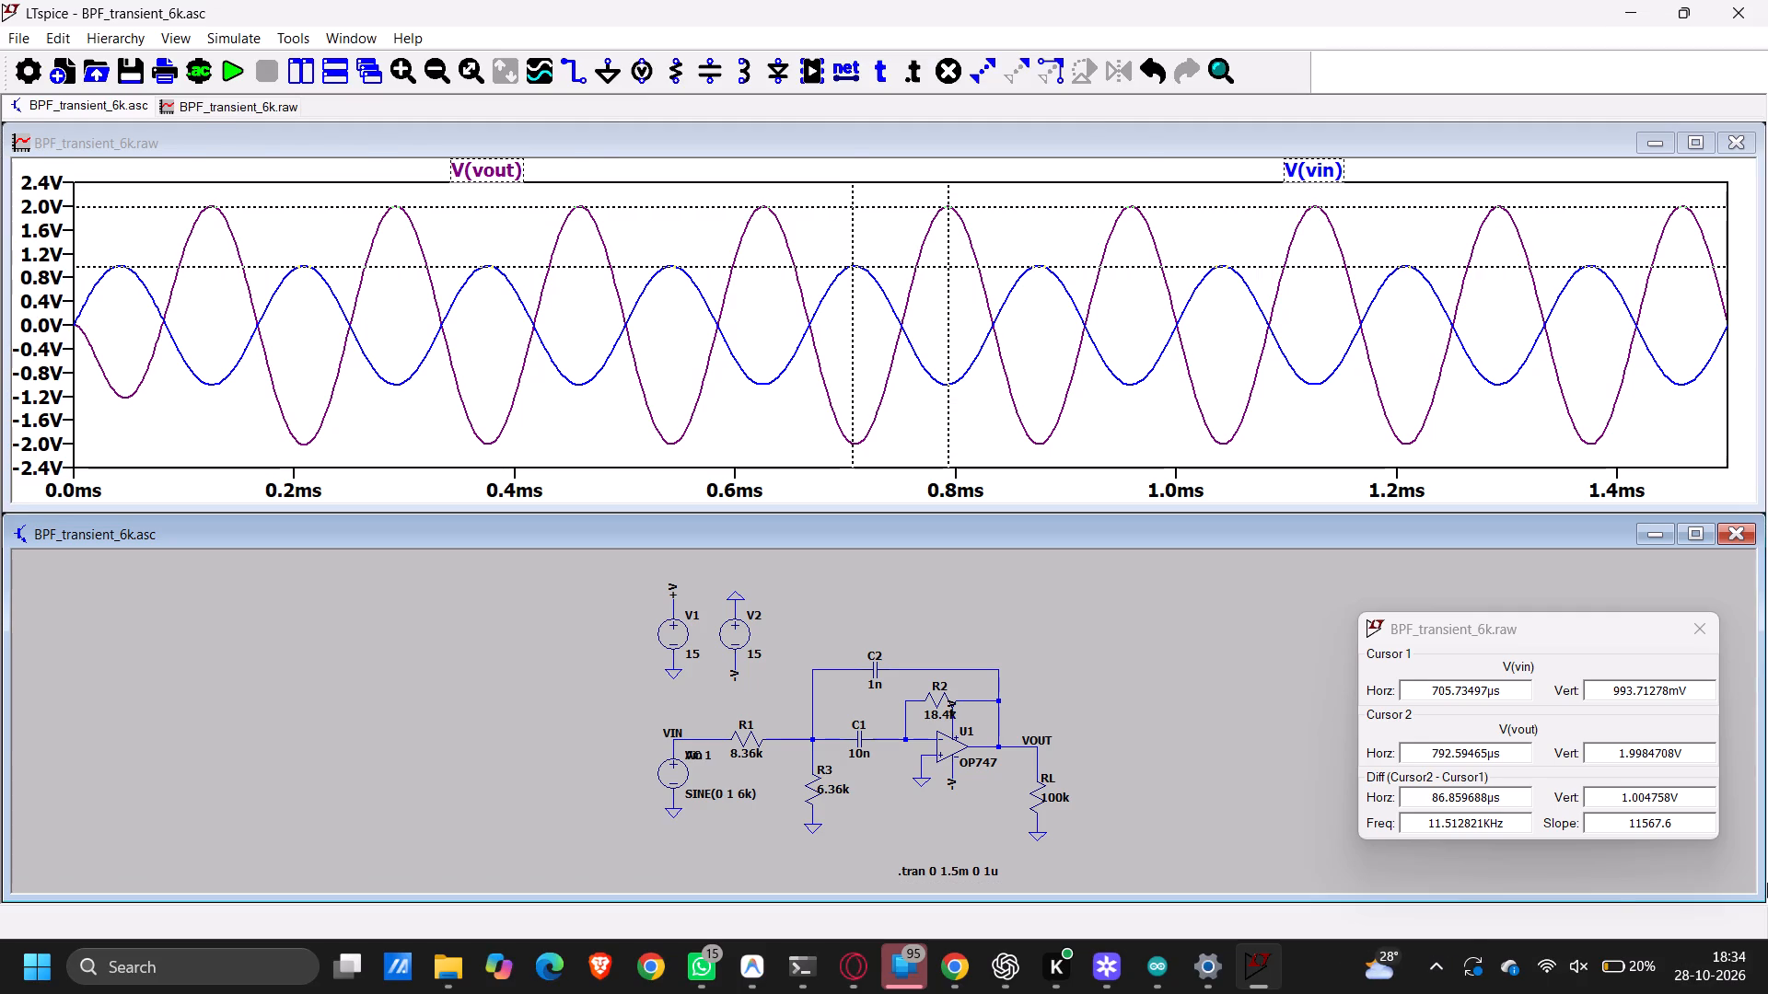